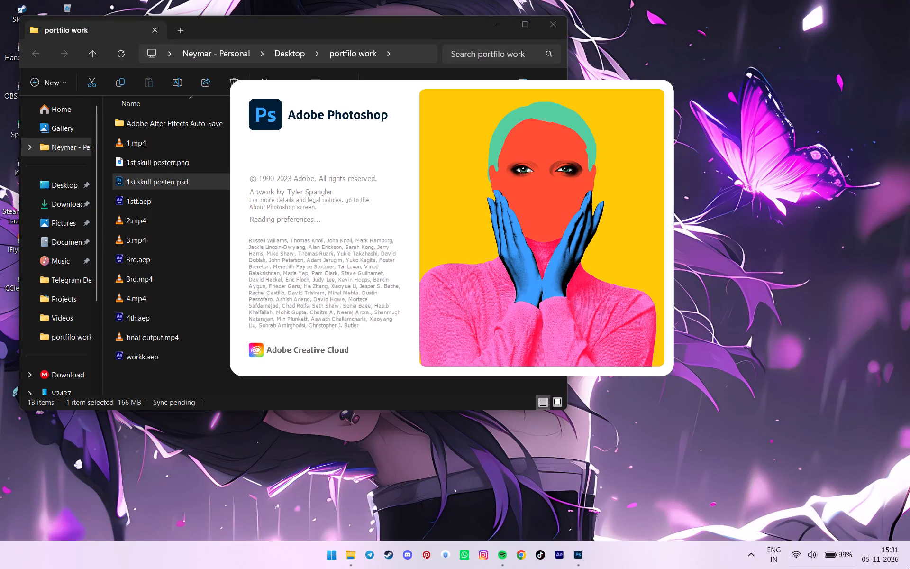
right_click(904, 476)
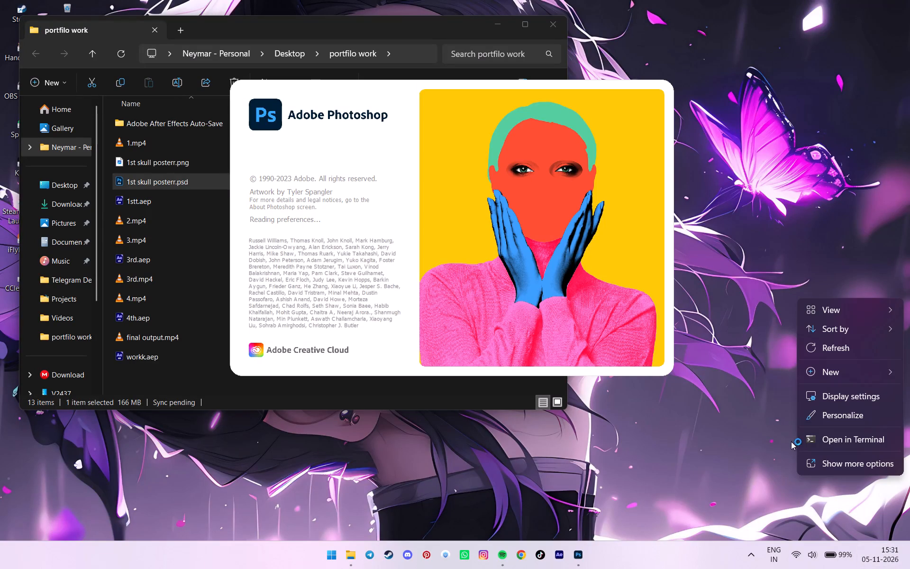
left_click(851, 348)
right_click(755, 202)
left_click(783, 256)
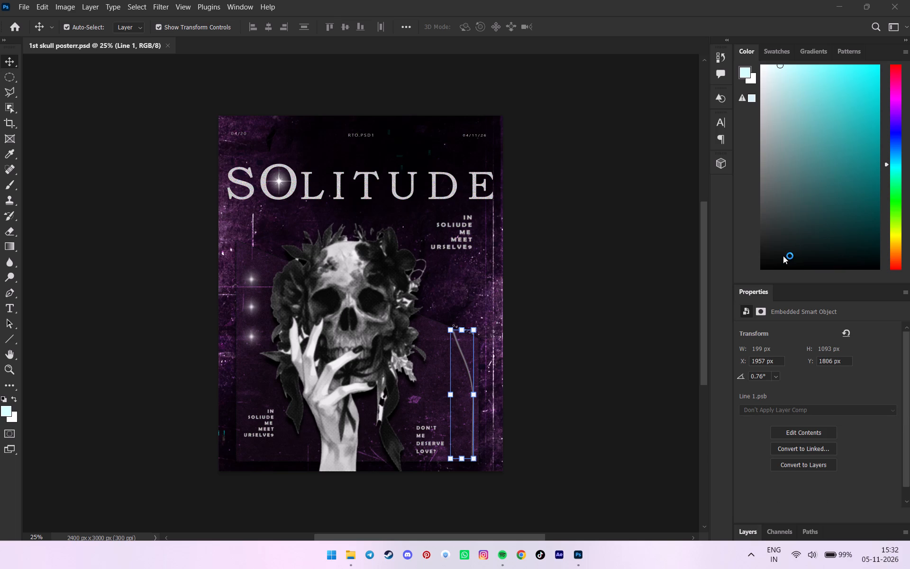
Deselect the Line 1 layer and bring the skull poster's collapsed layer list into view.
left_click(601, 399)
left_click(626, 348)
scroll(617, 353, "down", 3)
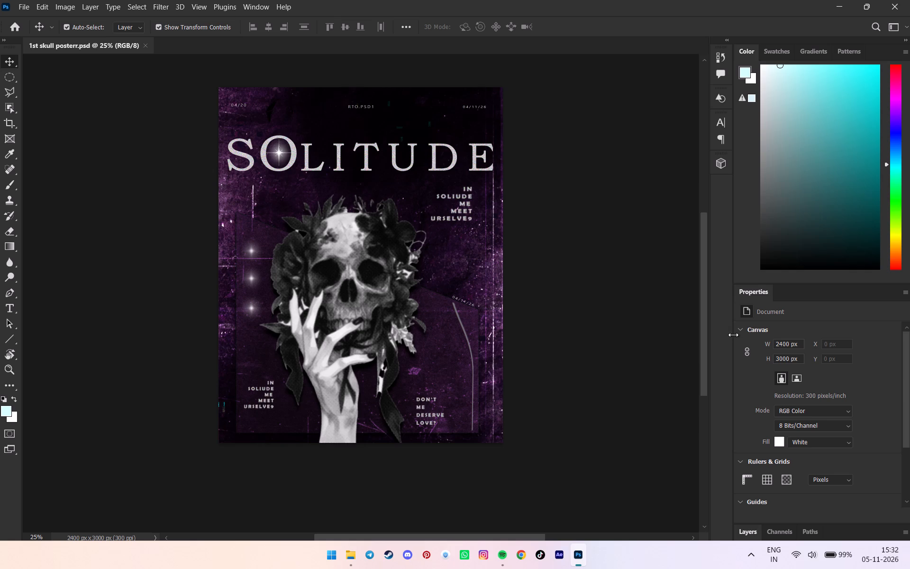
left_click(768, 532)
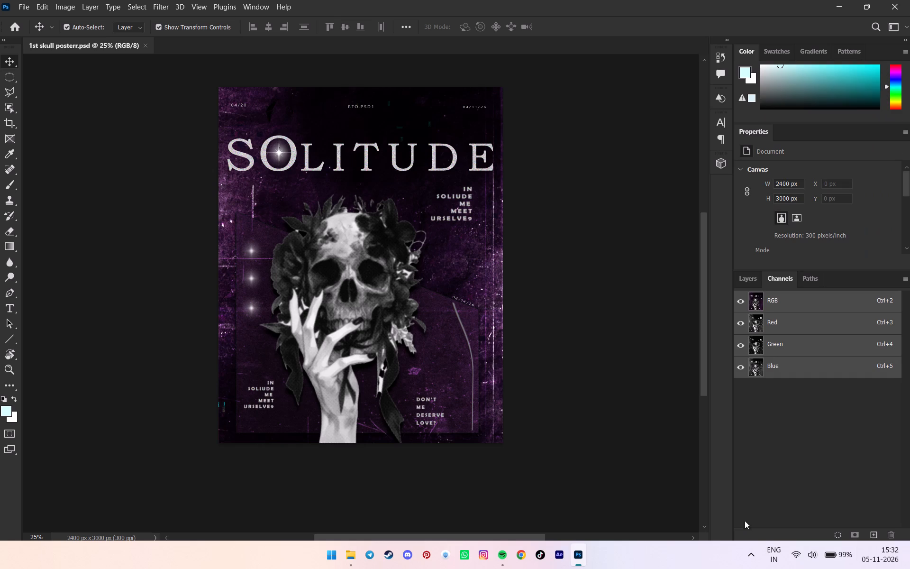
left_click(749, 287)
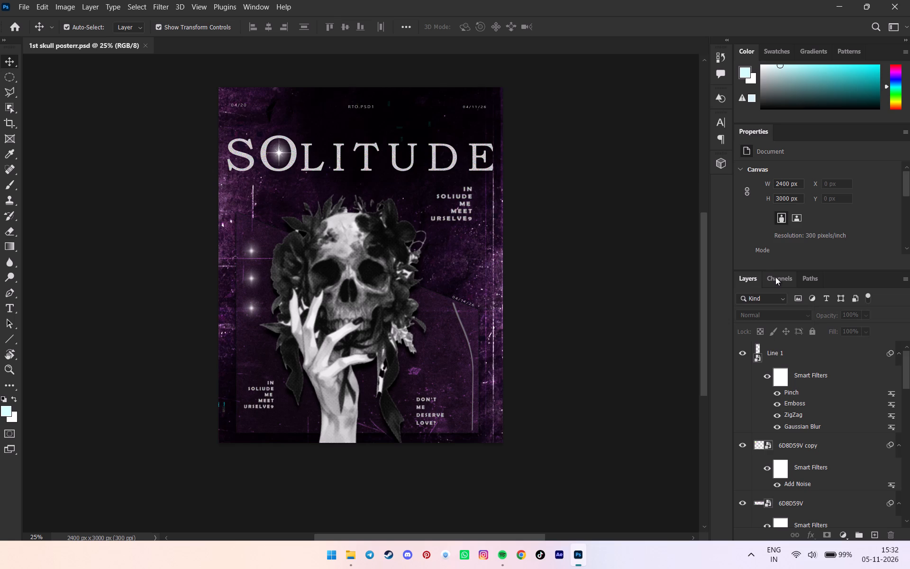
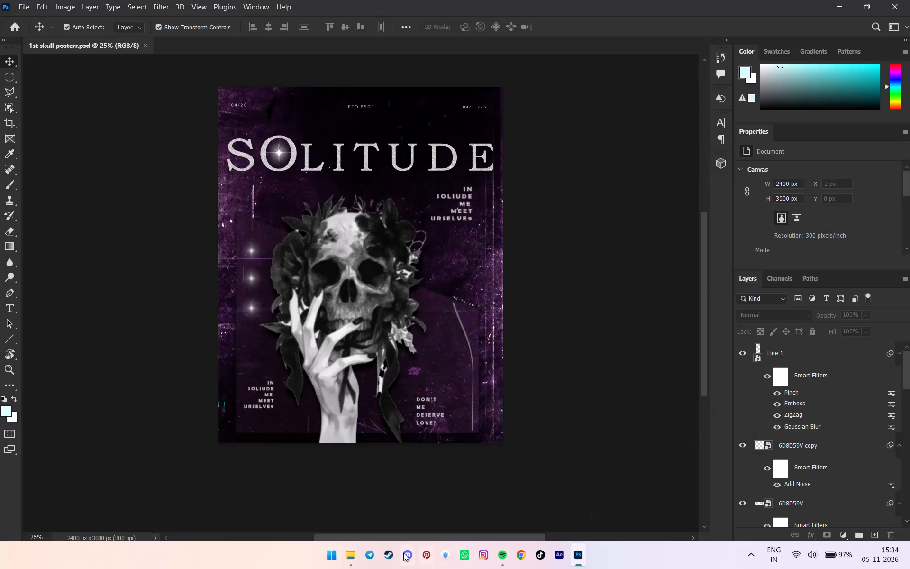
Switch to Pinterest and open the "poster for a healthy snack brand 0.1" pin from the home feed.
left_click(425, 548)
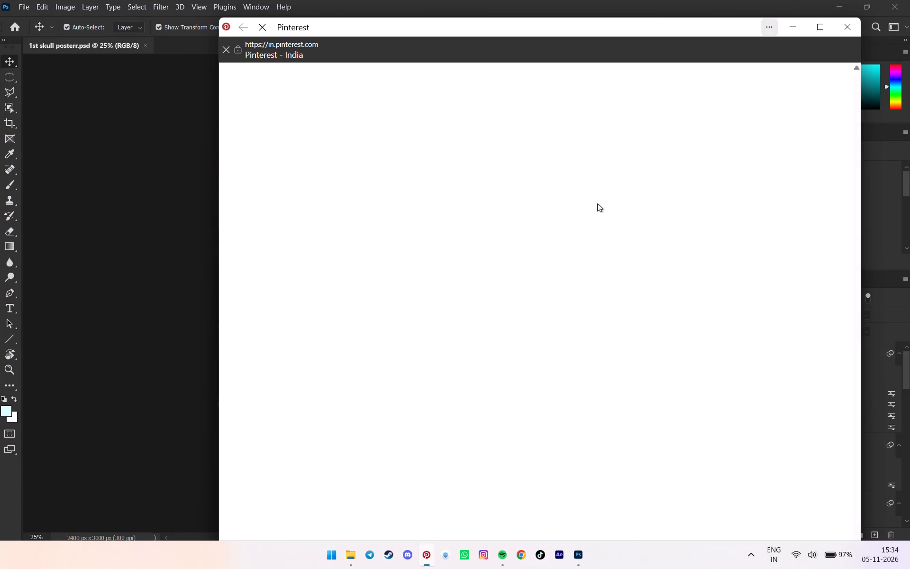
scroll(688, 240, "down", 1)
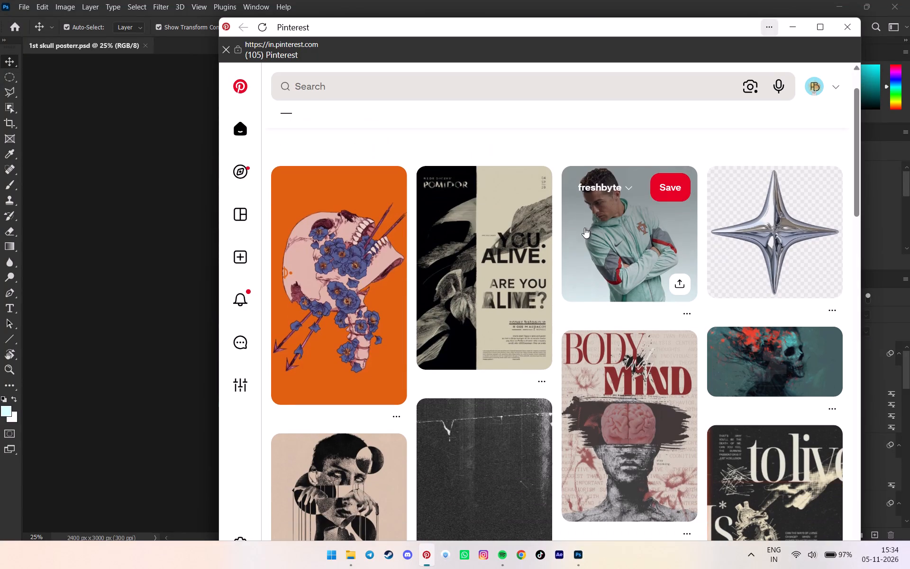
left_click(522, 236)
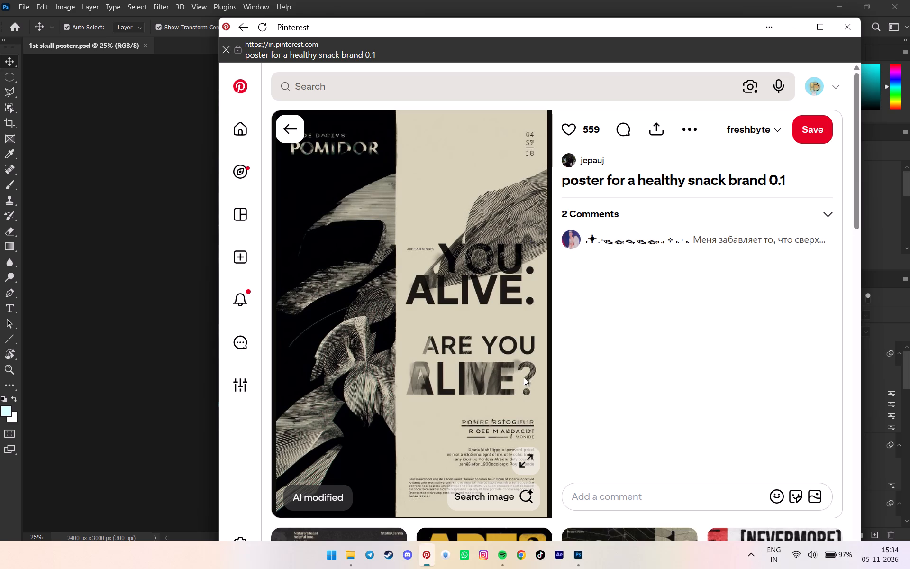
Examine the related Stelis Osmia typographic poster and The Devil All the Time poster, and return to the snack brand pin.
scroll(525, 363, "down", 4)
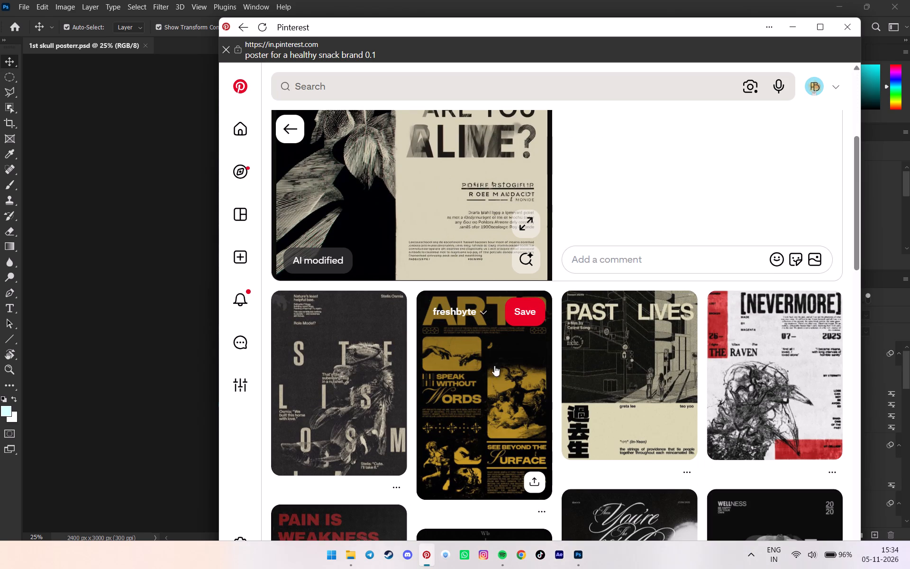
left_click(375, 374)
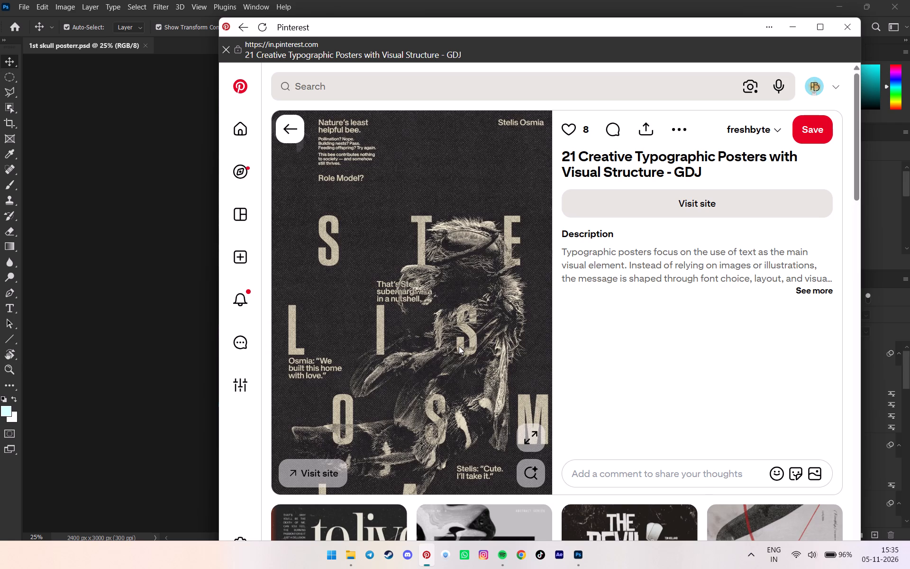
scroll(459, 346, "down", 4)
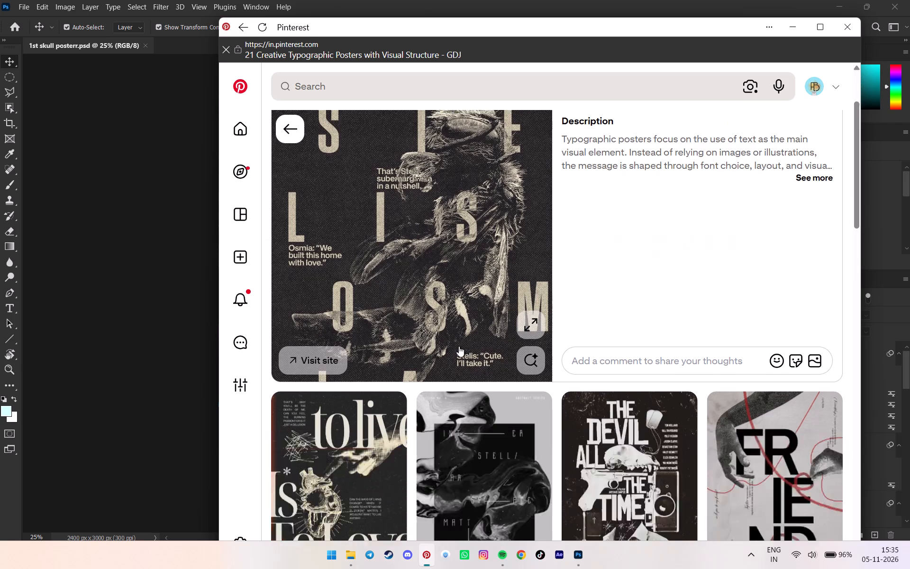
scroll(473, 344, "down", 1)
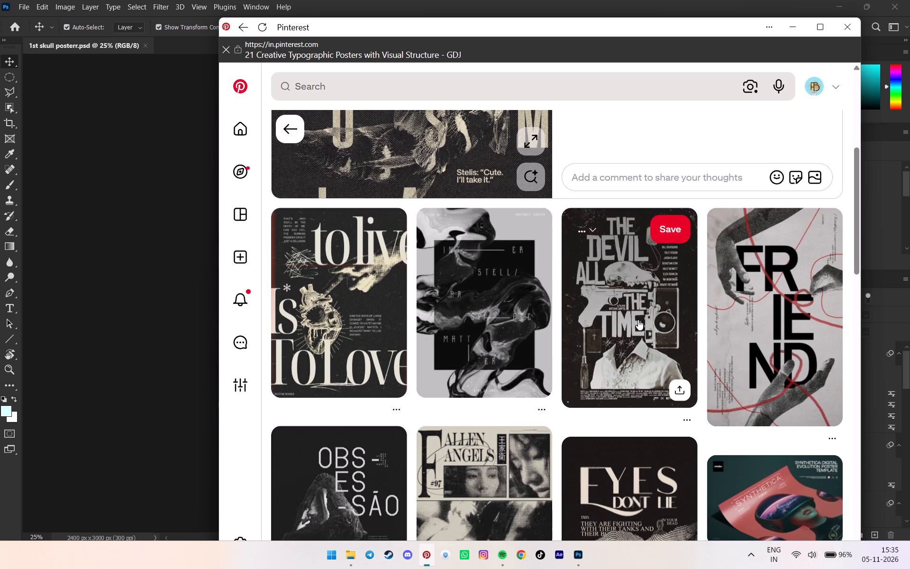
left_click(638, 320)
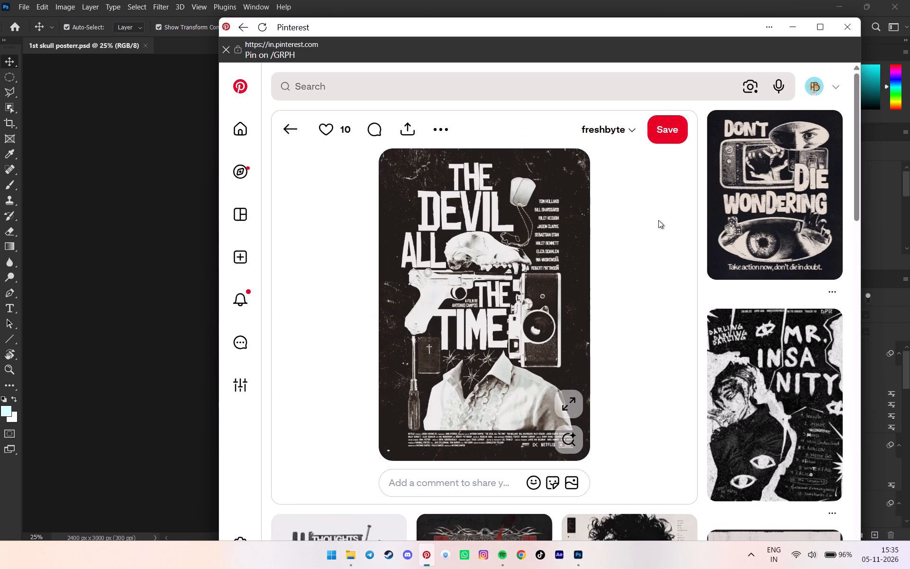
left_click(292, 127)
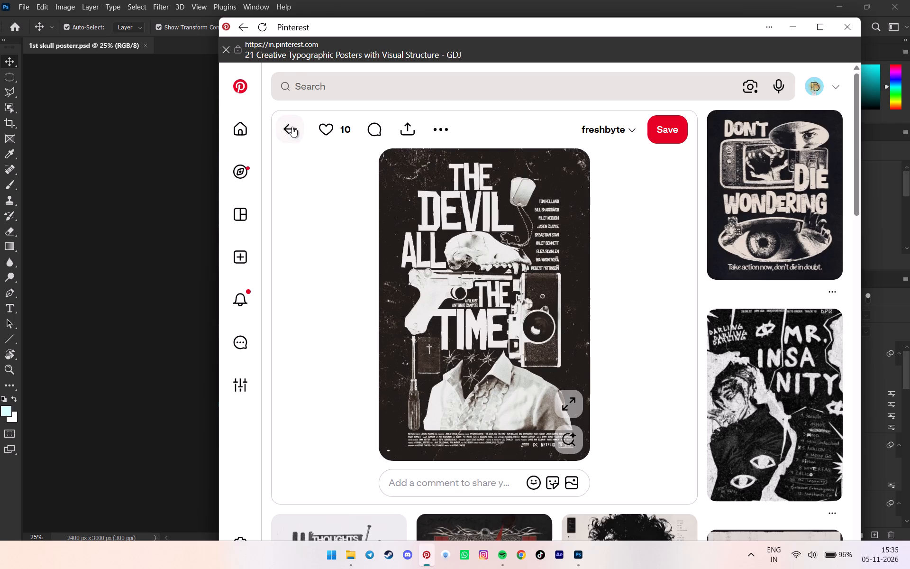
scroll(384, 222, "up", 5)
left_click(284, 130)
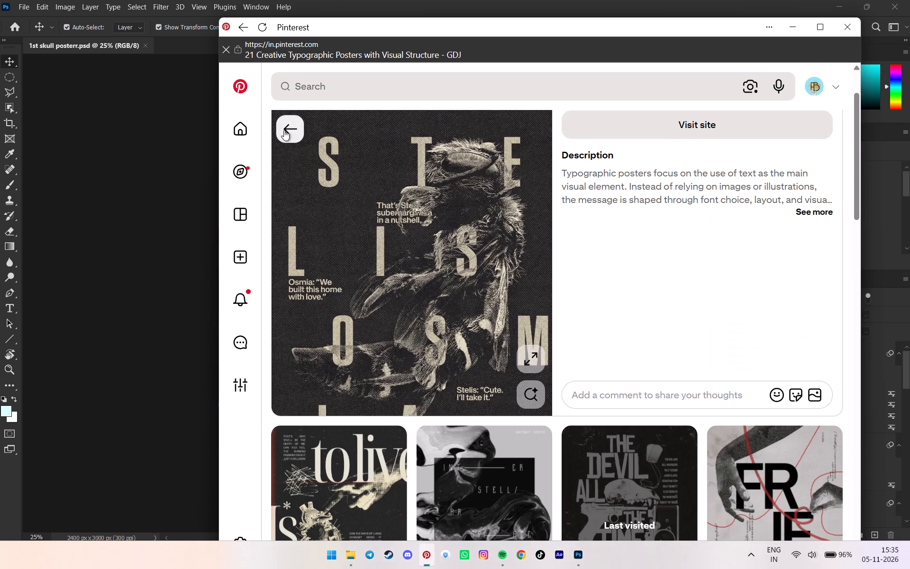
Examine the related Magical Cat Poster – moon pin and the posters suggested below it, and return to the snack brand pin.
scroll(510, 270, "down", 3)
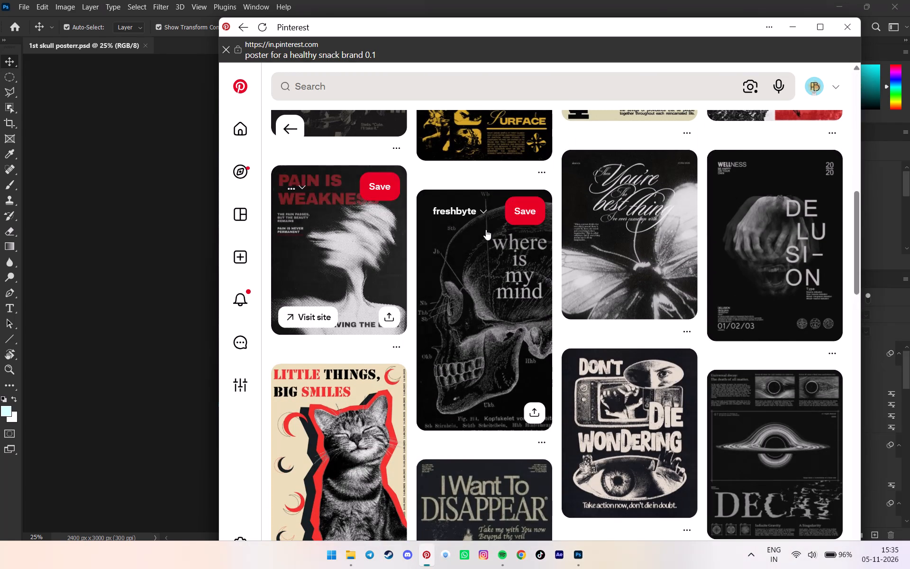
scroll(486, 229, "down", 1)
scroll(644, 233, "down", 4)
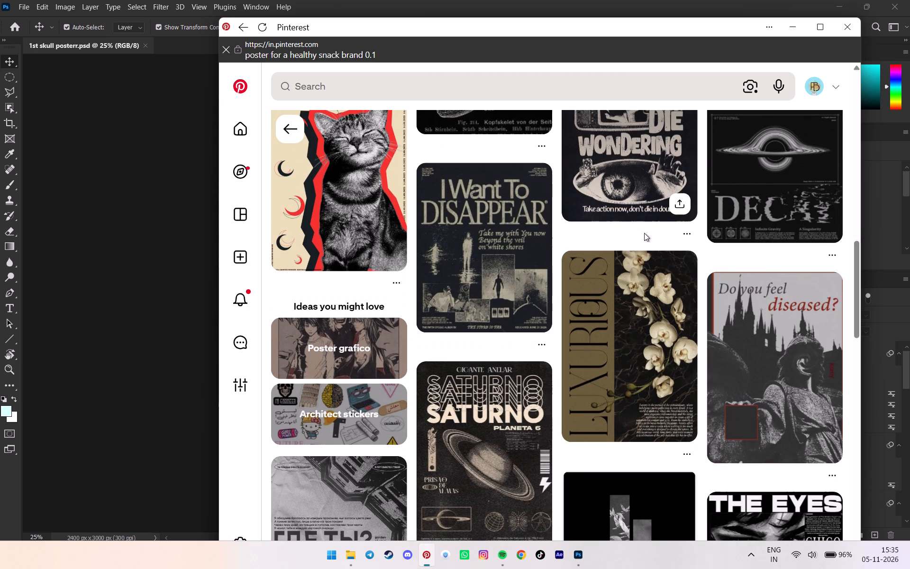
scroll(625, 237, "up", 2)
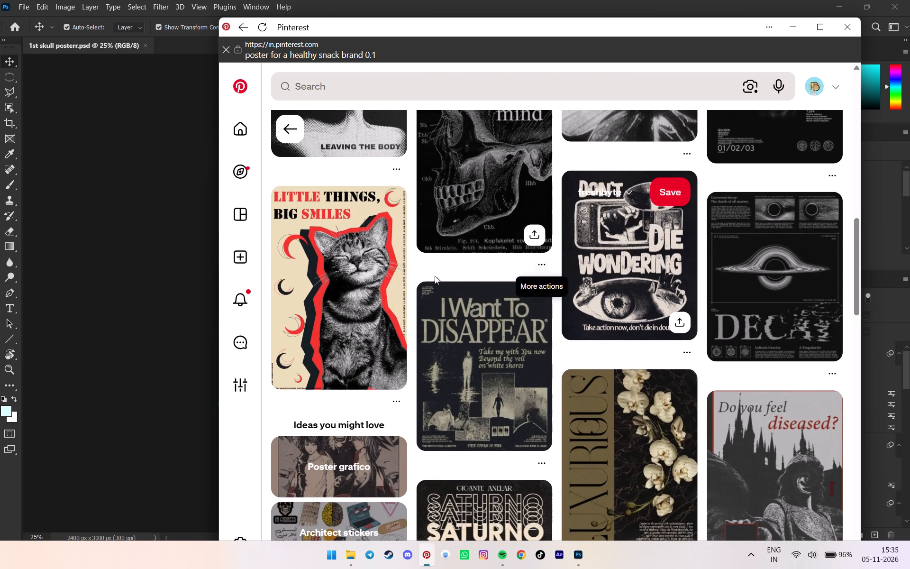
left_click(331, 291)
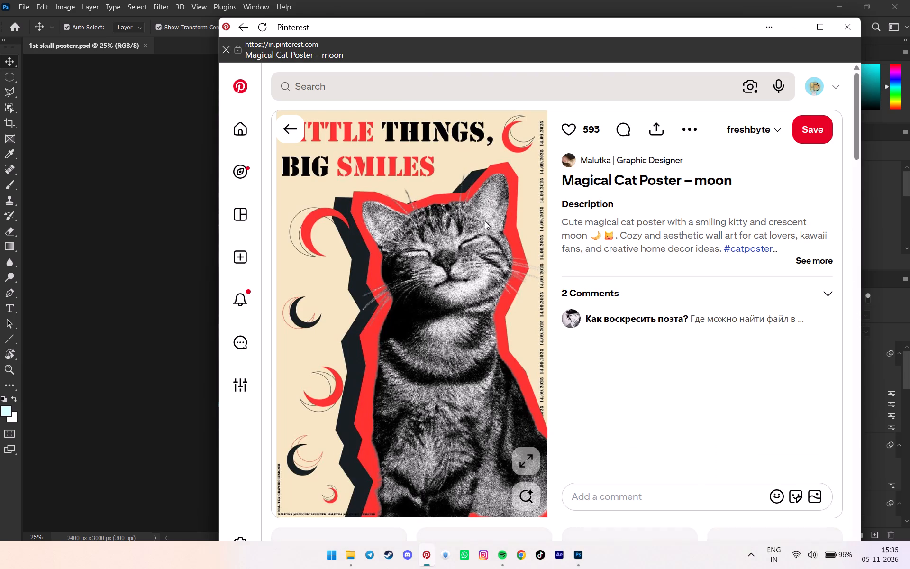
scroll(462, 220, "down", 3)
scroll(465, 223, "up", 4)
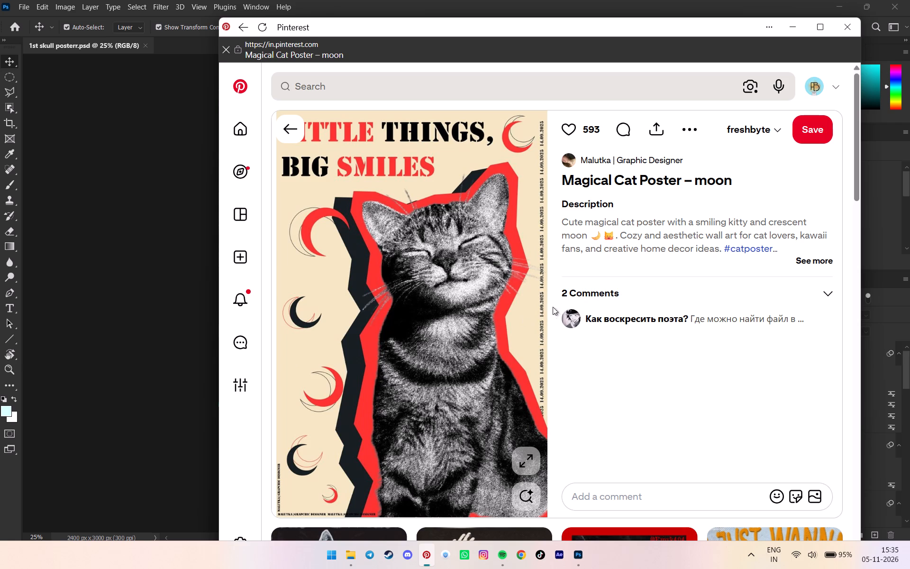
scroll(579, 301, "down", 6)
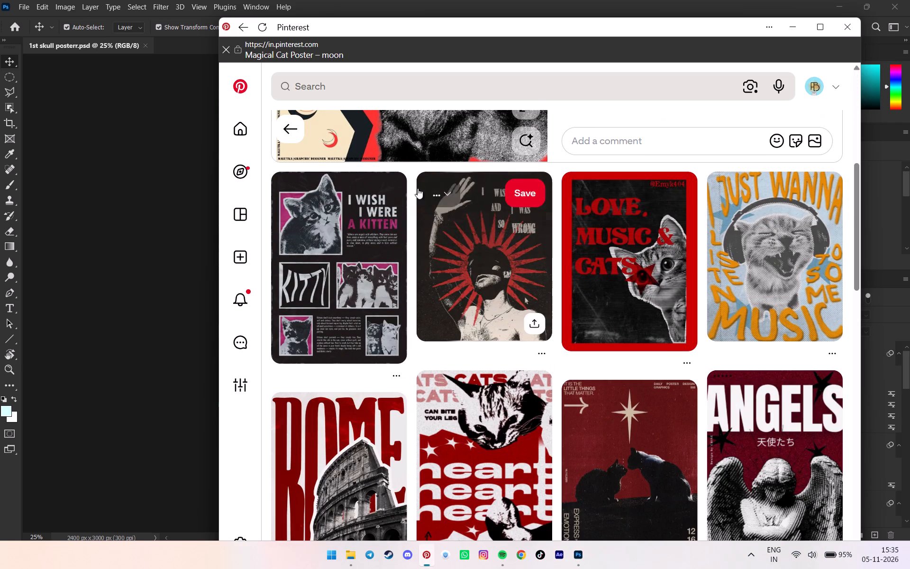
left_click(282, 137)
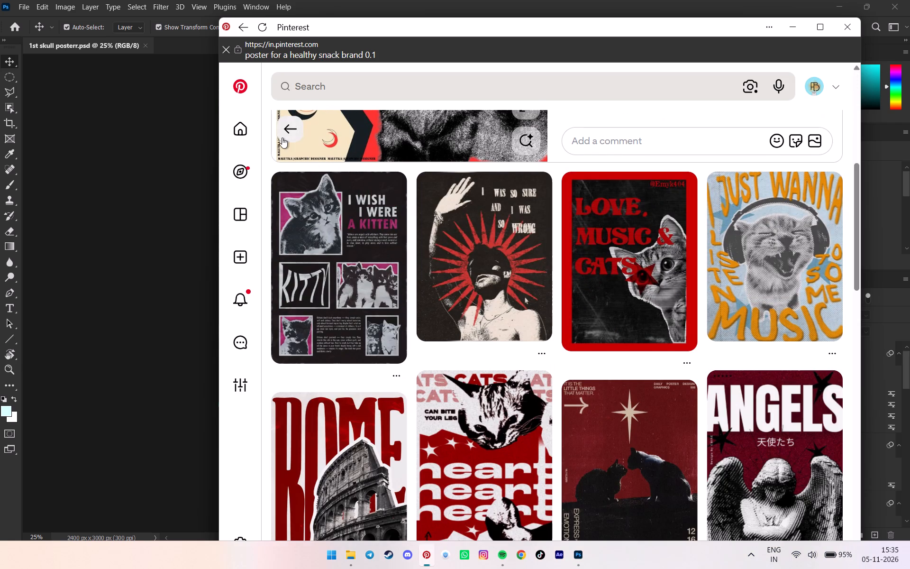
Look through the related posters under the snack brand pin for design references.
scroll(602, 292, "down", 5)
scroll(611, 290, "up", 1)
scroll(611, 290, "down", 2)
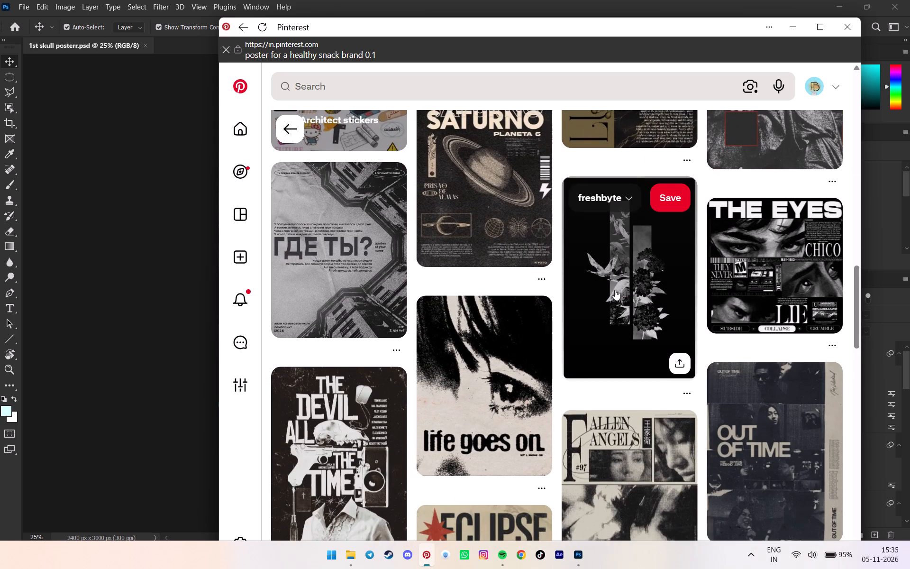
scroll(615, 290, "down", 6)
scroll(640, 311, "up", 3)
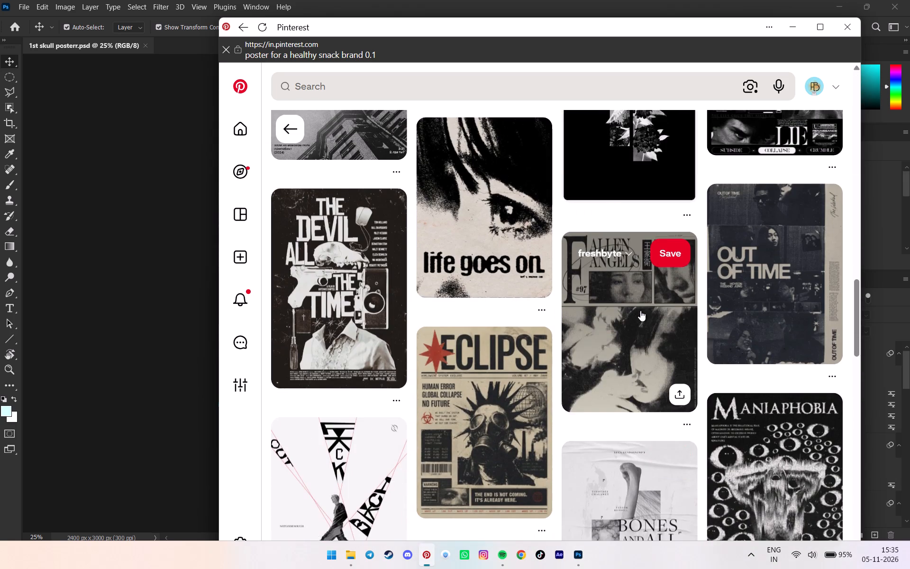
scroll(641, 311, "up", 3)
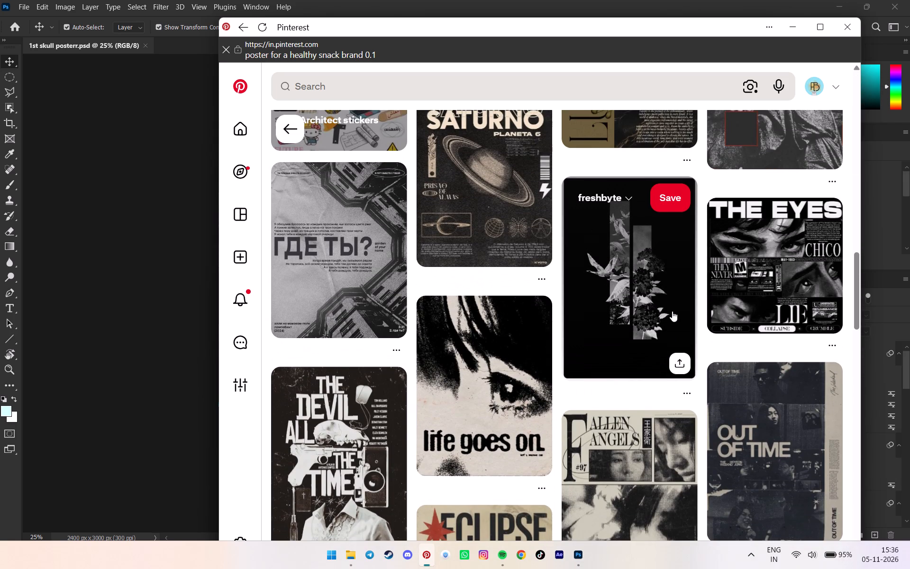
scroll(675, 310, "up", 14)
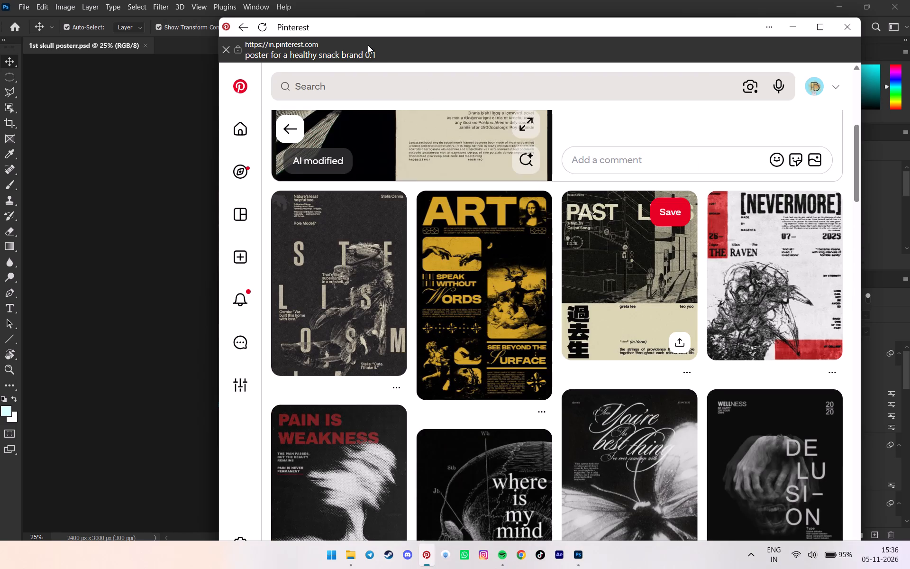
Search Pinterest for "product poster".
double_click(361, 77)
type("product")
key("space")
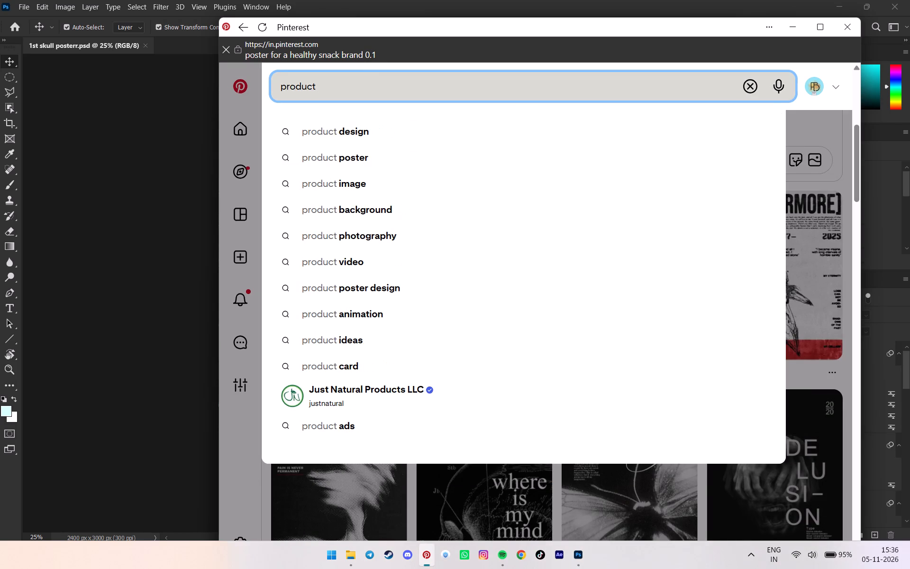
left_click(340, 159)
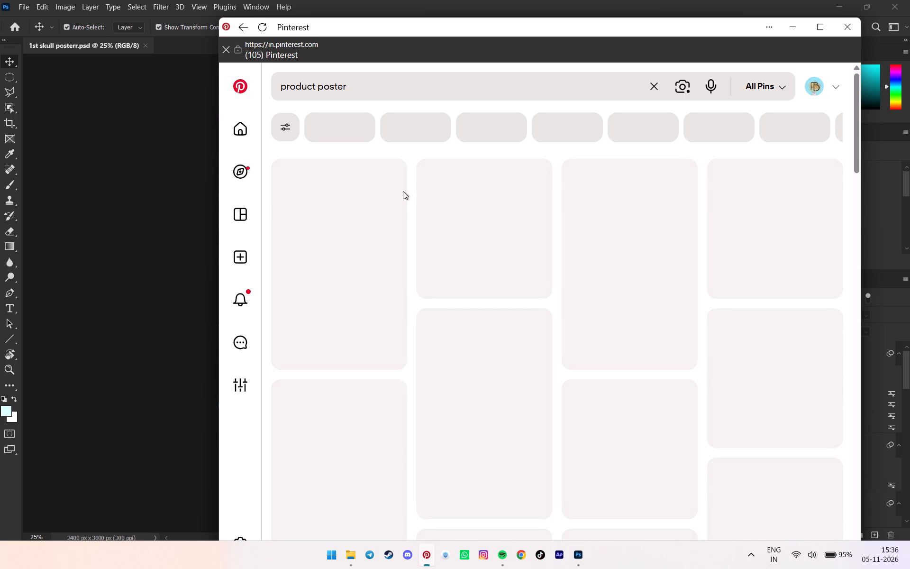
Examine the product poster pins for layout and styling ideas.
scroll(537, 216, "down", 5)
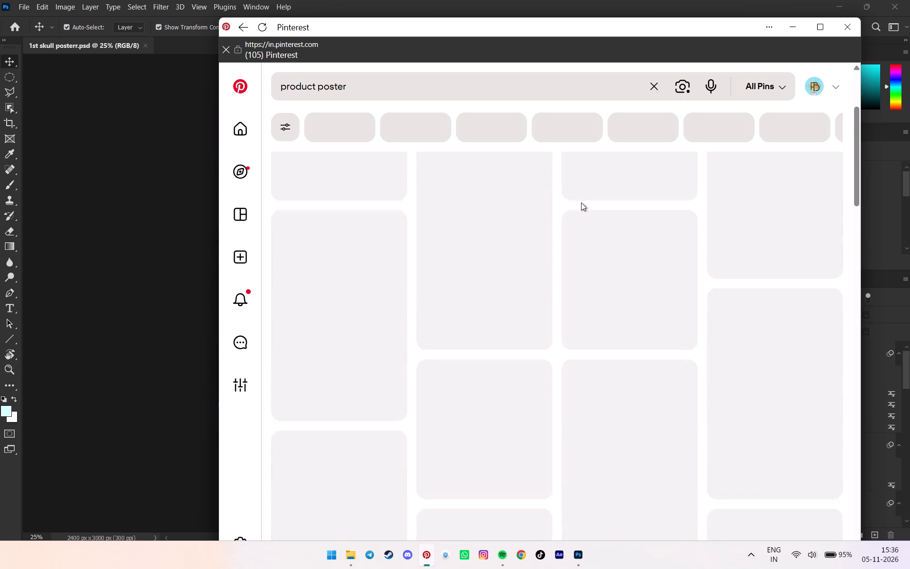
scroll(583, 198, "up", 6)
scroll(583, 198, "down", 7)
scroll(583, 198, "up", 6)
scroll(582, 198, "down", 8)
scroll(582, 198, "up", 9)
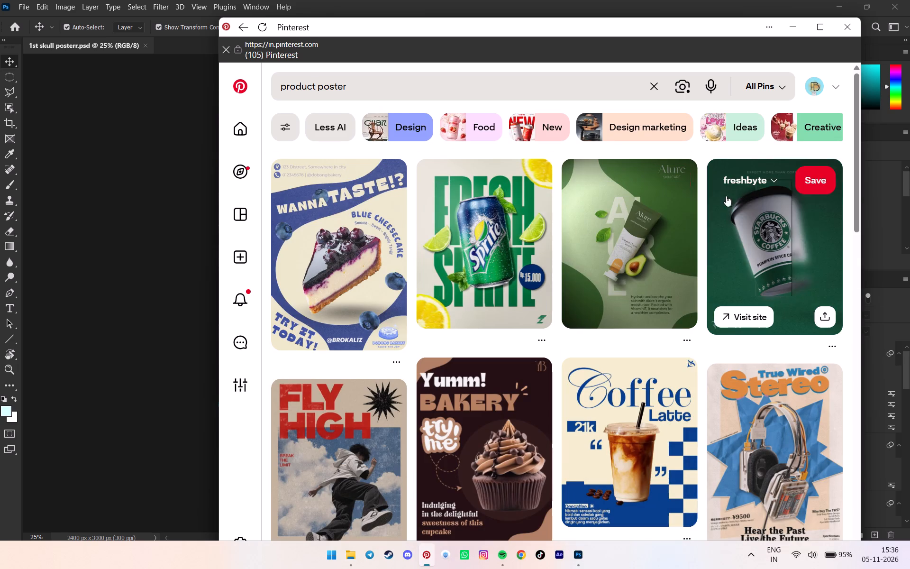
scroll(633, 188, "down", 2)
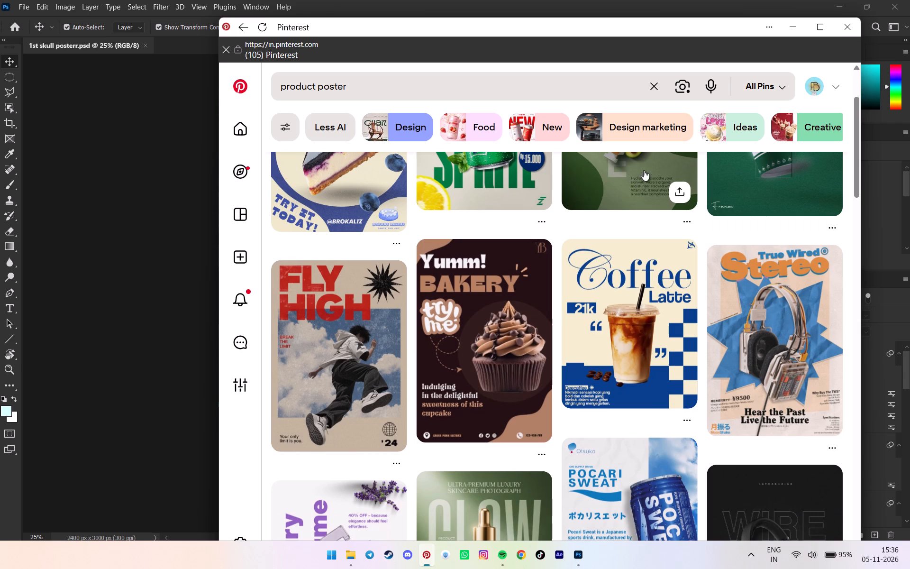
scroll(536, 305, "down", 4)
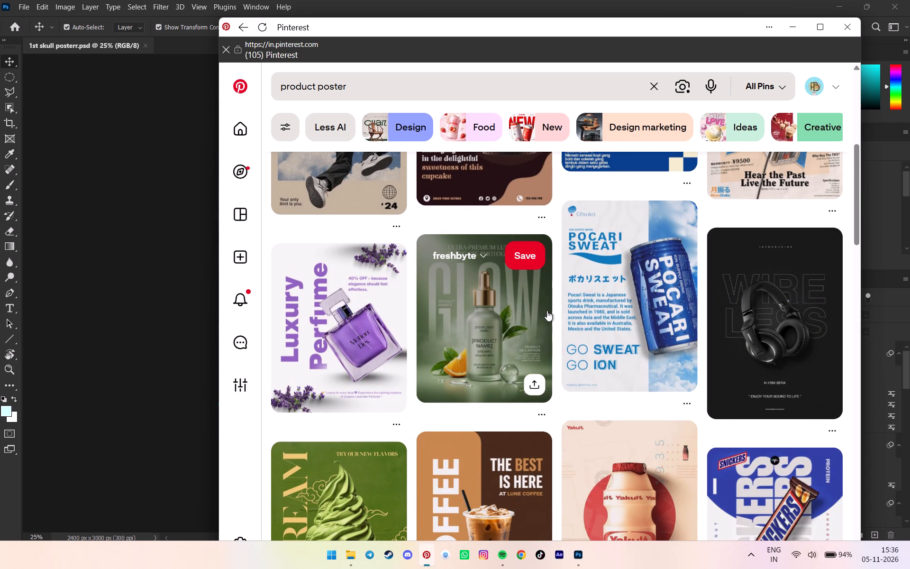
scroll(547, 311, "up", 10)
scroll(547, 311, "down", 3)
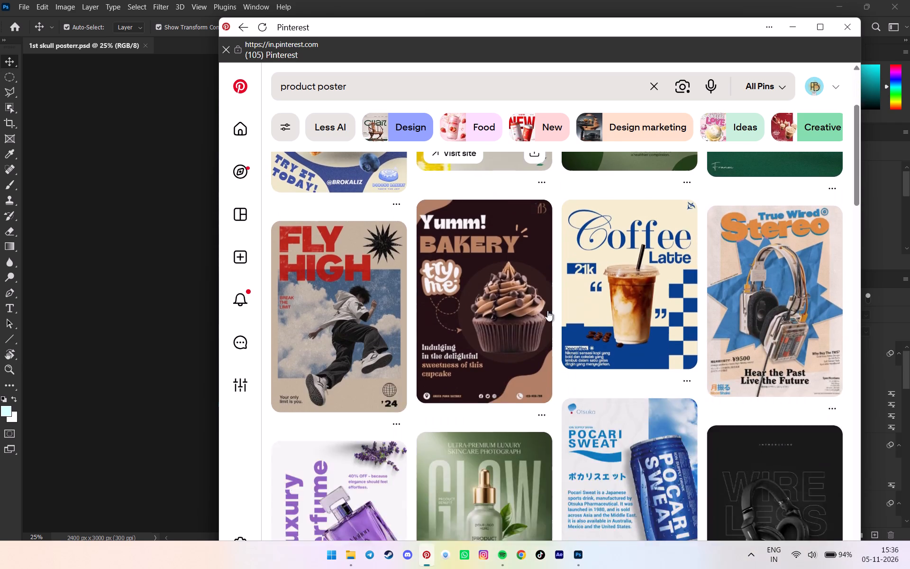
scroll(547, 311, "up", 4)
scroll(547, 311, "down", 8)
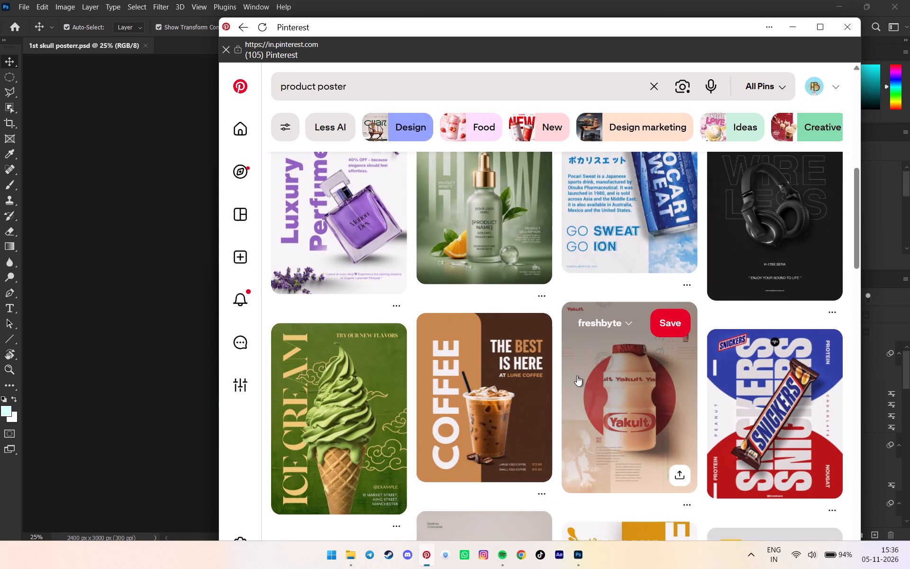
scroll(577, 376, "up", 6)
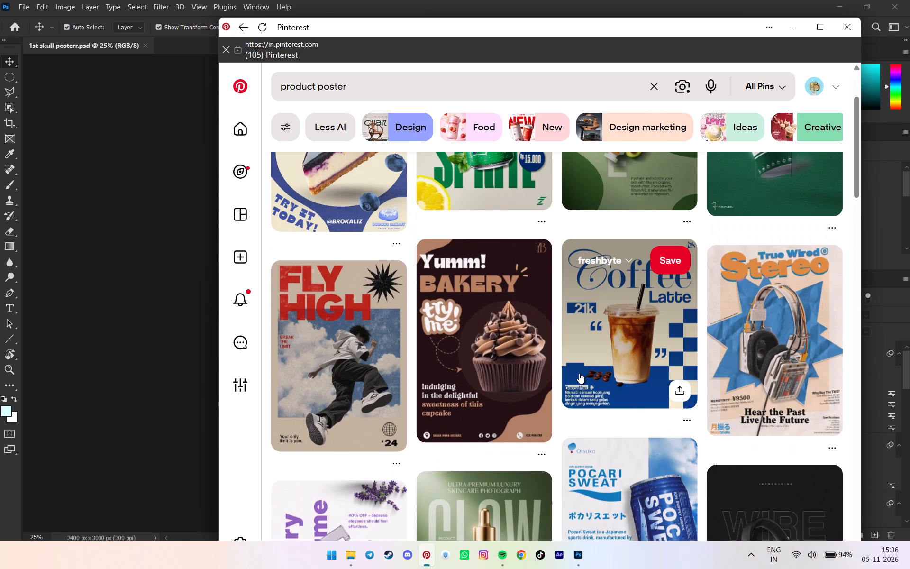
scroll(669, 326, "down", 7)
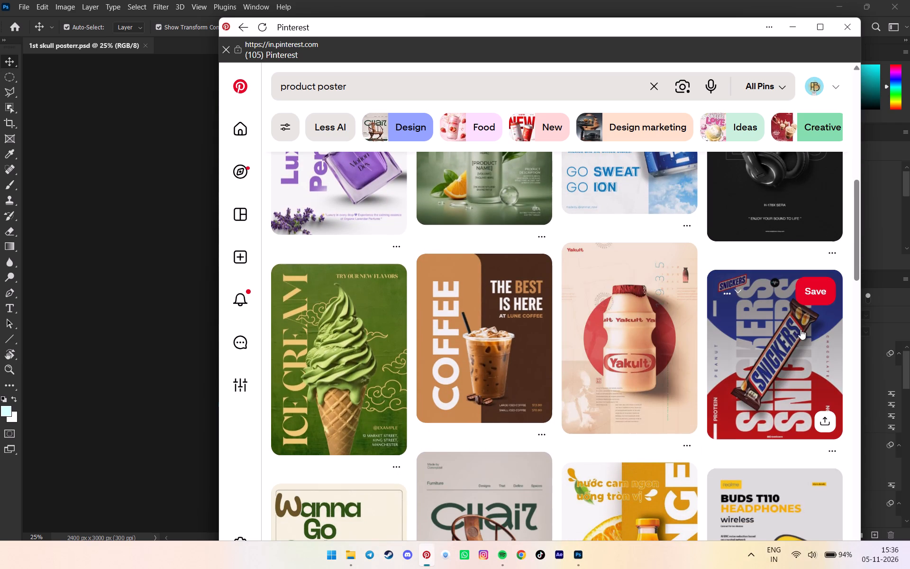
scroll(801, 329, "down", 5)
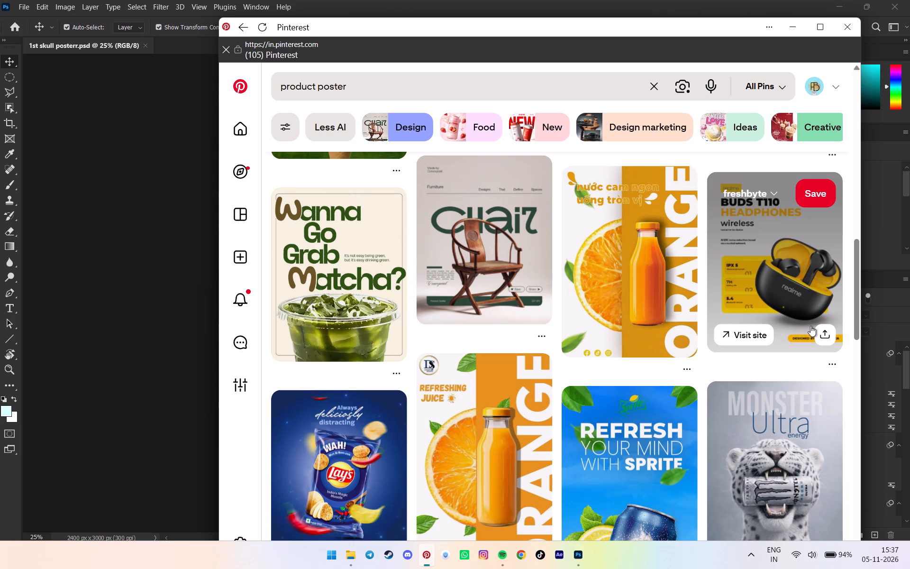
Find Roblox with the system search using "ro" and launch it.
left_click(327, 555)
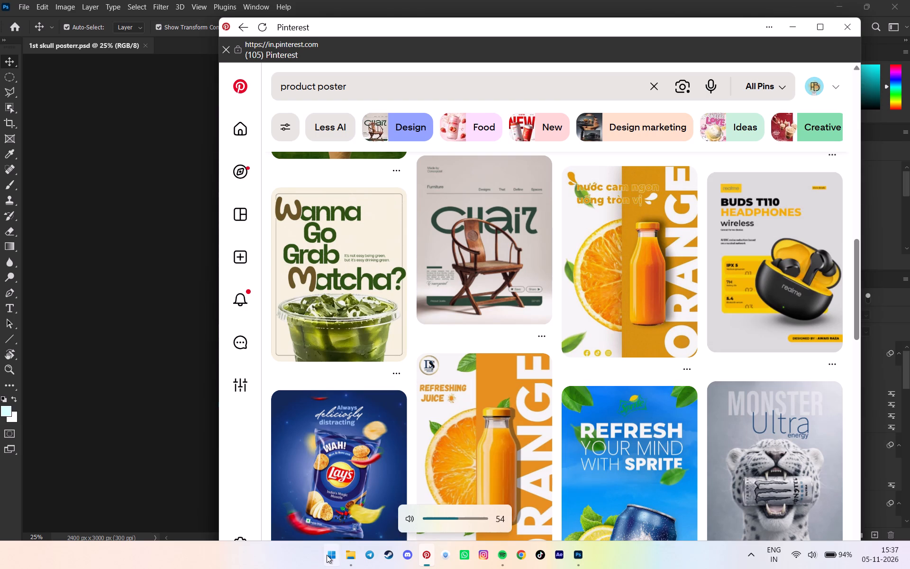
key("r")
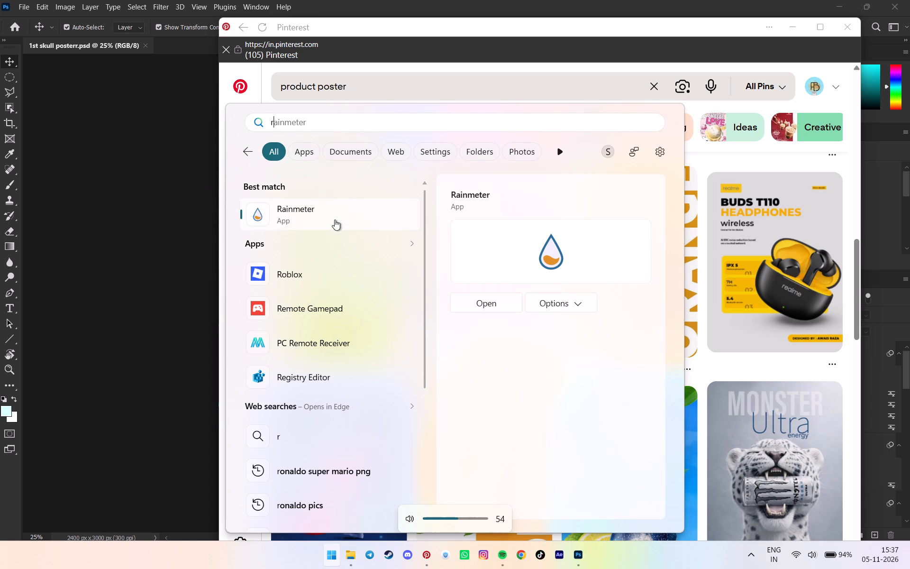
key("o")
left_click(316, 226)
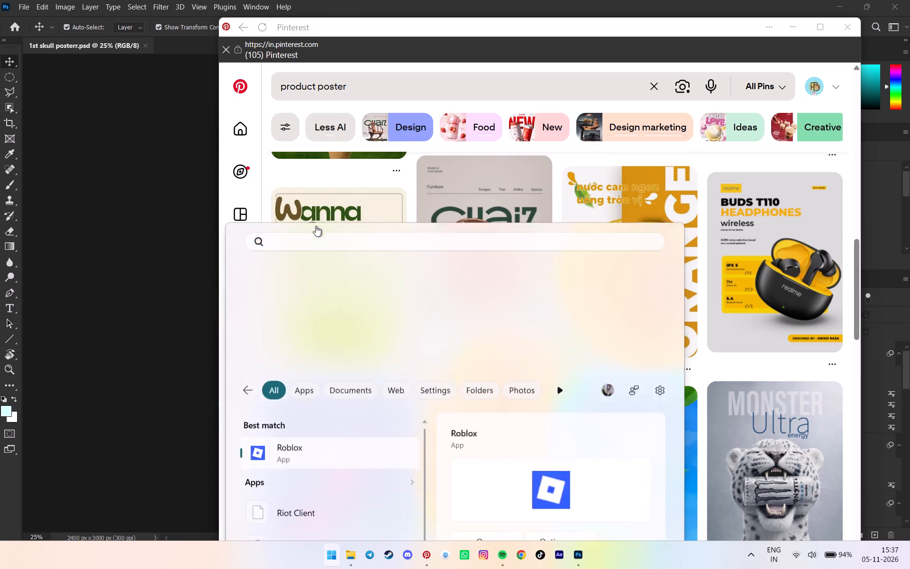
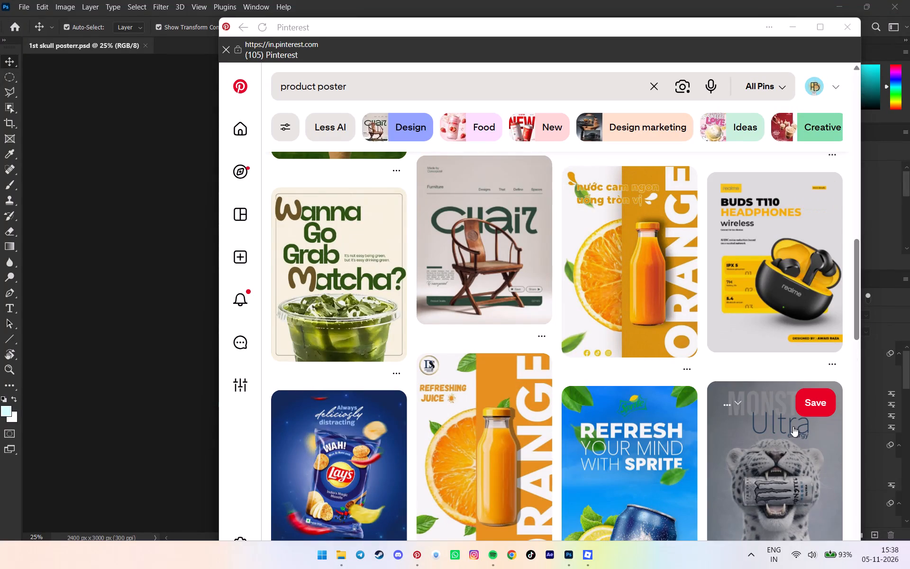
Compare the snack, juice, soda and energy drink designs among the product poster pins.
scroll(771, 433, "down", 4)
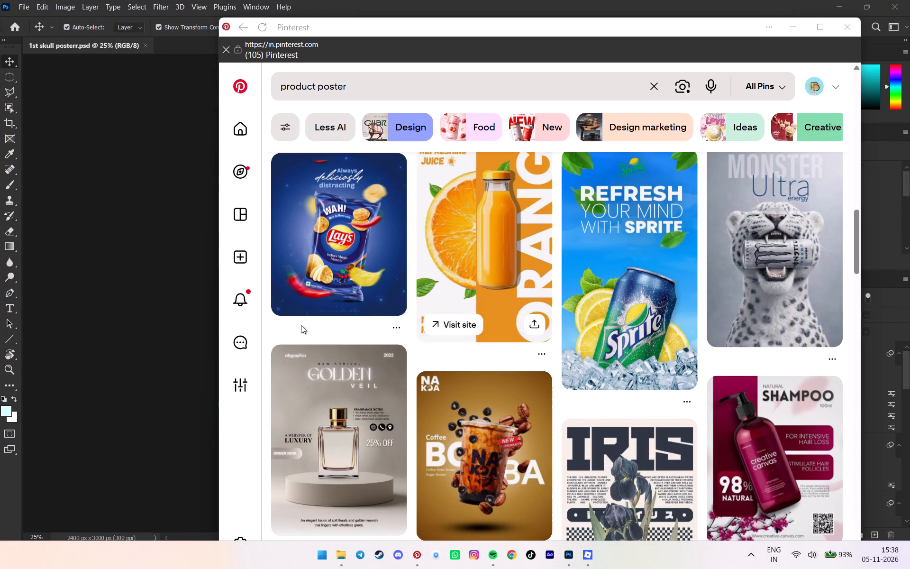
scroll(296, 325, "up", 1)
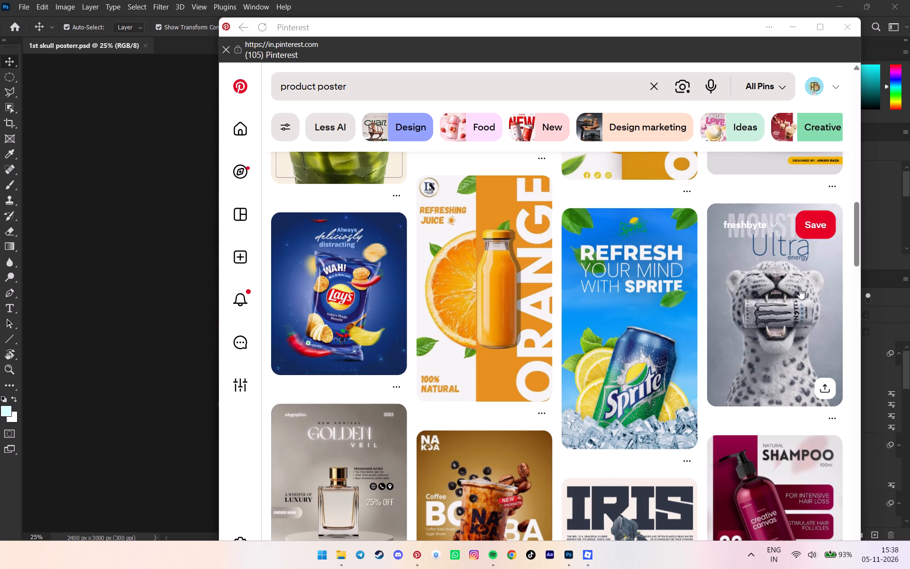
scroll(761, 292, "down", 1)
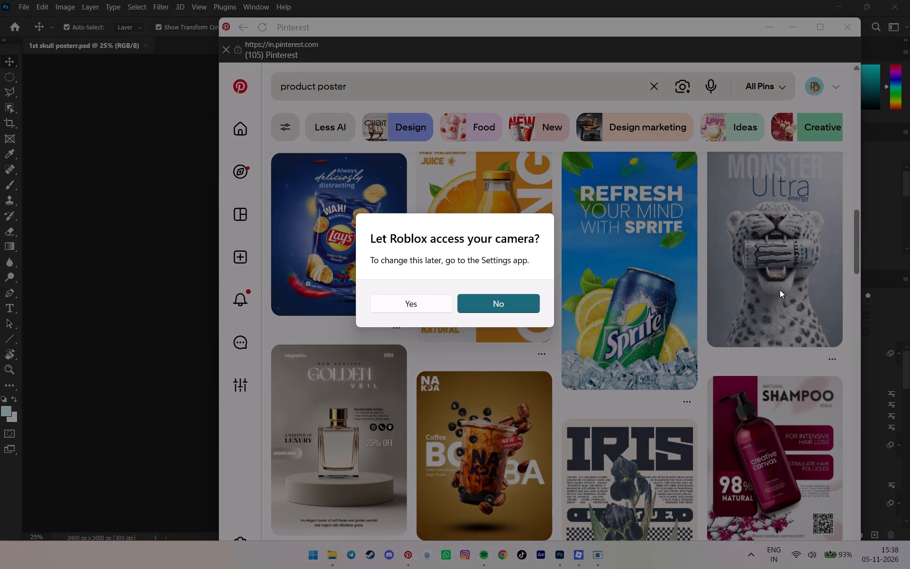
Deny Roblox access to the camera.
left_click(510, 308)
Open the Coffee Boba poster pin and examine it and its related drink posters for layout ideas.
scroll(577, 296, "down", 2)
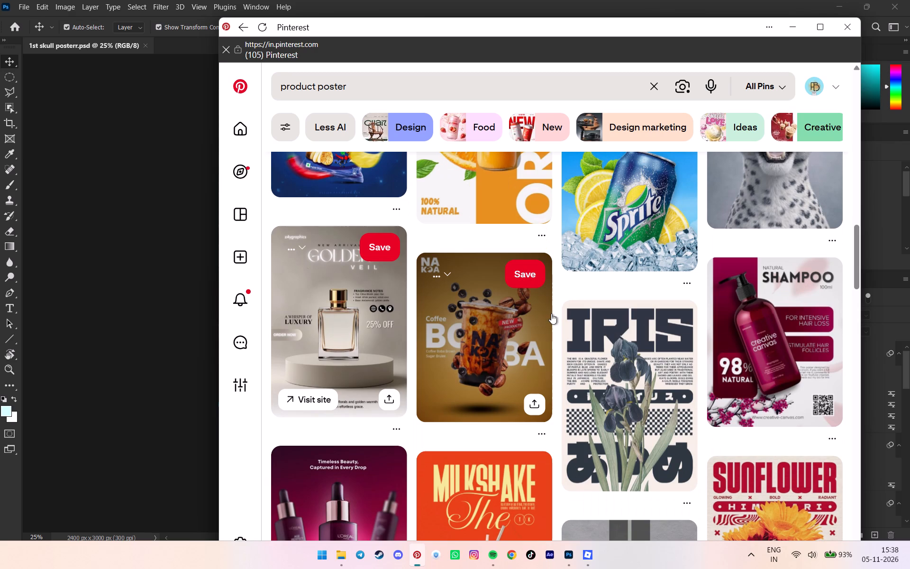
left_click(519, 315)
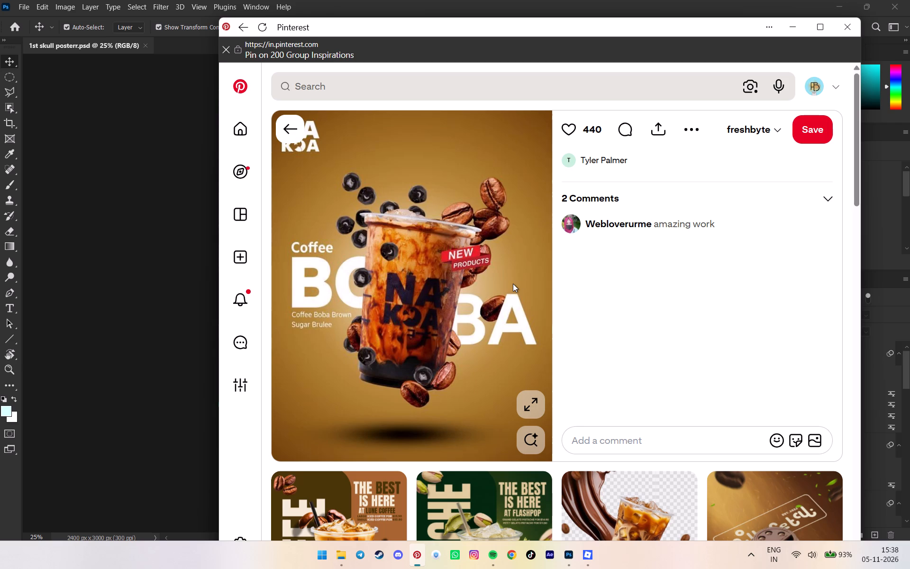
scroll(513, 284, "down", 7)
scroll(514, 279, "up", 1)
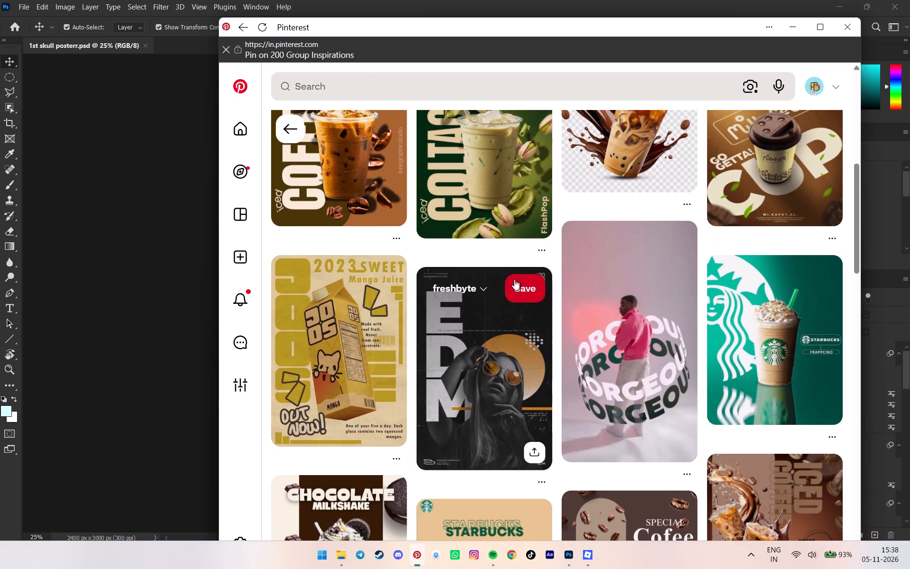
scroll(514, 279, "up", 1)
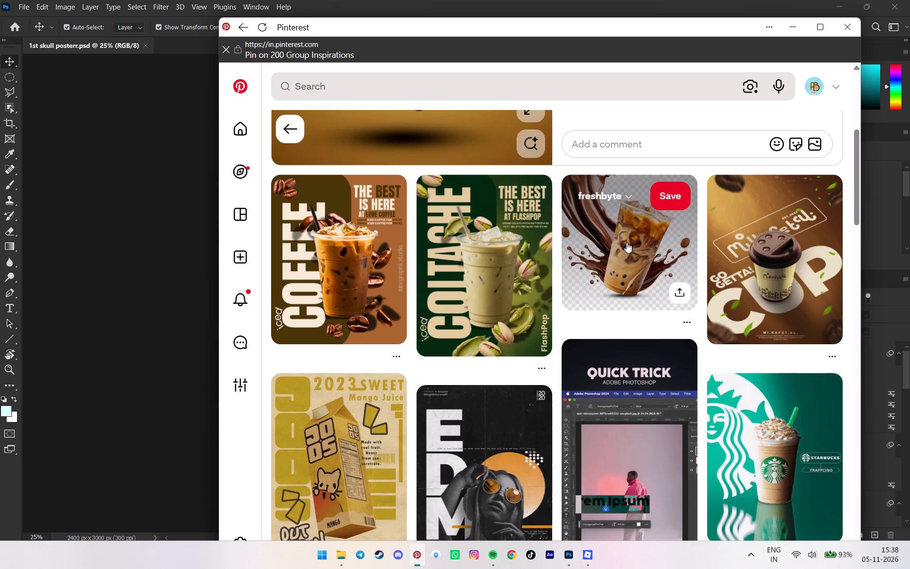
scroll(658, 235, "down", 2)
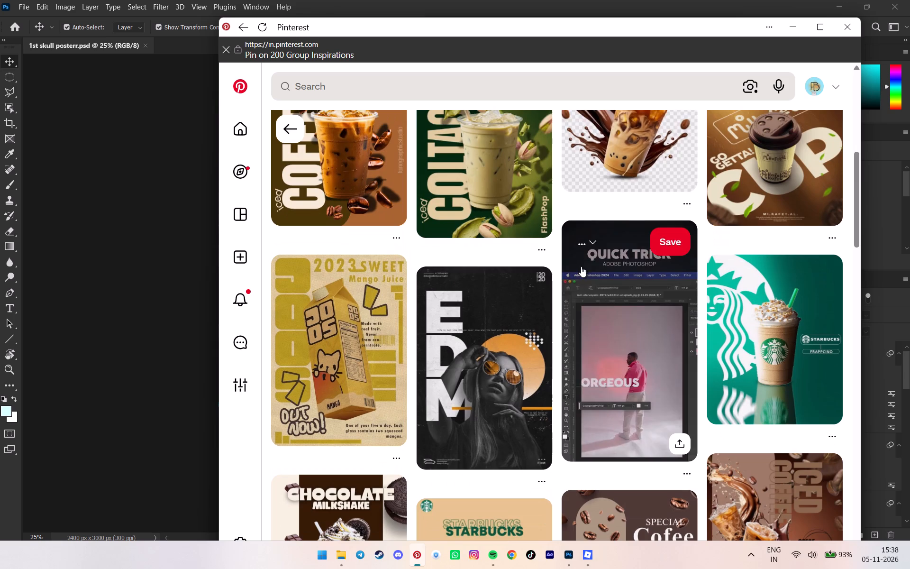
scroll(581, 266, "down", 3)
scroll(581, 266, "up", 2)
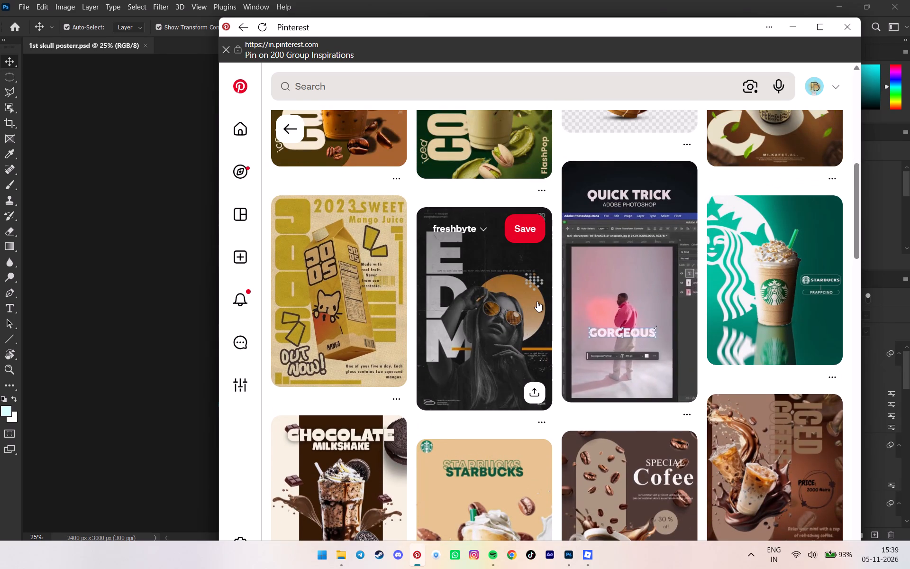
scroll(541, 300, "down", 1)
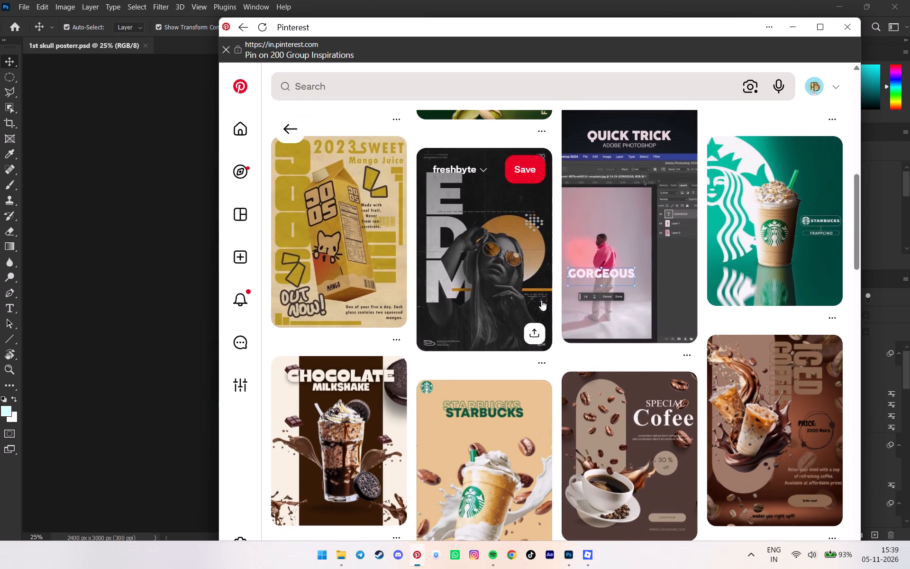
scroll(553, 294, "down", 4)
scroll(291, 281, "up", 1)
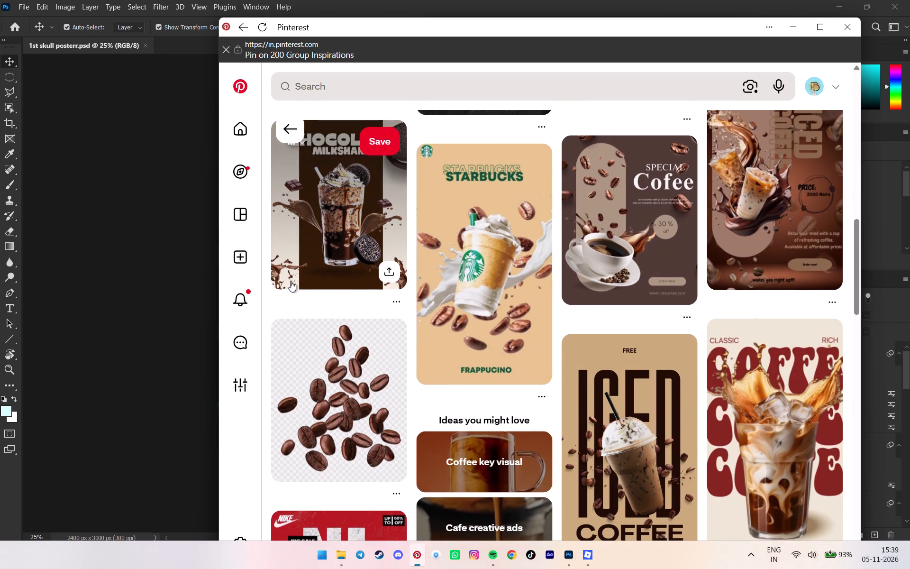
View the Chocolate Milkshake poster pin at full size, then return to the related drink posters.
left_click(338, 265)
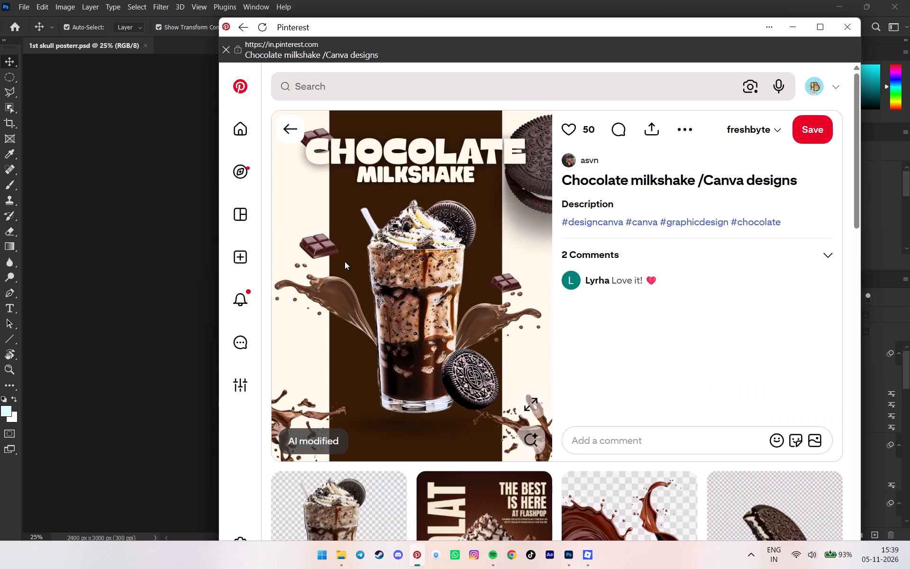
left_click(294, 119)
Open the beige Iced Coffee poster pin and examine the related coffee posters for composition and styling.
scroll(630, 259, "down", 1)
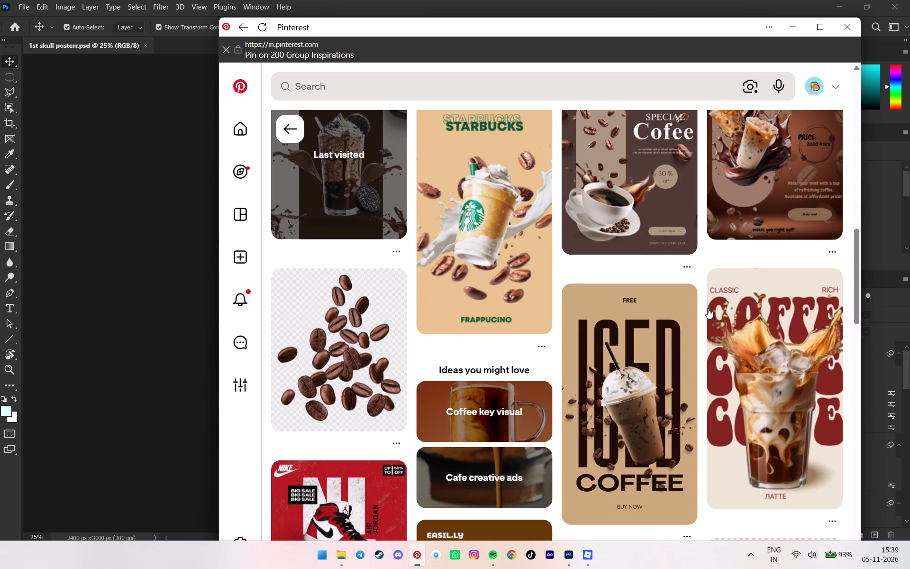
scroll(707, 311, "down", 2)
left_click(648, 310)
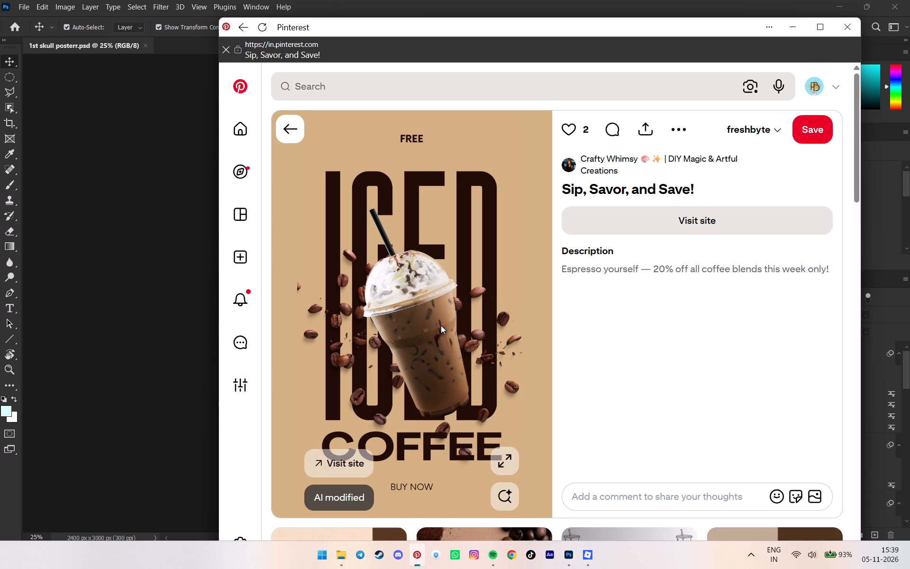
scroll(443, 325, "down", 2)
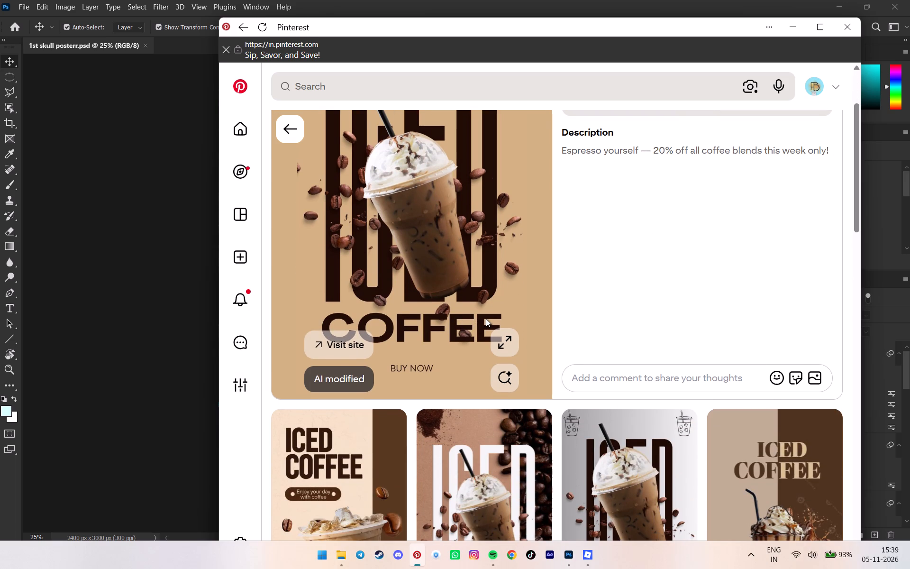
scroll(486, 319, "down", 8)
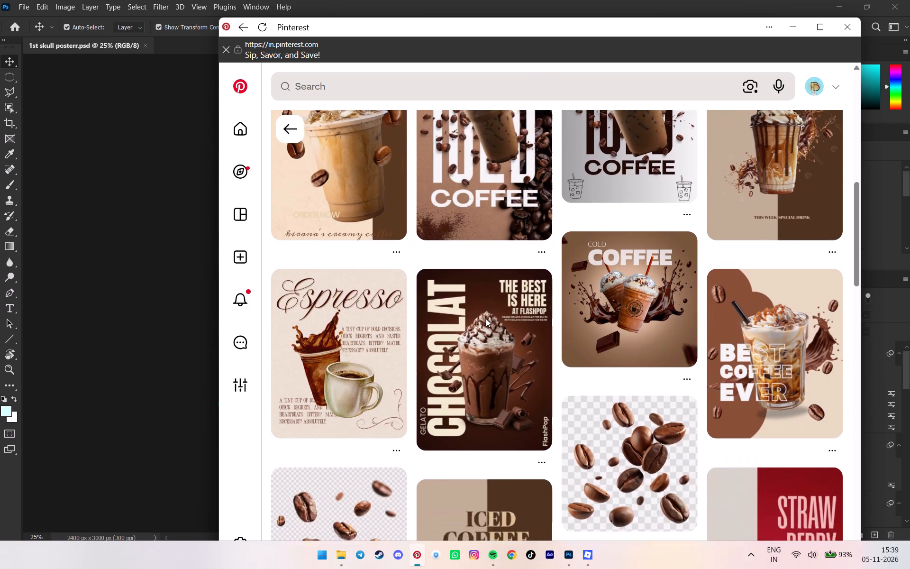
scroll(486, 319, "down", 3)
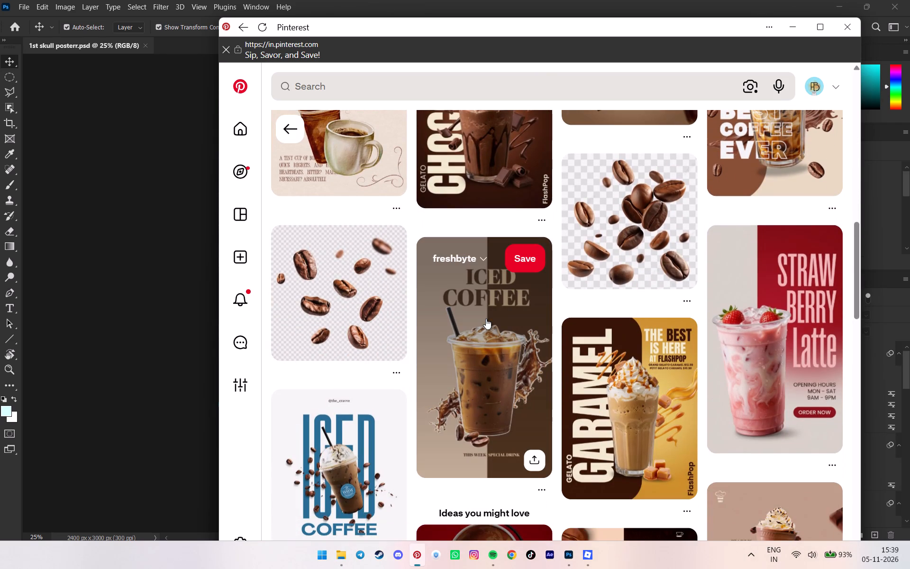
scroll(355, 312, "up", 6)
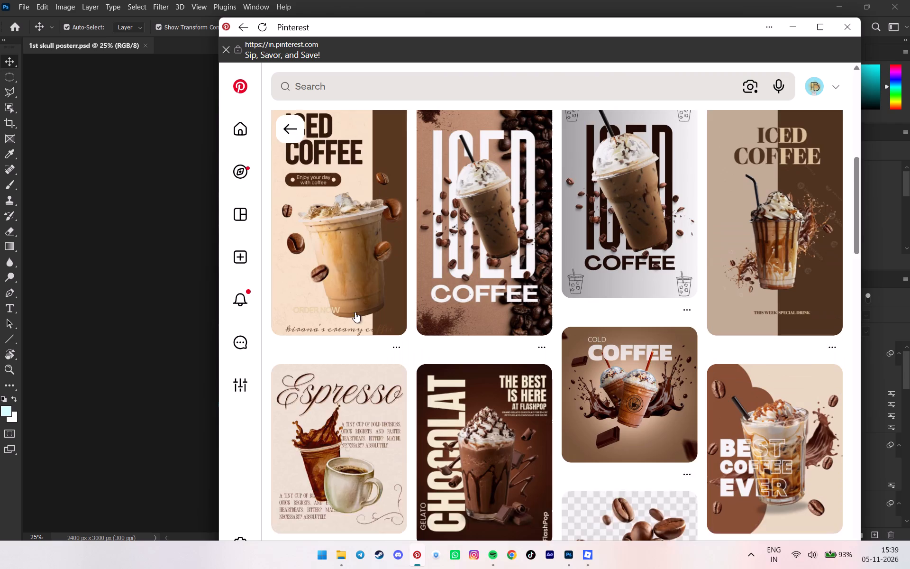
scroll(355, 312, "up", 5)
scroll(355, 312, "down", 13)
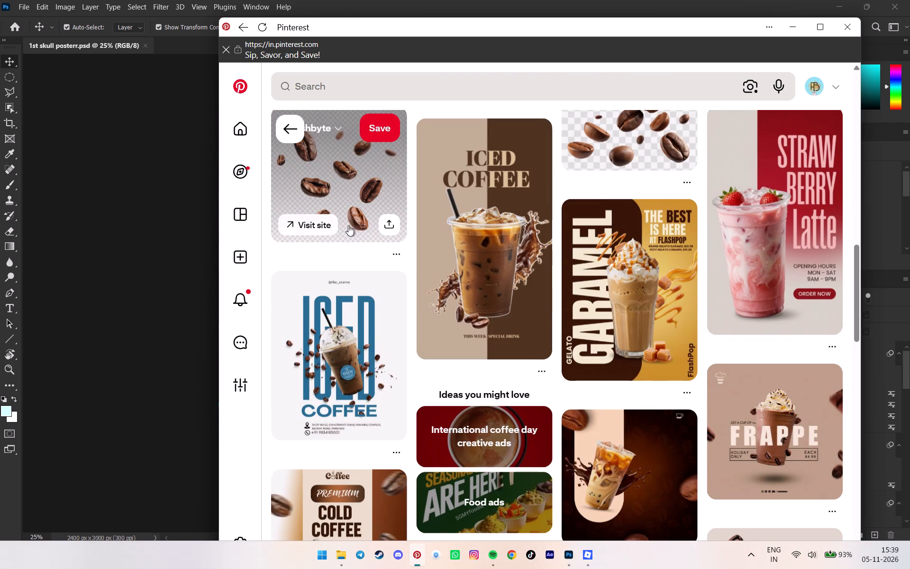
Open the levitating coffee beans PNG pin, and from its related images open the scattered coffee beans pin.
scroll(354, 223, "up", 2)
left_click(340, 279)
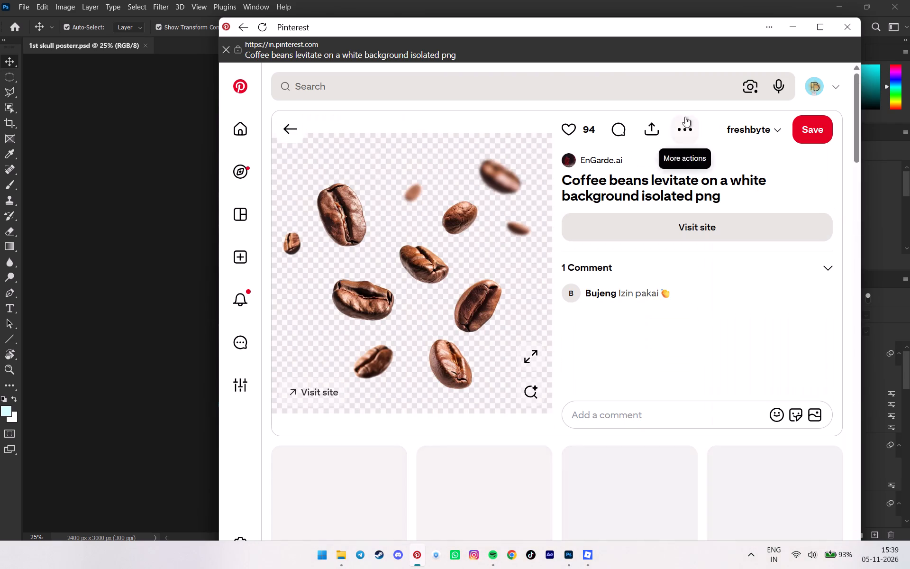
scroll(649, 165, "down", 3)
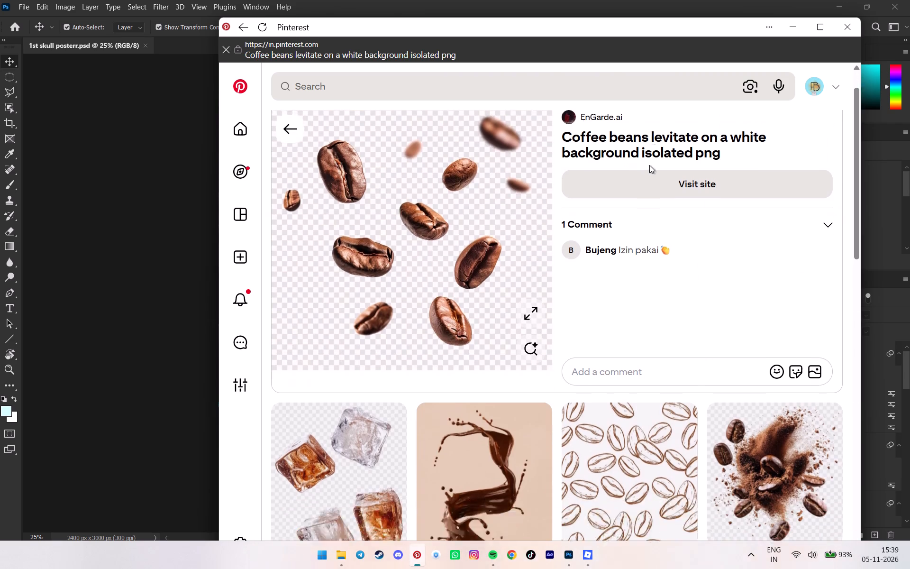
scroll(649, 165, "up", 5)
scroll(649, 165, "down", 6)
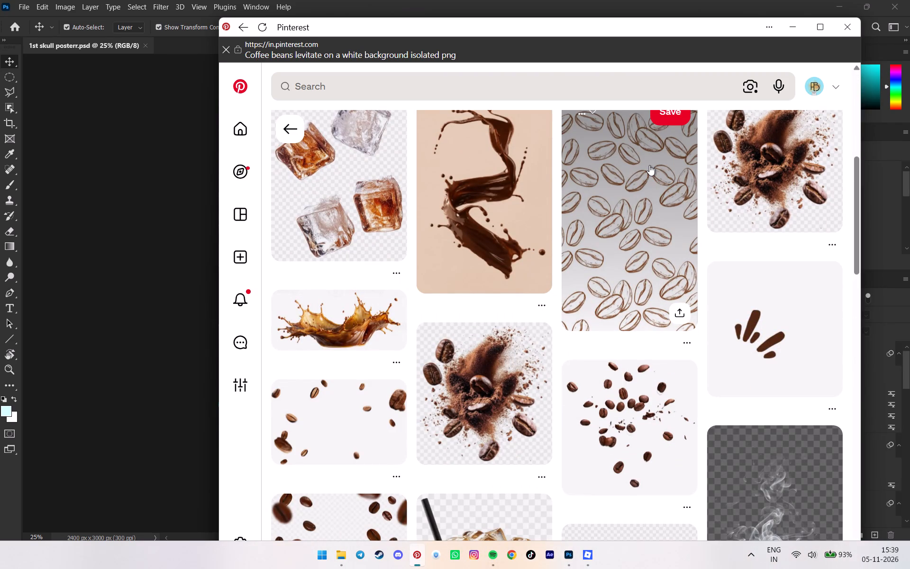
left_click(628, 424)
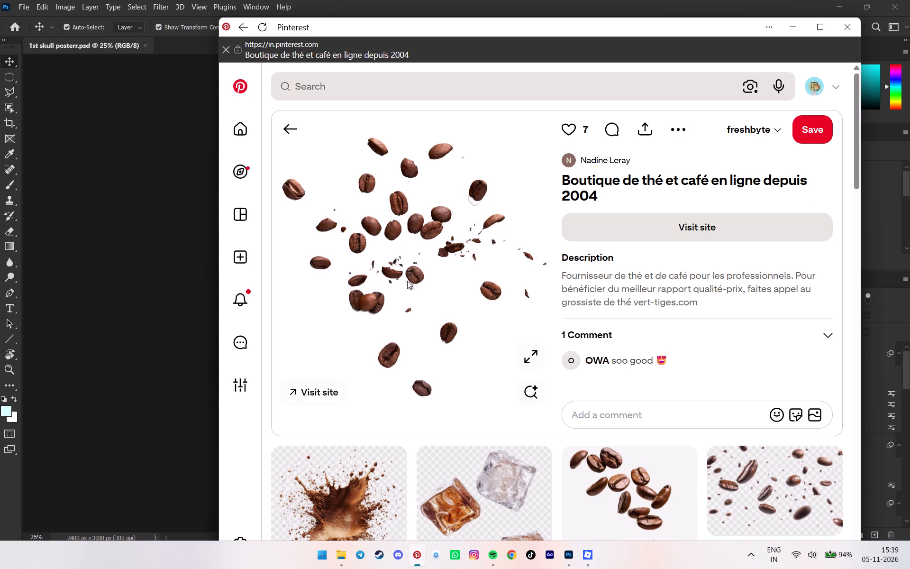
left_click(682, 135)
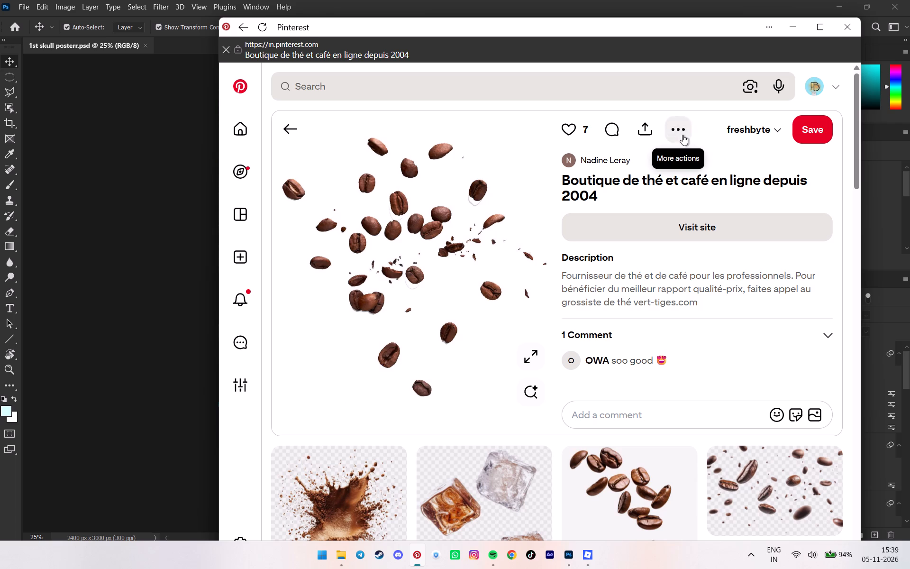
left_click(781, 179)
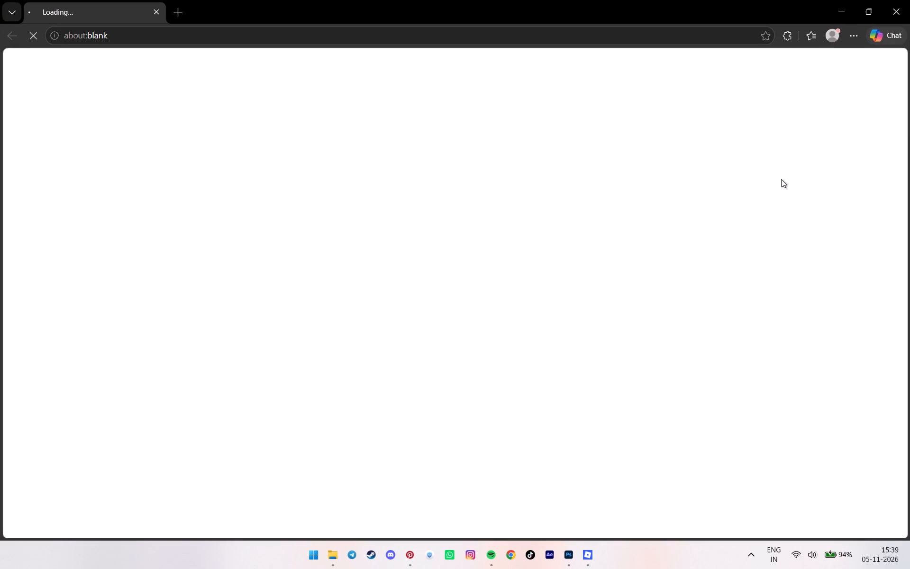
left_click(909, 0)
Download the scattered coffee beans image from the "Boutique de thé et café en ligne depuis 2004" pin.
scroll(707, 195, "up", 2)
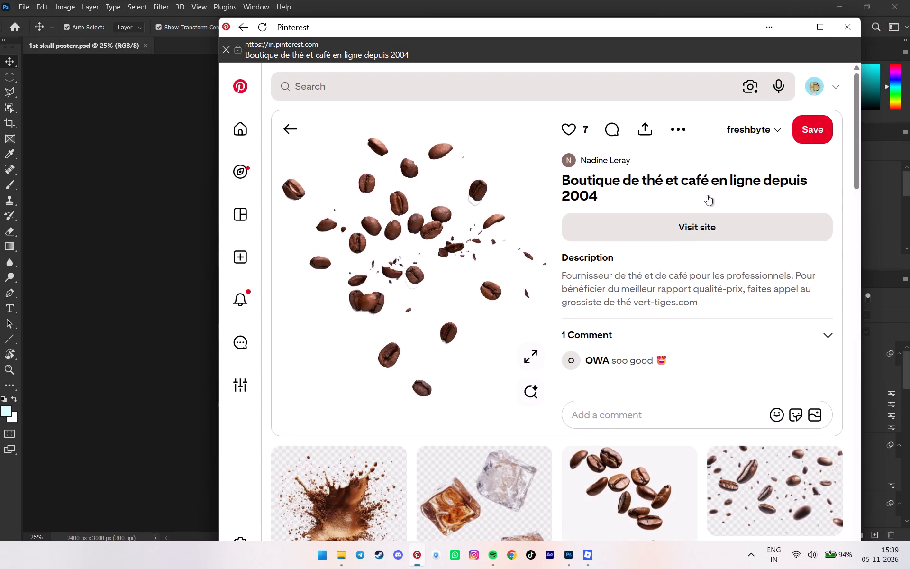
scroll(707, 195, "down", 2)
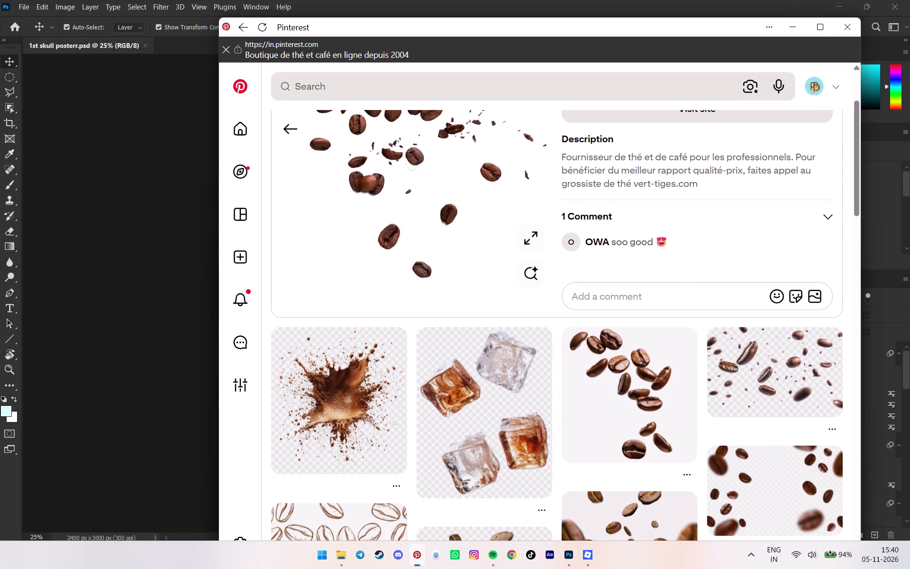
scroll(660, 211, "up", 7)
left_click(683, 138)
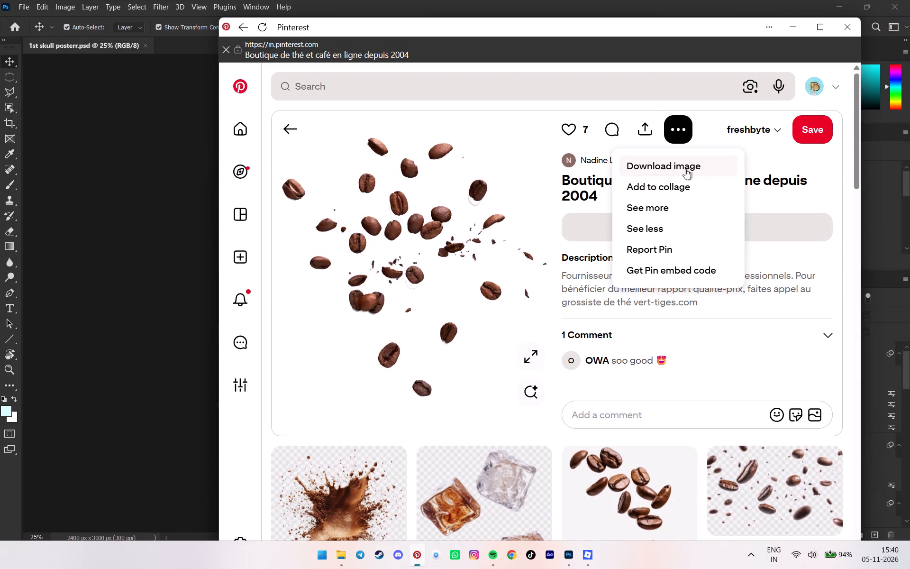
left_click(681, 167)
scroll(573, 275, "down", 2)
scroll(573, 282, "up", 1)
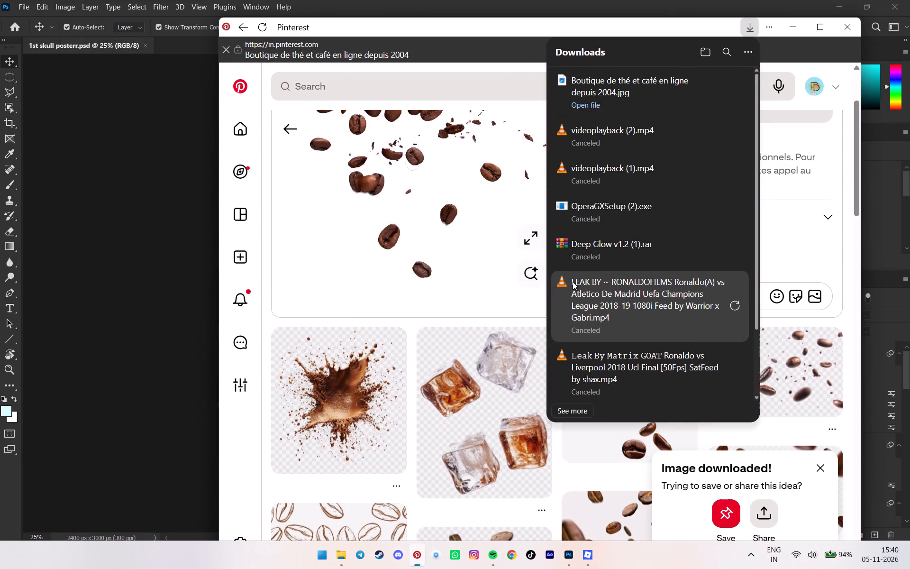
left_click(773, 236)
scroll(725, 238, "up", 7)
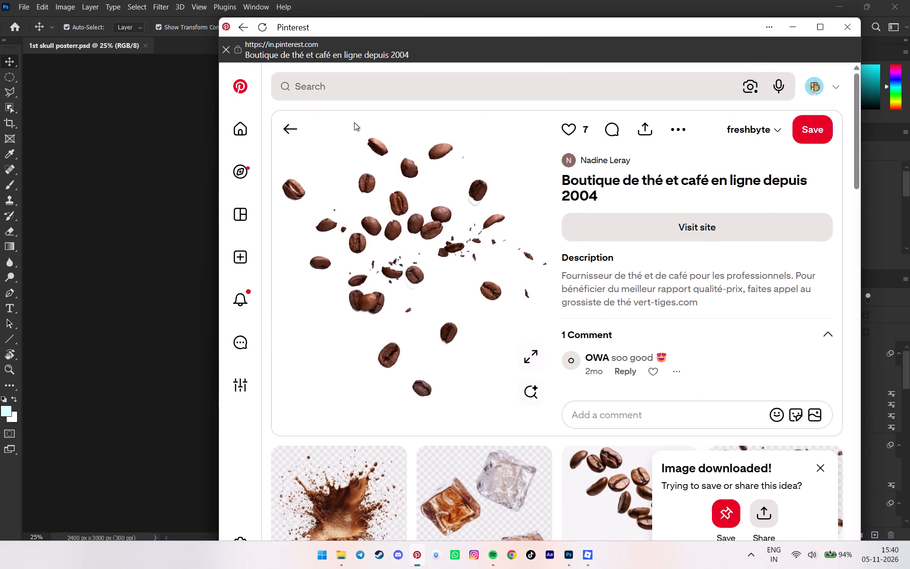
Return to the levitating coffee beans pin and browse its related images for coffee beans, splashes and drink assets.
left_click(287, 126)
scroll(523, 248, "down", 1)
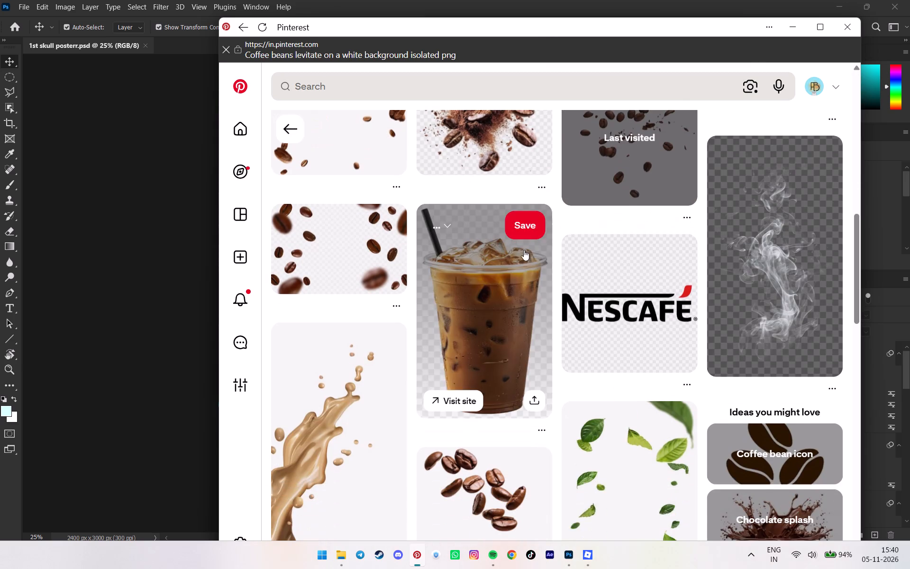
scroll(527, 280, "up", 6)
scroll(527, 280, "down", 9)
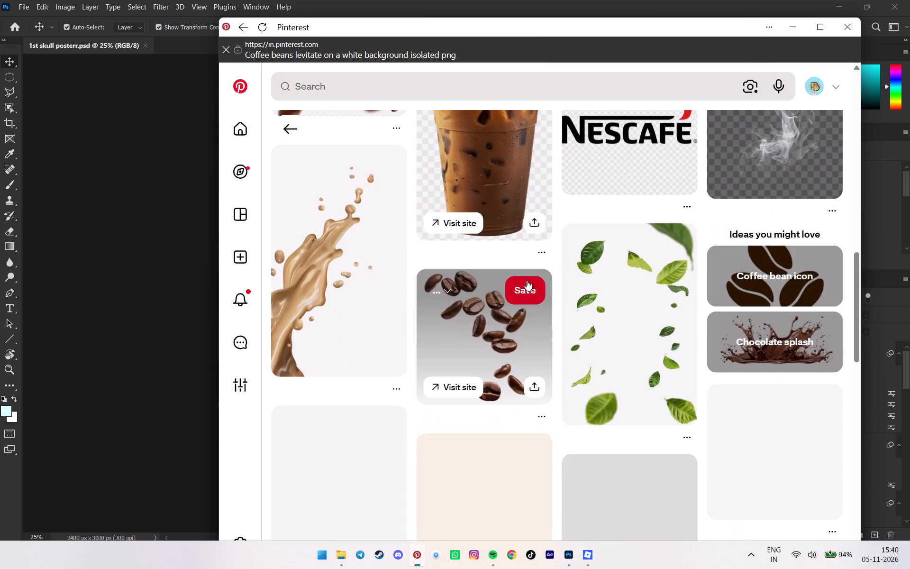
scroll(527, 280, "down", 7)
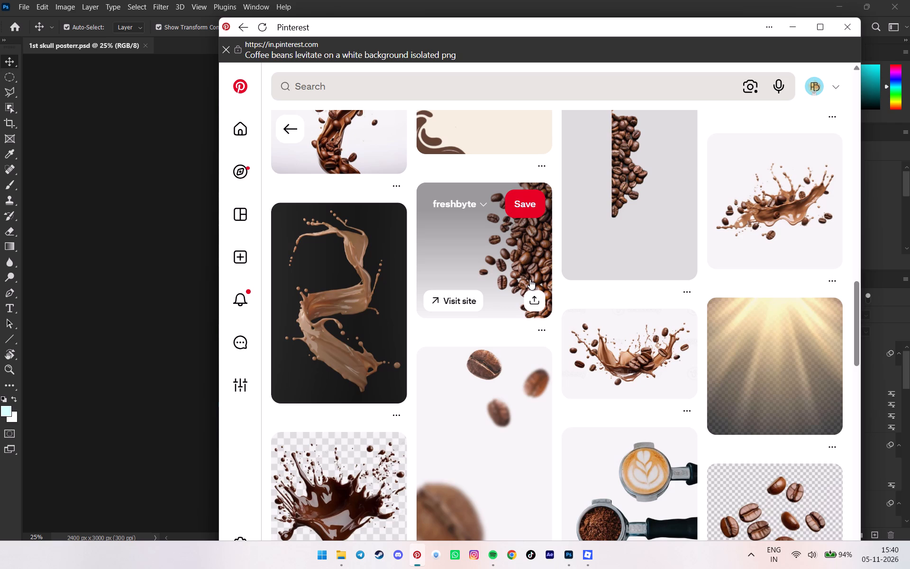
scroll(544, 287, "down", 7)
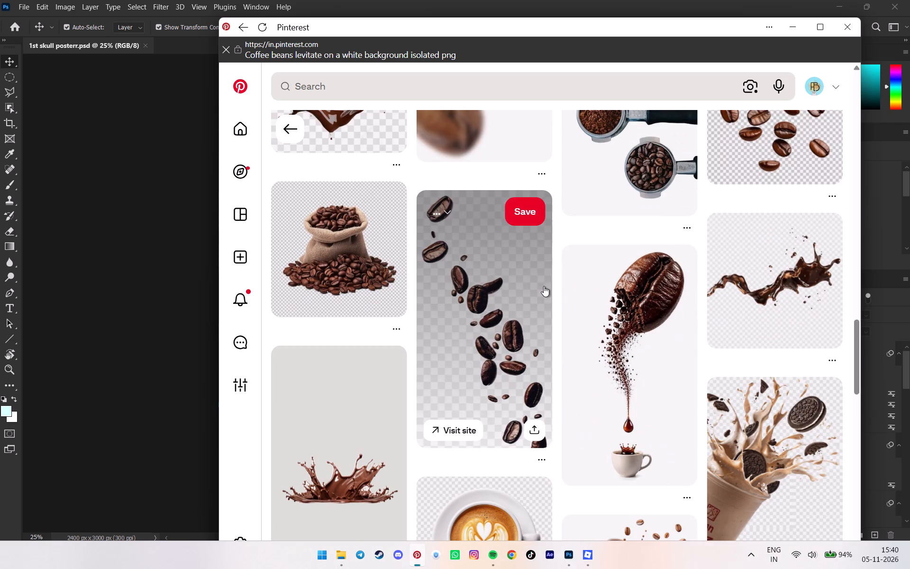
scroll(544, 286, "down", 2)
Switch to Roblox, view the More page with its account options, and return to the home page.
left_click(584, 554)
left_click(459, 366)
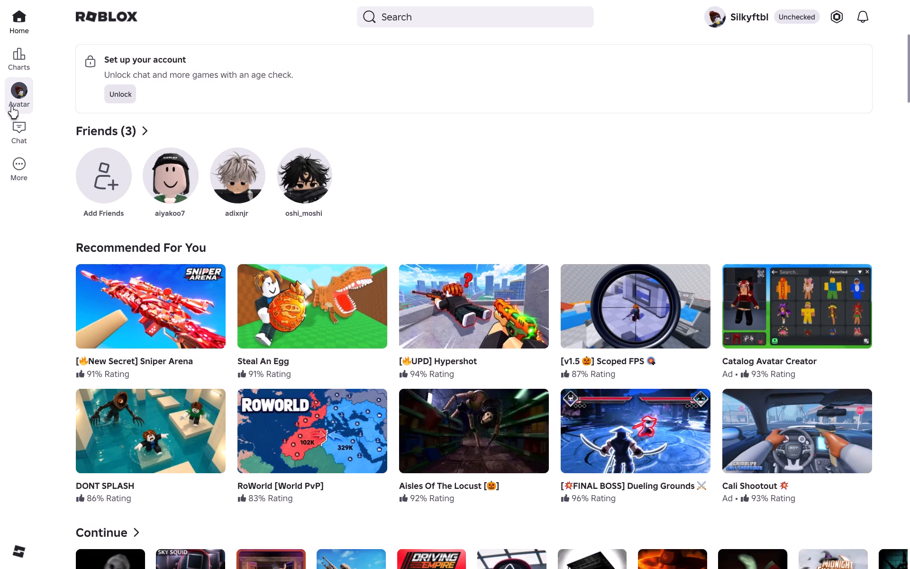
left_click(14, 169)
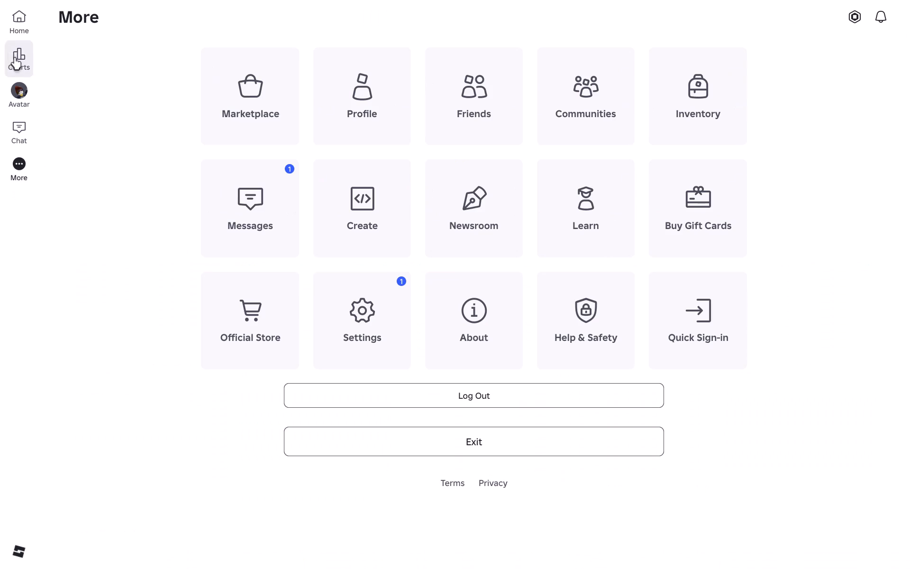
left_click(32, 18)
Open the signed-in account's profile from the Roblox home page, examine its details and worn items, and close it.
left_click(726, 4)
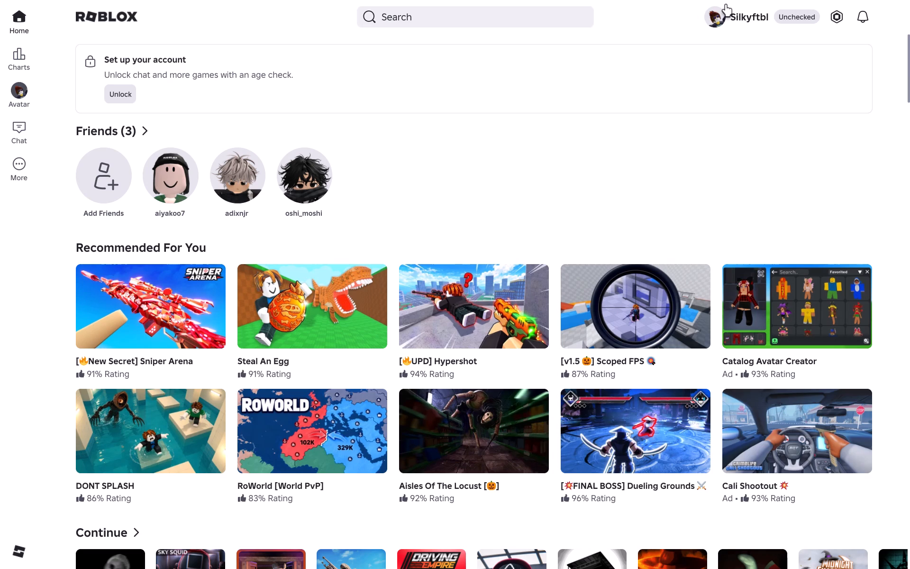
left_click(717, 10)
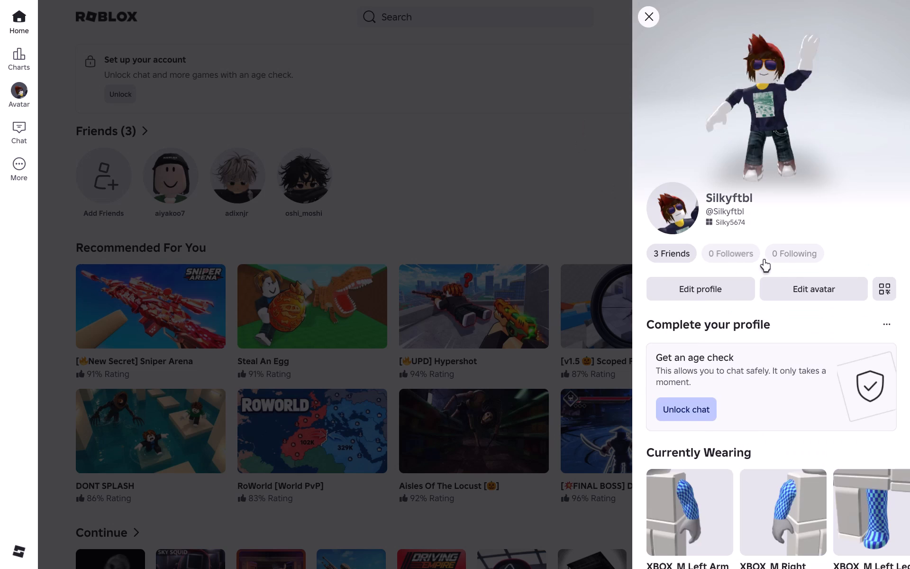
scroll(790, 264, "down", 7)
scroll(752, 266, "down", 7)
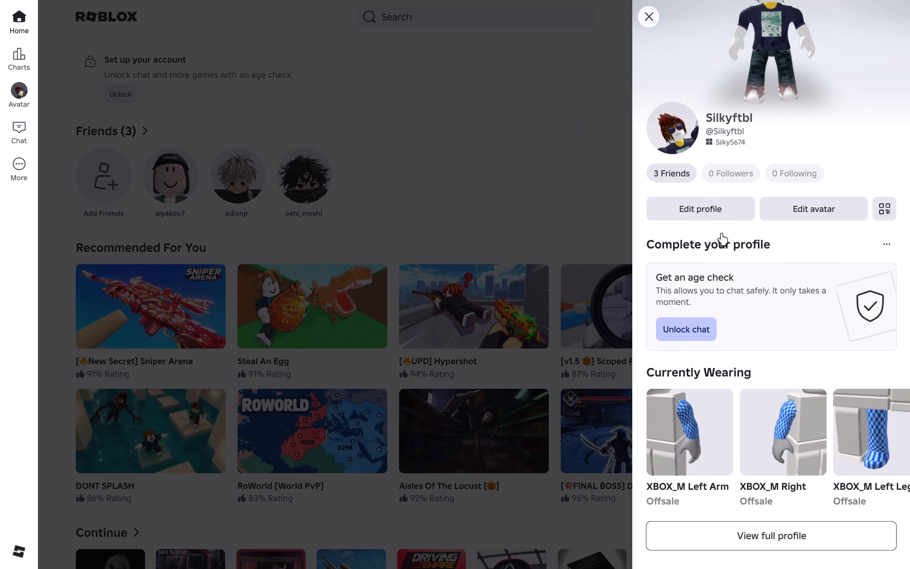
scroll(715, 232, "up", 1)
scroll(718, 238, "down", 3)
scroll(719, 239, "up", 8)
scroll(780, 215, "down", 6)
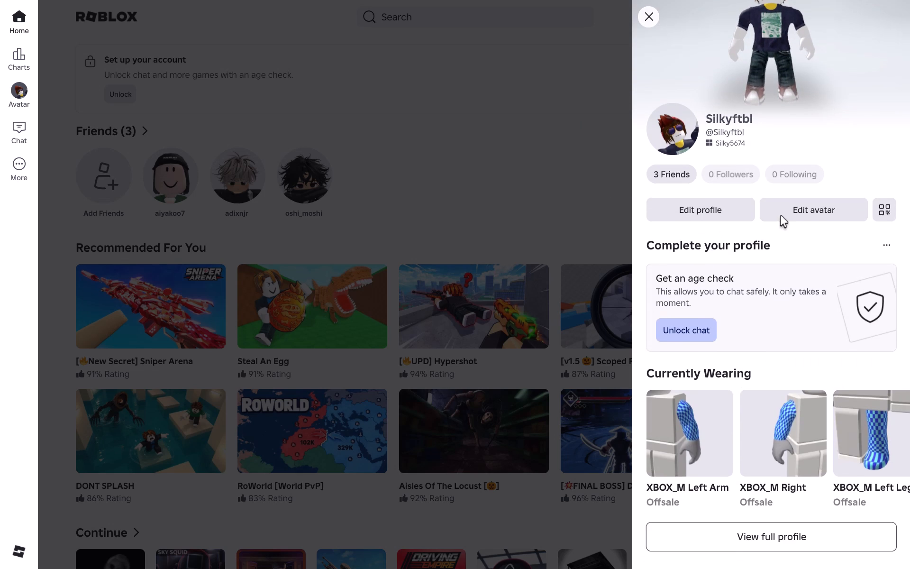
scroll(788, 211, "down", 8)
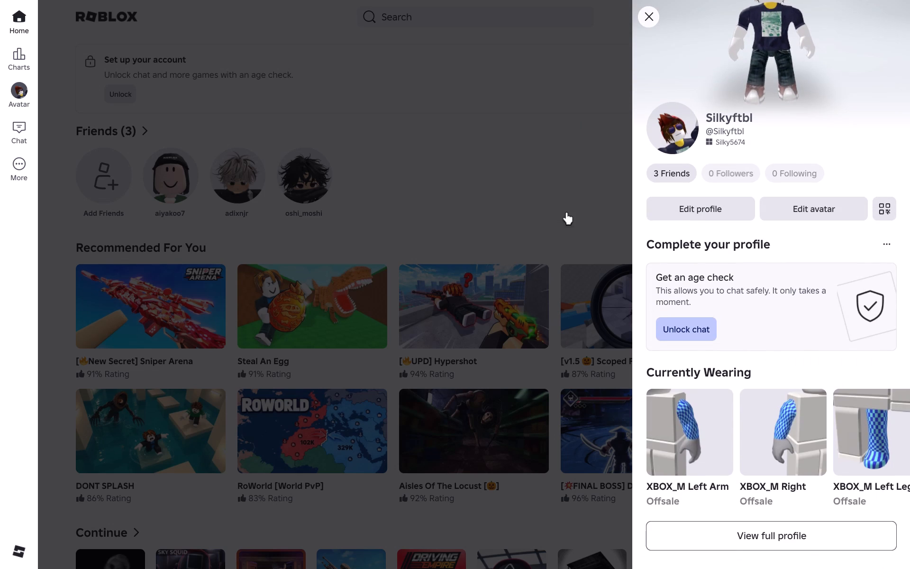
scroll(694, 314, "down", 3)
scroll(862, 360, "down", 5)
scroll(804, 368, "up", 6)
left_click(590, 146)
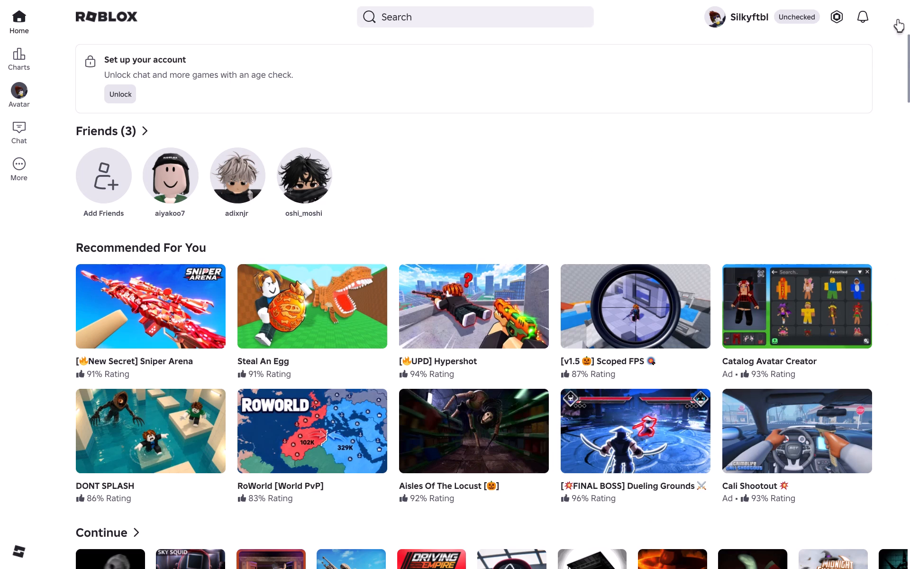
Log out of the current Roblox account.
left_click(9, 159)
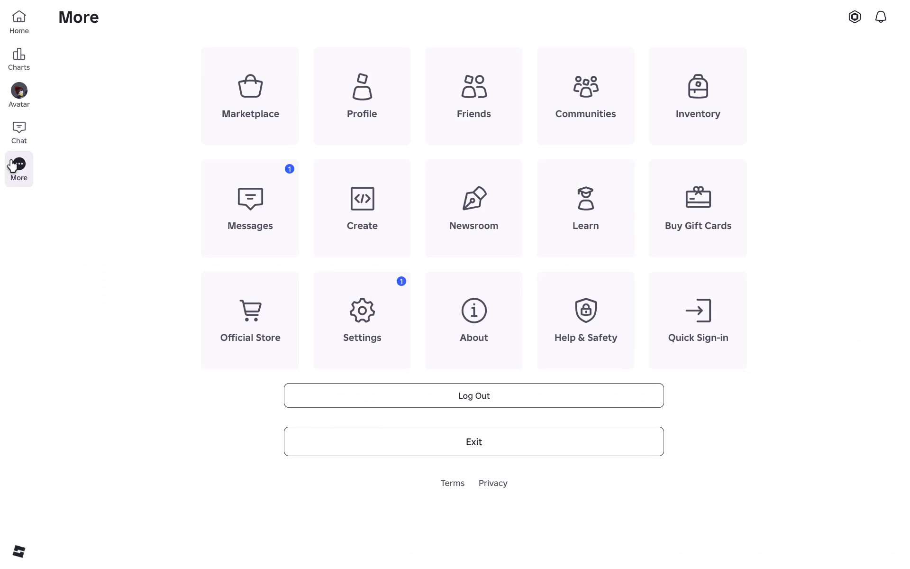
left_click(507, 400)
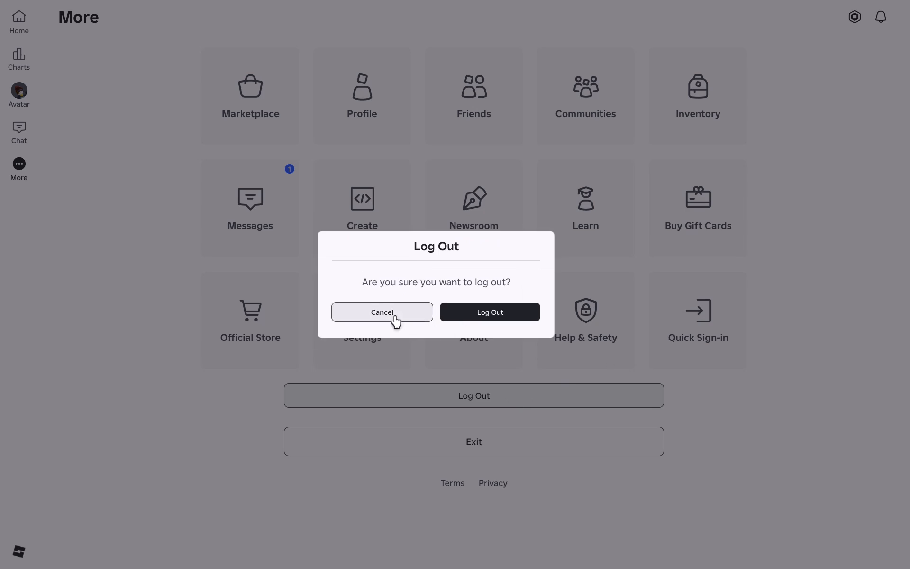
left_click(466, 309)
left_click(477, 314)
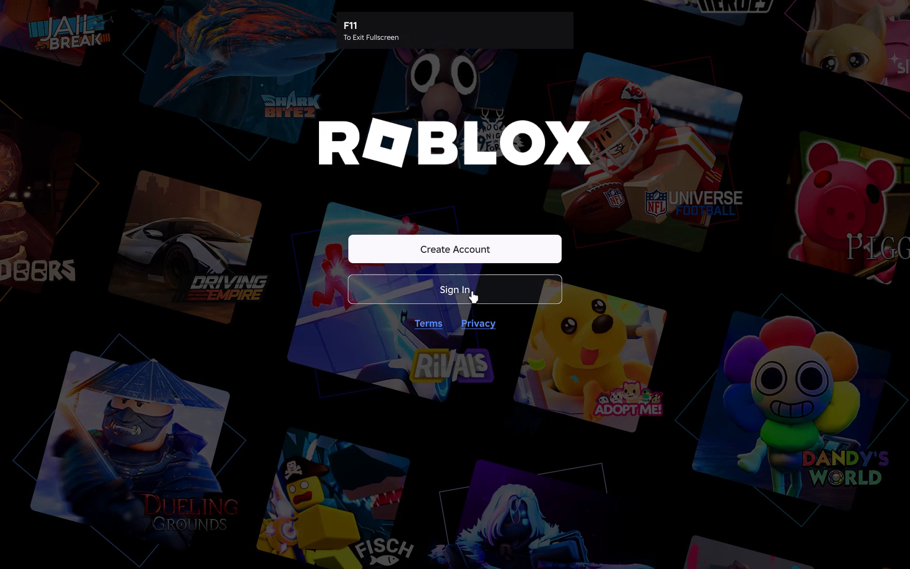
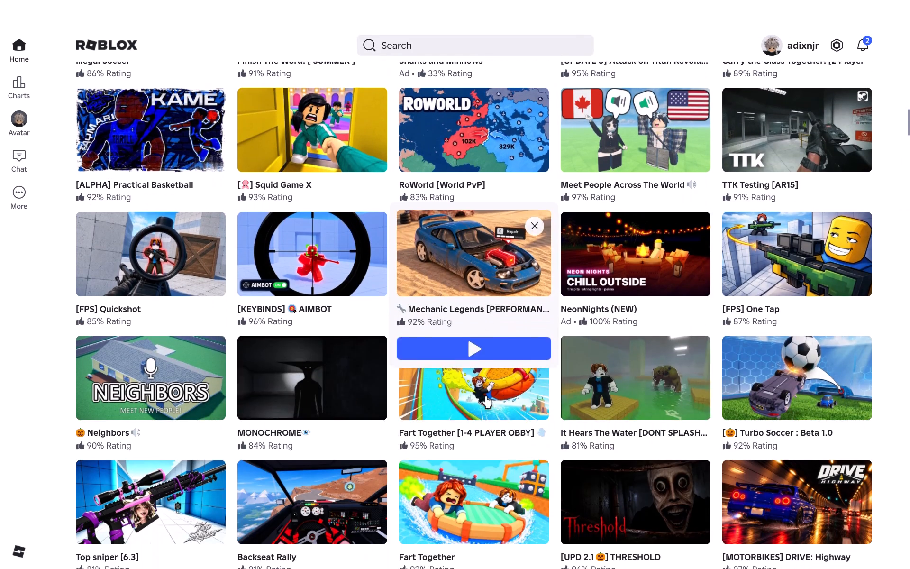
left_click(18, 189)
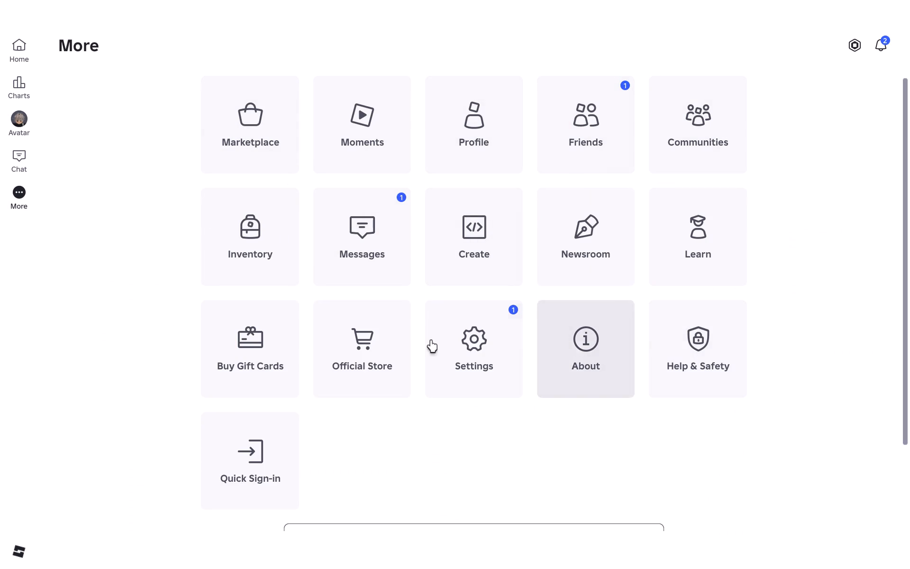
left_click(471, 341)
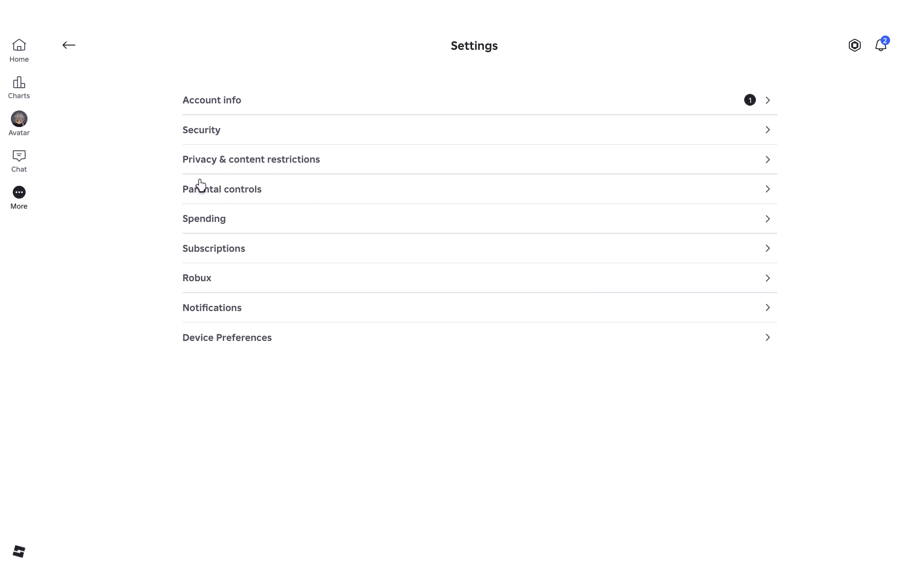
left_click(73, 44)
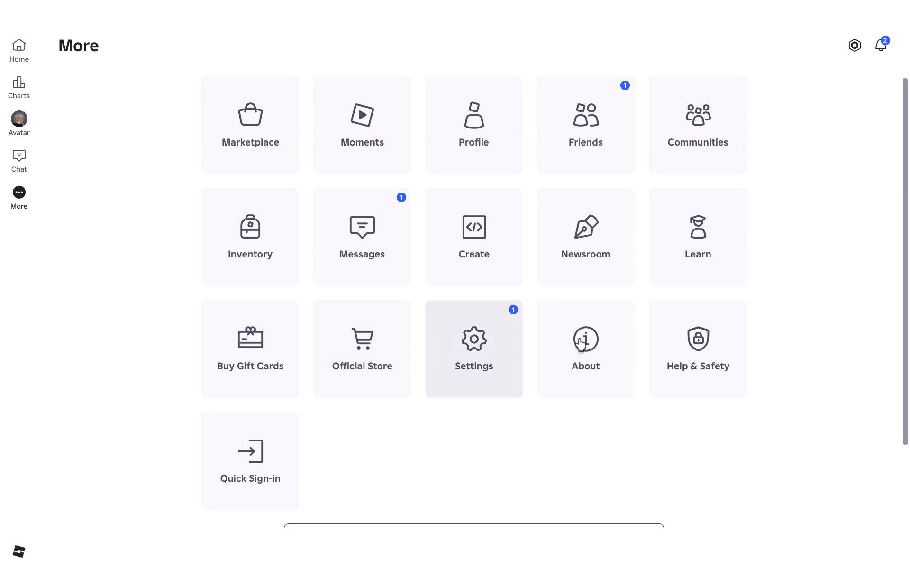
left_click(17, 41)
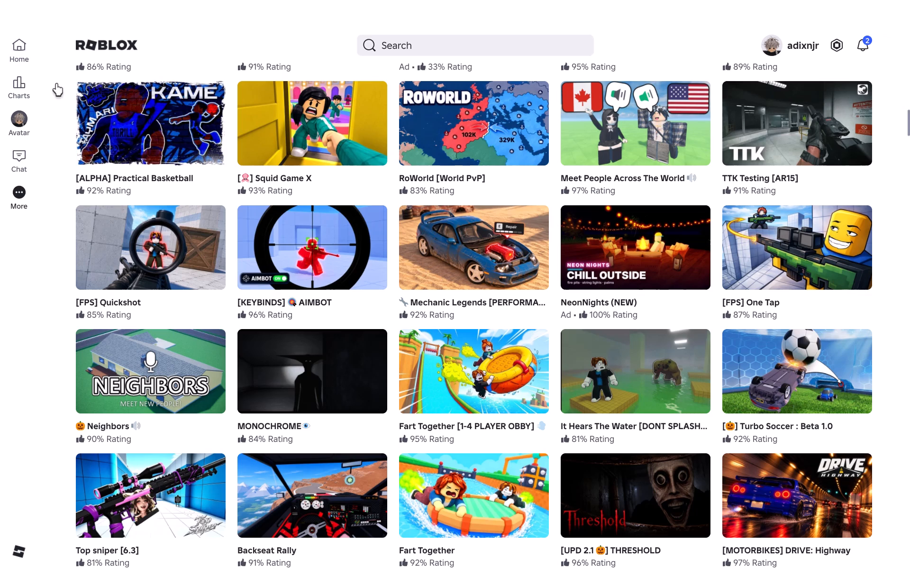
Check the More page again, view the signed-in account's profile from the home page, and close the profile.
left_click(17, 187)
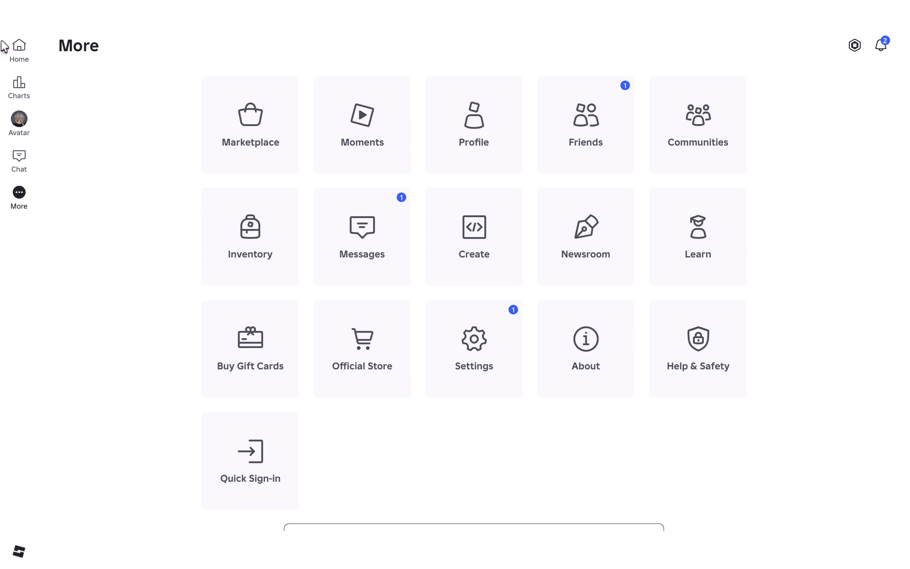
left_click(7, 39)
left_click(779, 46)
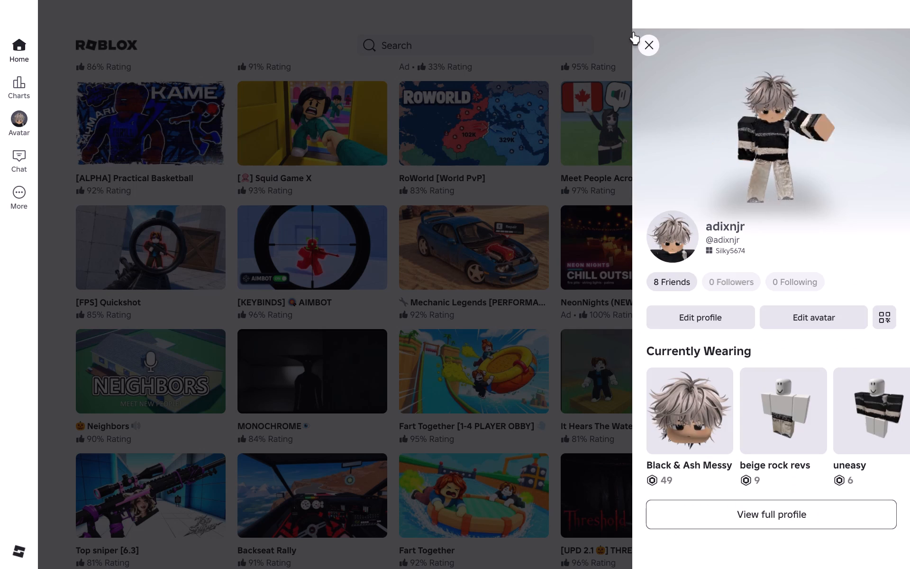
left_click(642, 40)
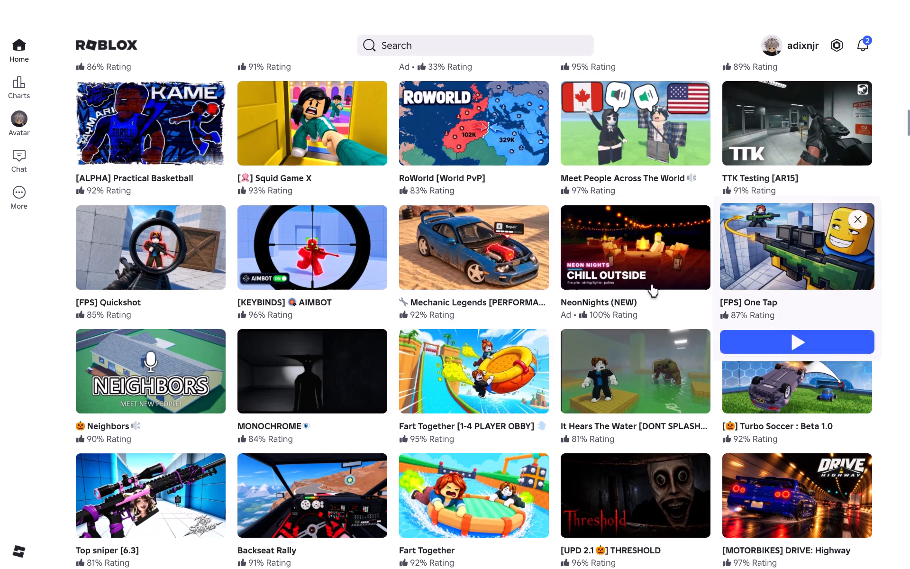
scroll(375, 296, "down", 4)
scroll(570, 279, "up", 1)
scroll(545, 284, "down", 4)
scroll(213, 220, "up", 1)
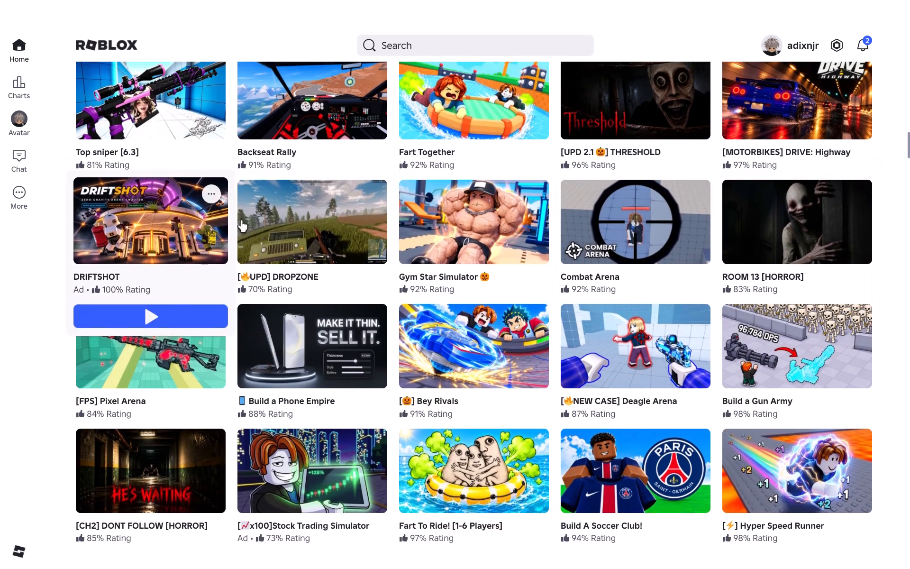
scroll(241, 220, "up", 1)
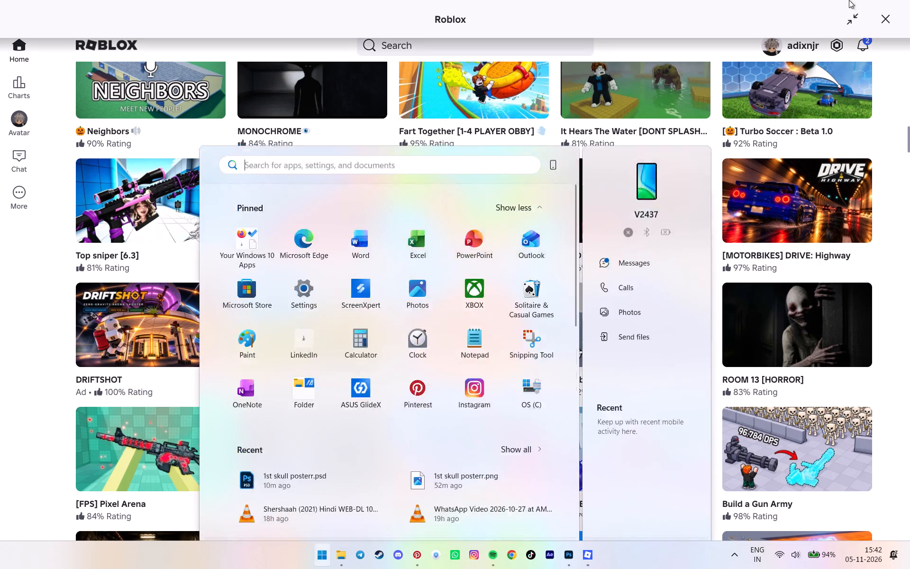
Close Roblox and return to the Pinterest coffee image results in front of the Photoshop document.
left_click(888, 8)
left_click(888, 12)
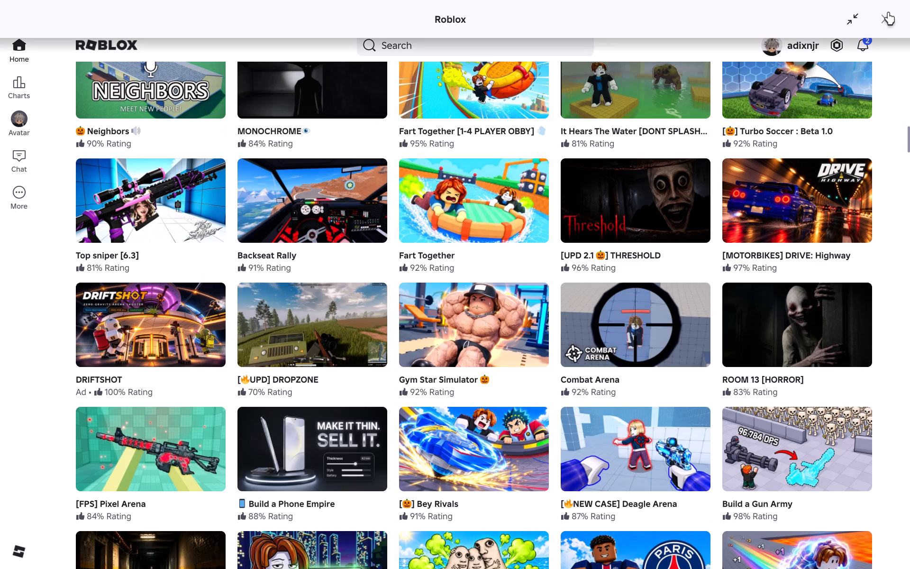
left_click(888, 15)
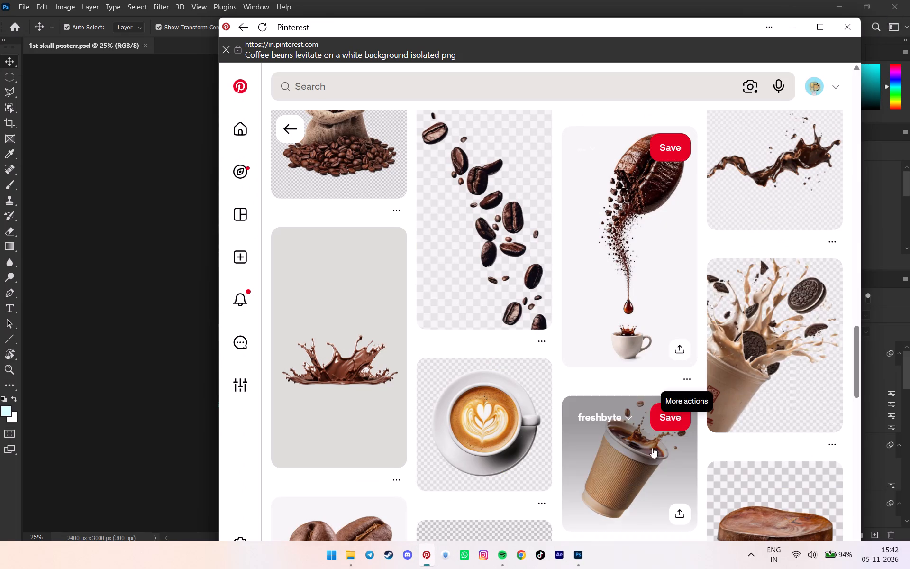
Move the Pinterest window over the Photoshop workspace so that it uncovers more of Photoshop's colour, properties and layer controls.
left_click_drag(571, 26, 491, 36)
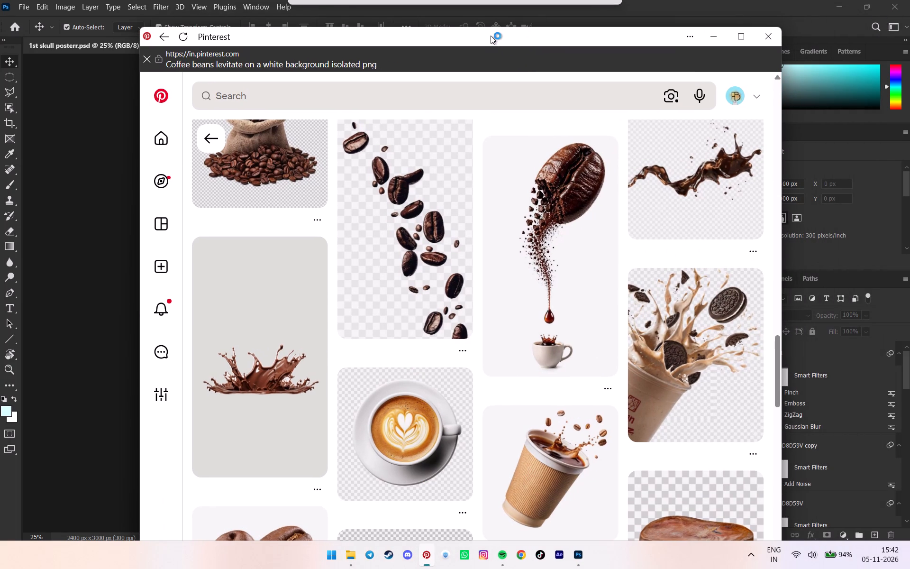
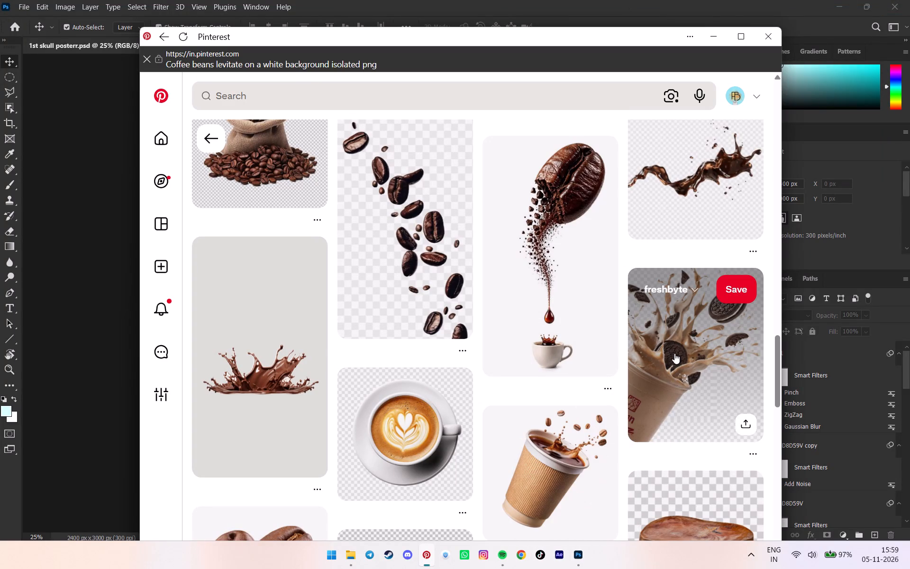
Examine the image results related to the levitating coffee beans pin for cup, bean and coffee-splash cutouts.
scroll(674, 349, "down", 5)
scroll(674, 349, "up", 1)
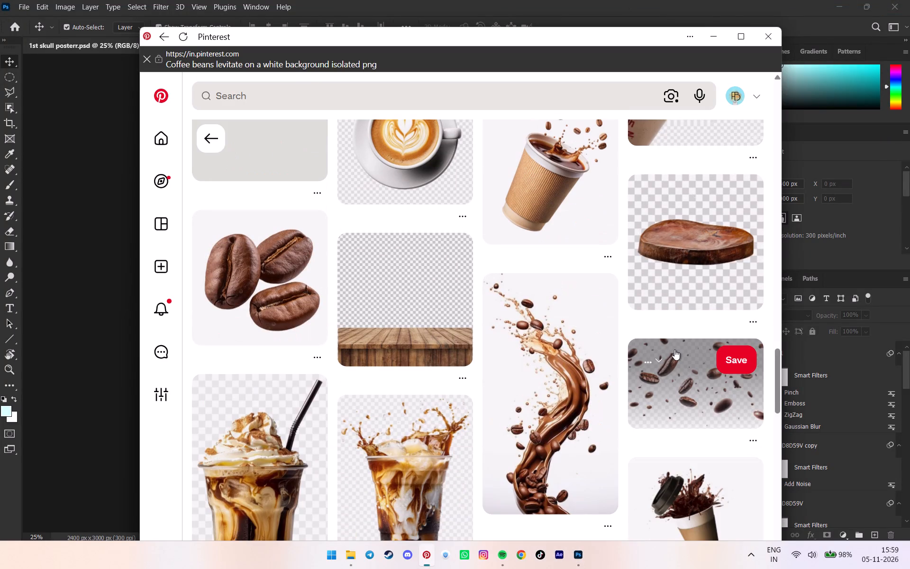
scroll(674, 349, "down", 3)
scroll(674, 349, "up", 4)
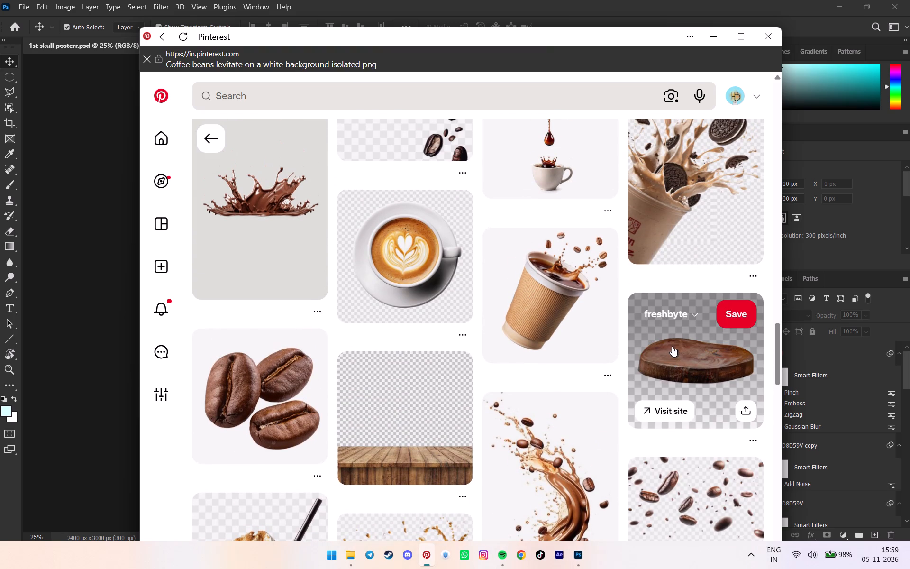
scroll(609, 288, "down", 7)
scroll(555, 309, "up", 3)
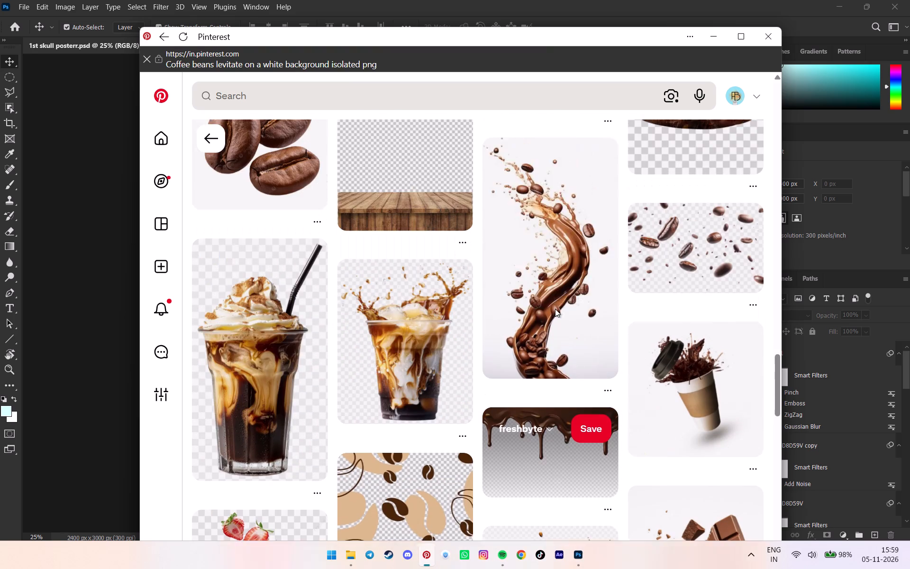
scroll(555, 309, "up", 3)
scroll(555, 309, "down", 2)
scroll(555, 309, "up", 3)
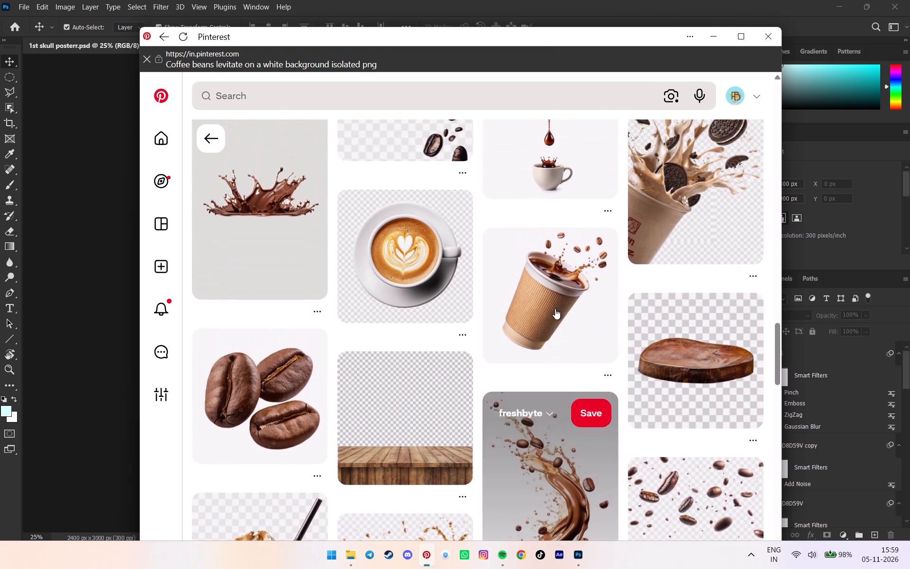
scroll(555, 309, "down", 5)
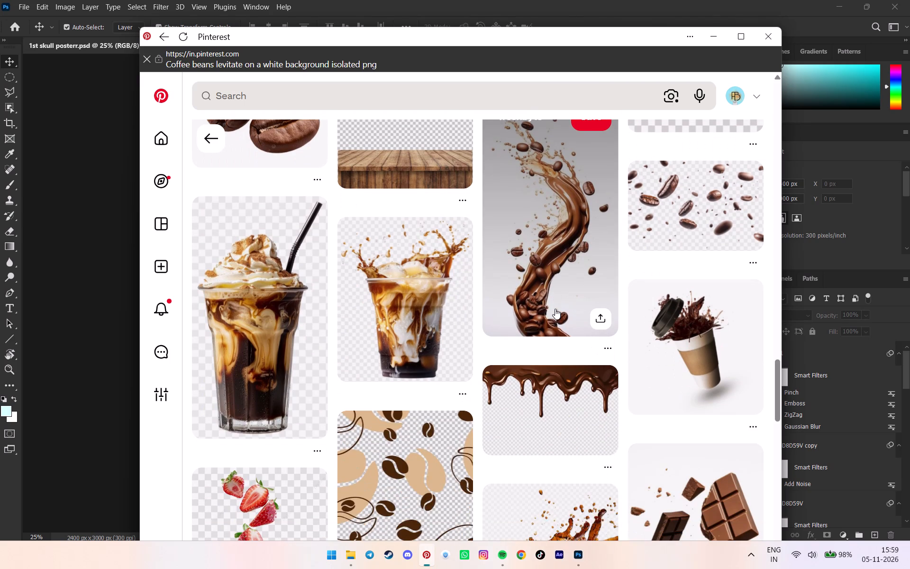
scroll(555, 309, "up", 7)
scroll(555, 309, "down", 6)
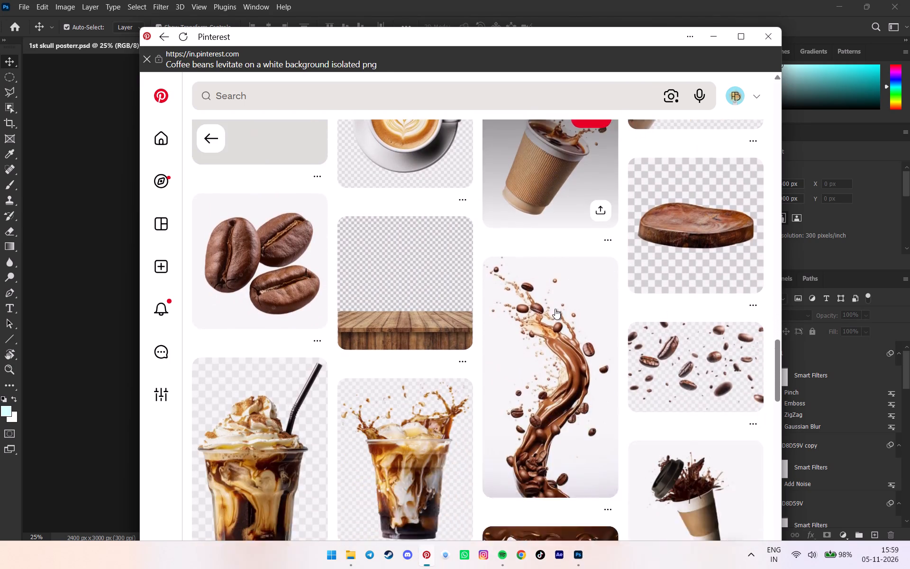
Look further through the related results for more coffee cutouts, backgrounds and drink poster designs.
scroll(555, 309, "down", 13)
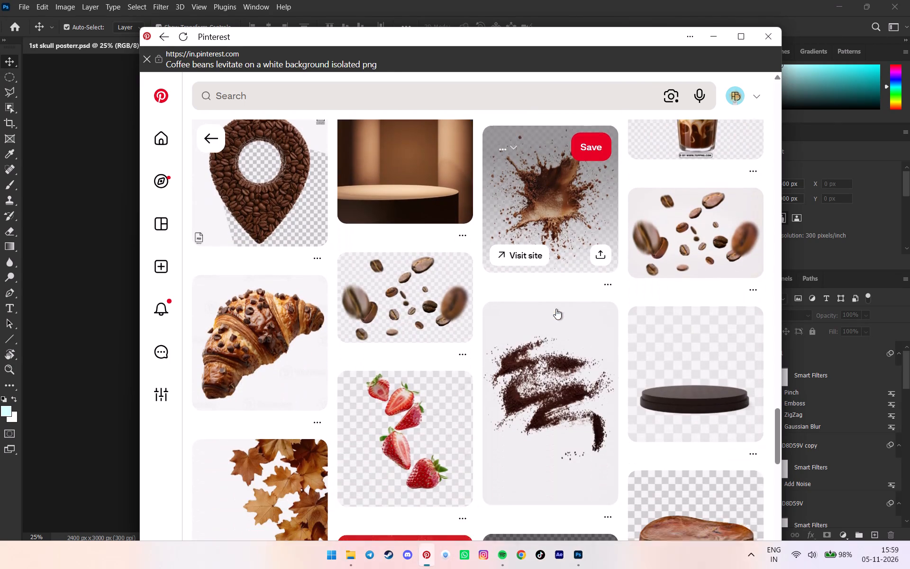
scroll(557, 308, "down", 1)
scroll(635, 313, "down", 4)
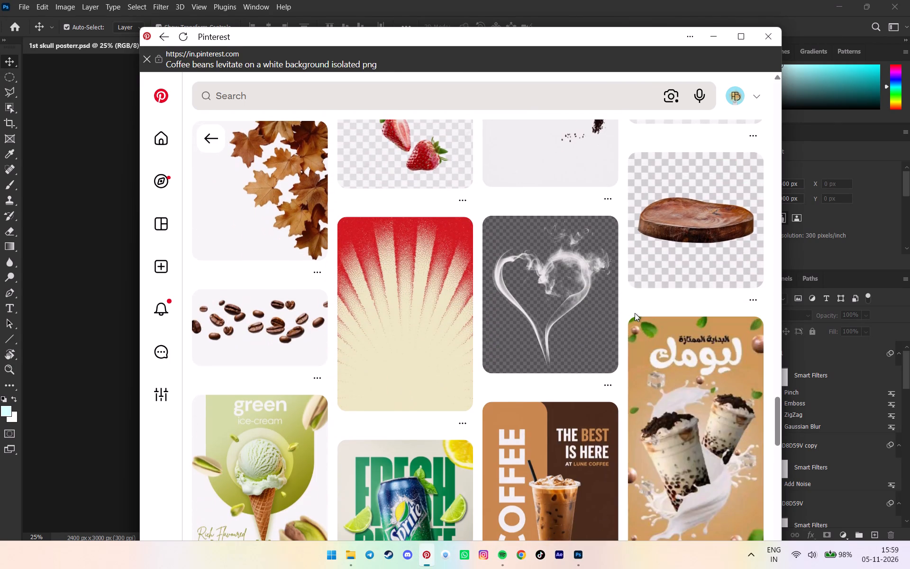
scroll(634, 312, "down", 4)
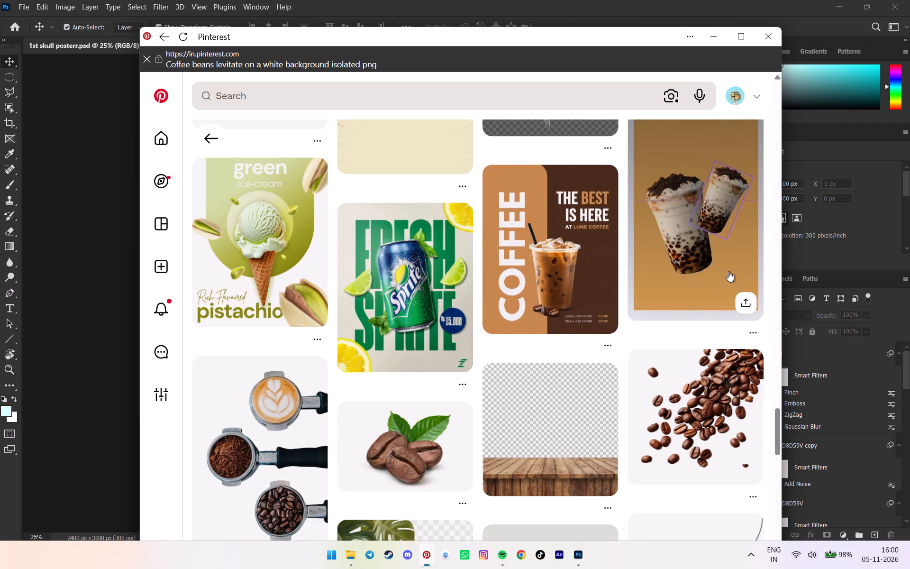
scroll(728, 271, "down", 9)
scroll(661, 303, "down", 4)
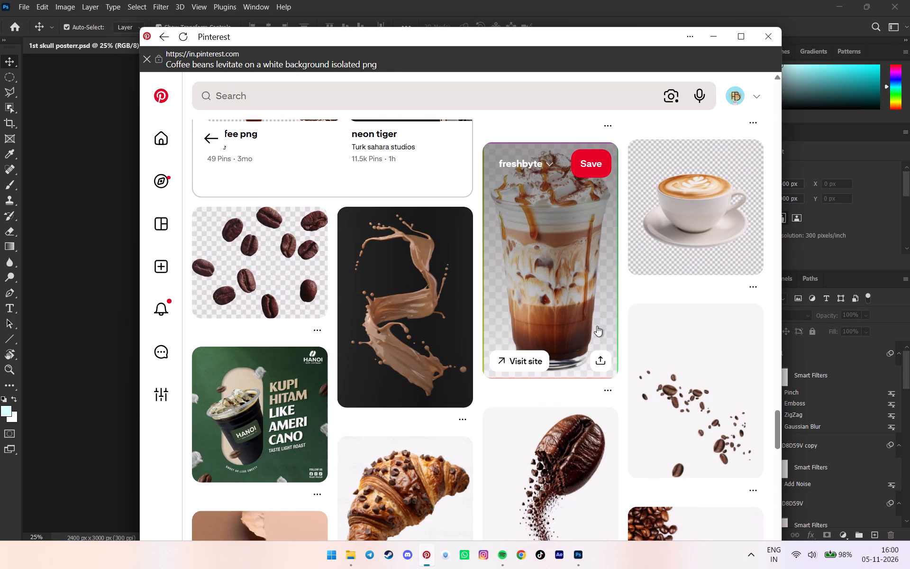
scroll(428, 357, "down", 3)
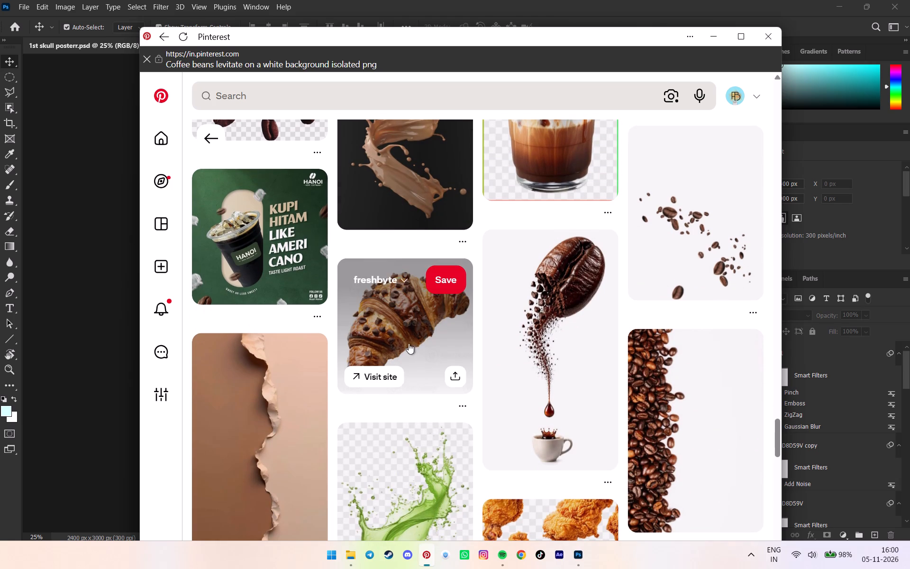
View the green "Kupi Hitam like Americano" poster pin and look through its related coffee poster designs.
left_click(285, 273)
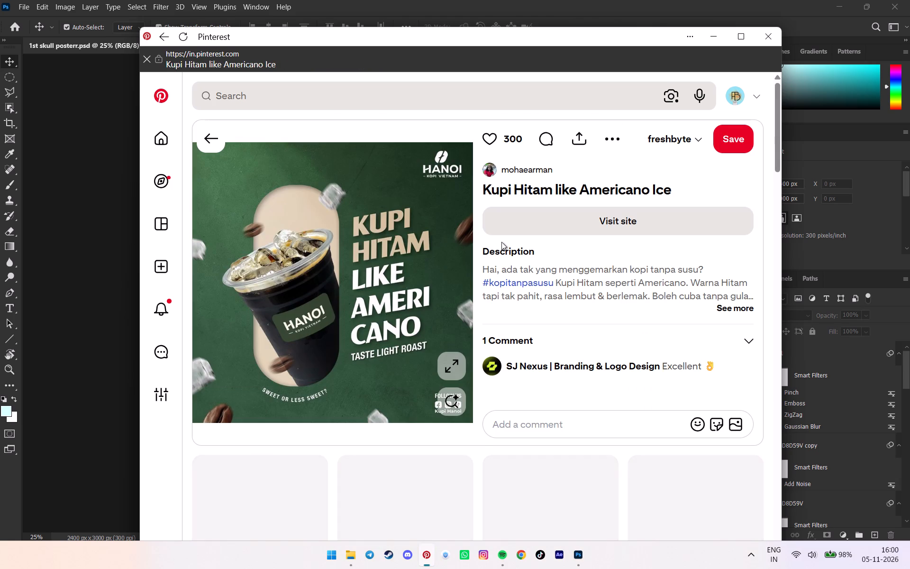
scroll(501, 242, "down", 5)
scroll(501, 242, "up", 4)
scroll(501, 242, "down", 3)
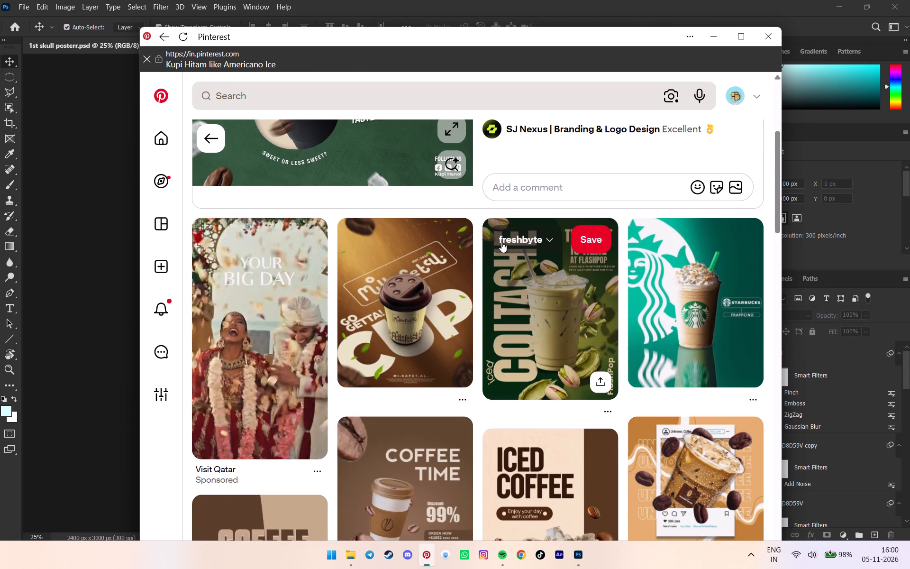
scroll(501, 242, "down", 4)
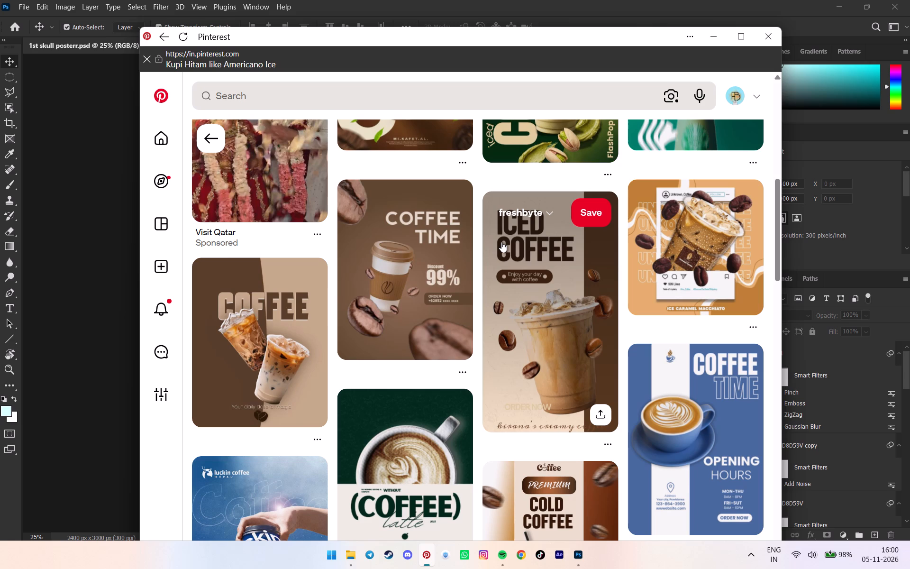
scroll(501, 242, "down", 2)
scroll(501, 242, "up", 2)
scroll(507, 242, "down", 3)
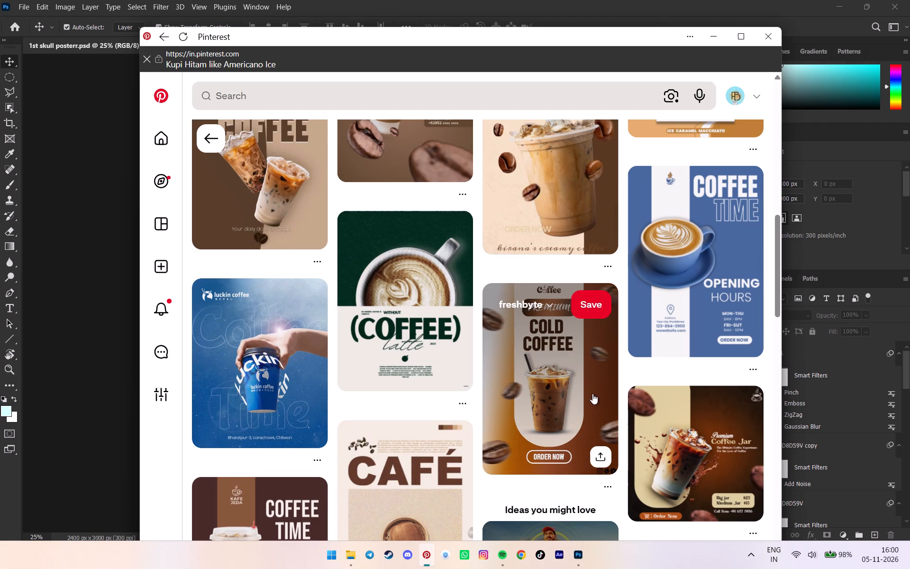
View the "Premium Cold Coffee" poster pin and examine the related iced coffee posters for layout ideas.
left_click(557, 374)
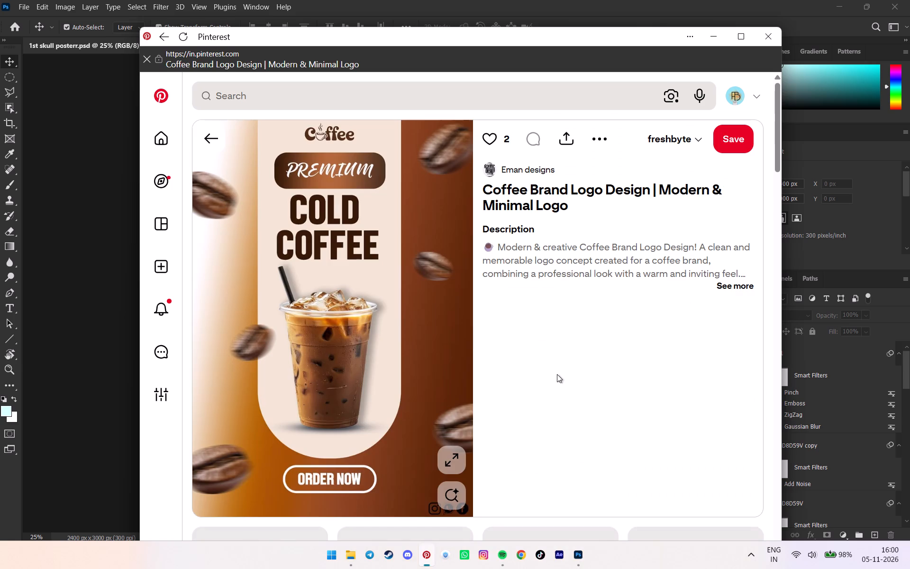
scroll(611, 371, "down", 5)
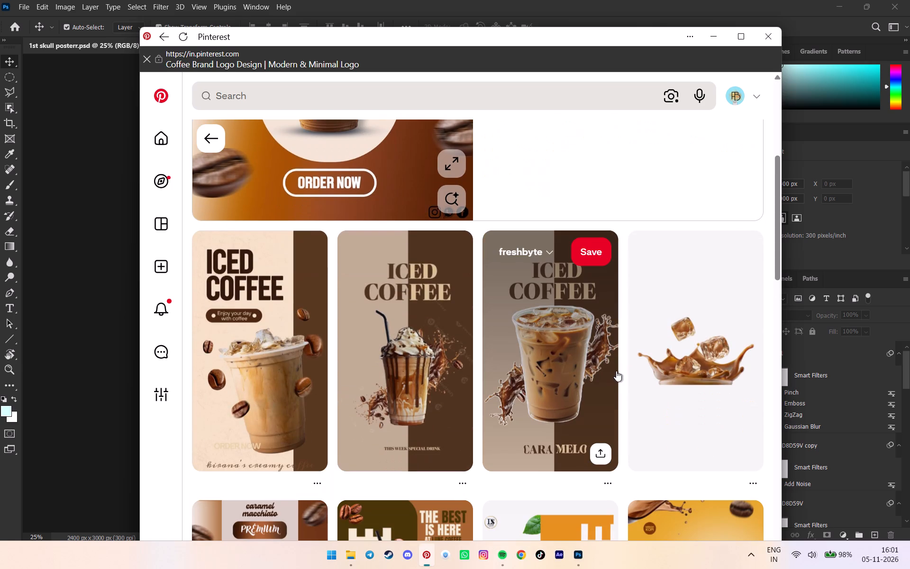
scroll(616, 371, "up", 5)
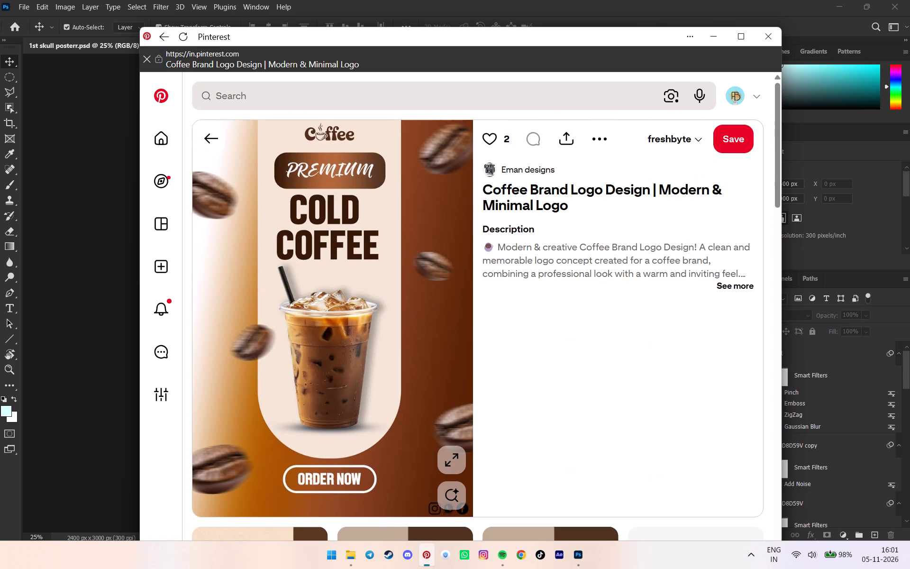
scroll(606, 275, "down", 7)
scroll(606, 275, "up", 7)
scroll(613, 285, "down", 9)
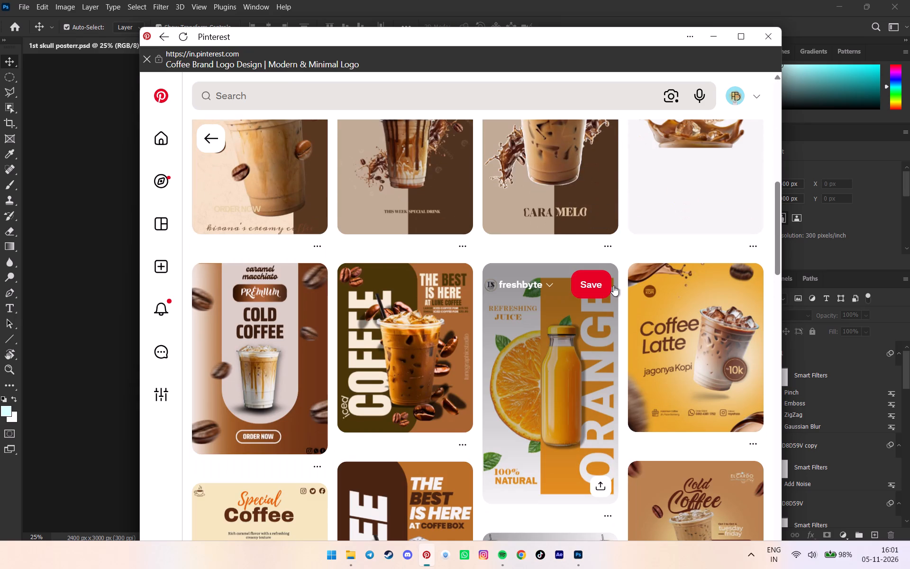
scroll(613, 285, "down", 4)
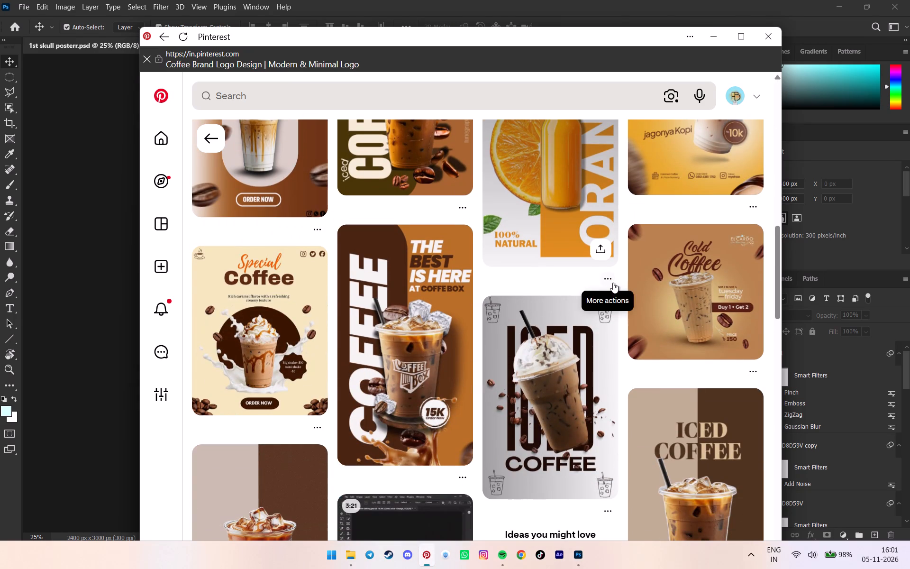
scroll(610, 282, "down", 3)
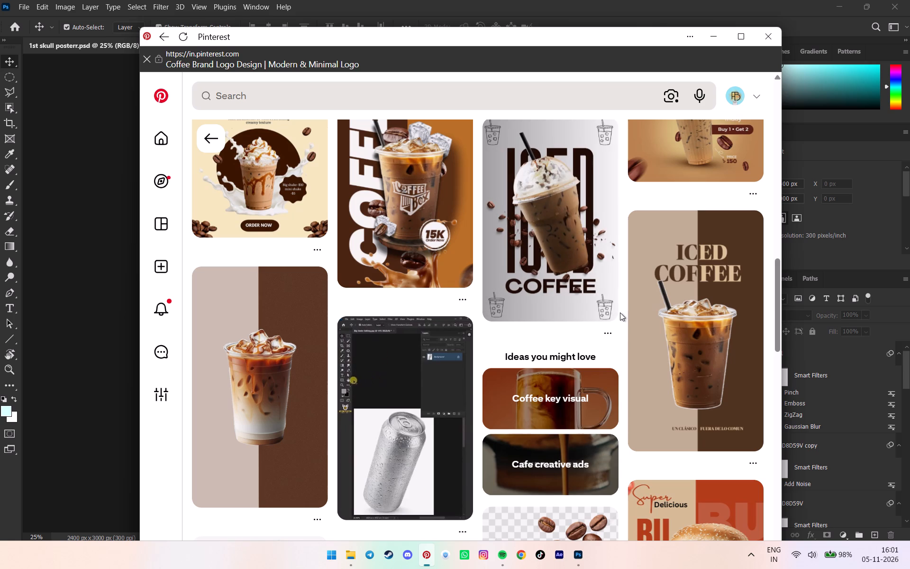
scroll(620, 312, "down", 5)
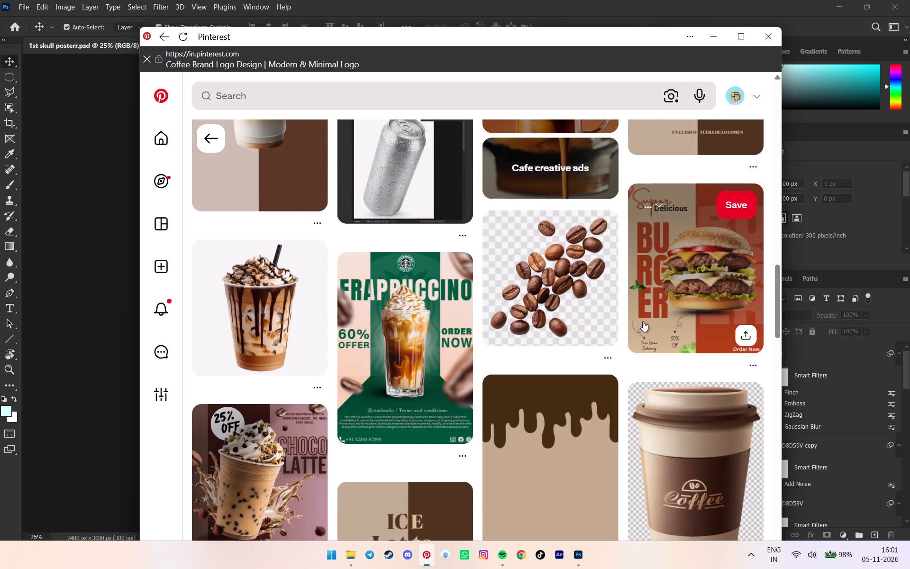
scroll(547, 356, "down", 5)
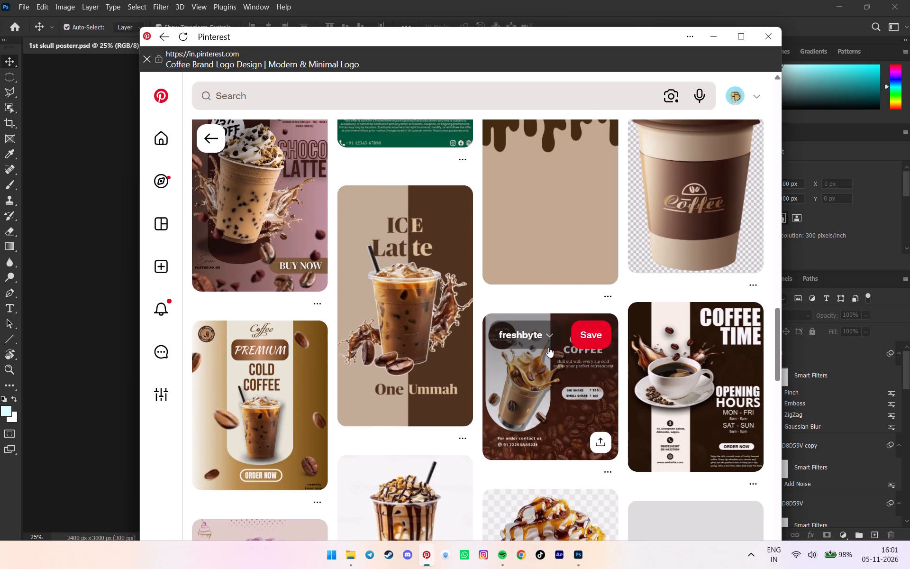
Check the music playing in Spotify and return to the Pinterest coffee posters.
left_click(500, 555)
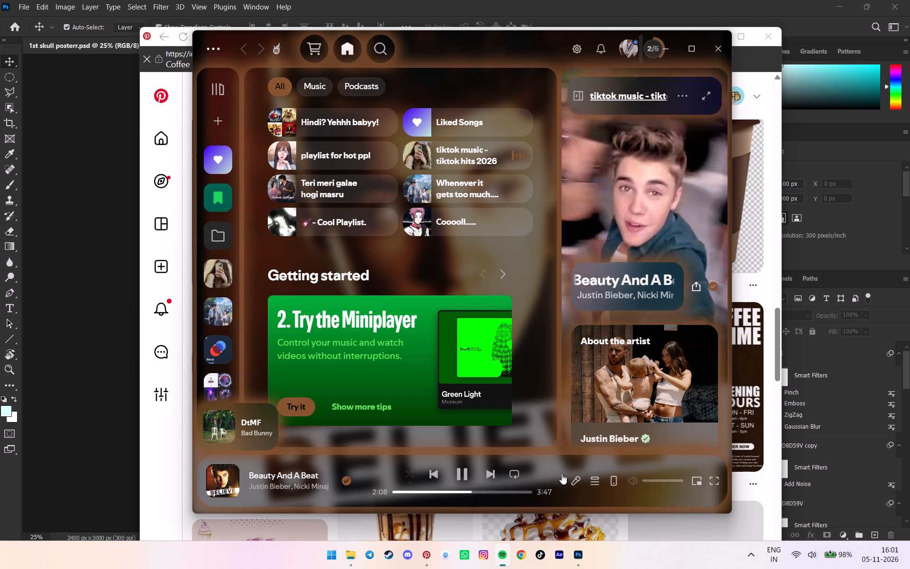
left_click(662, 50)
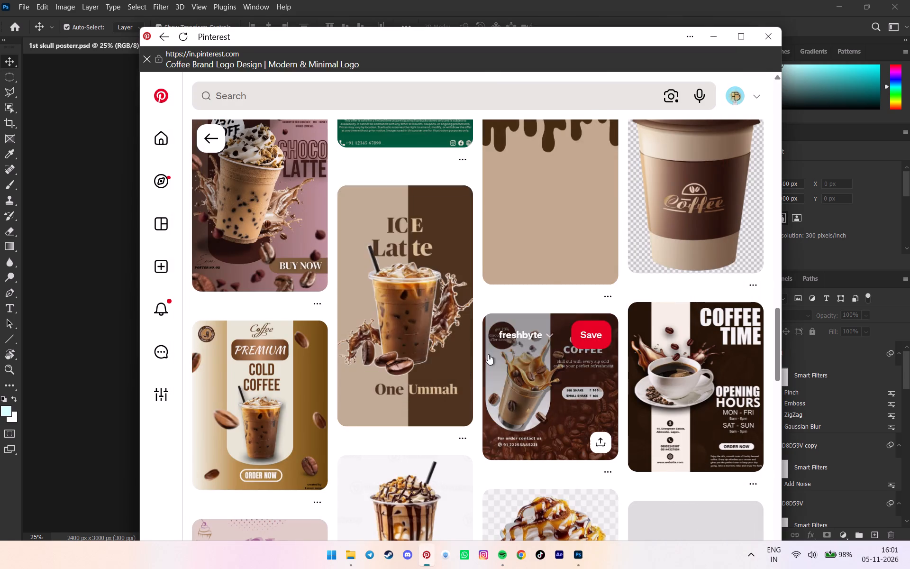
Continue examining the designs related to the Premium Cold Coffee pin for poster layouts and drink cutouts.
scroll(488, 354, "down", 5)
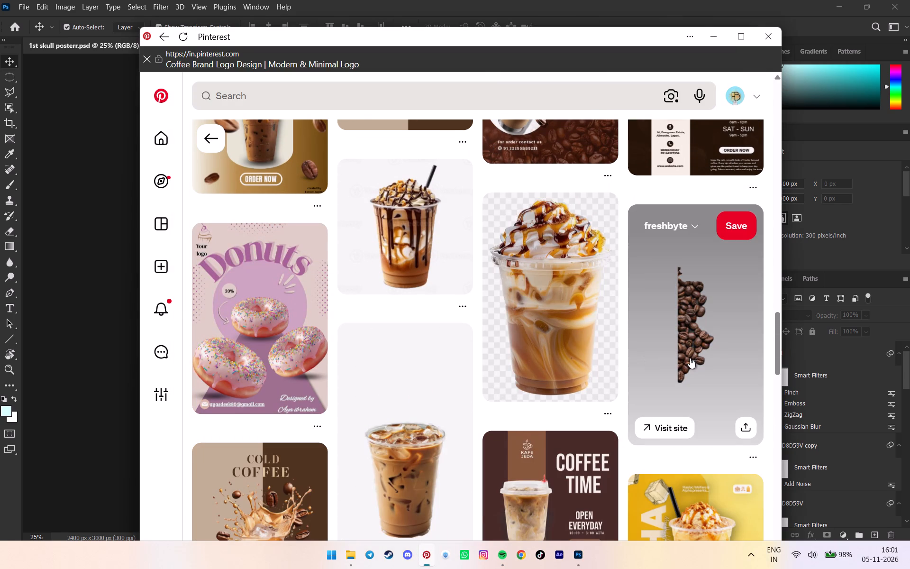
scroll(691, 358, "down", 3)
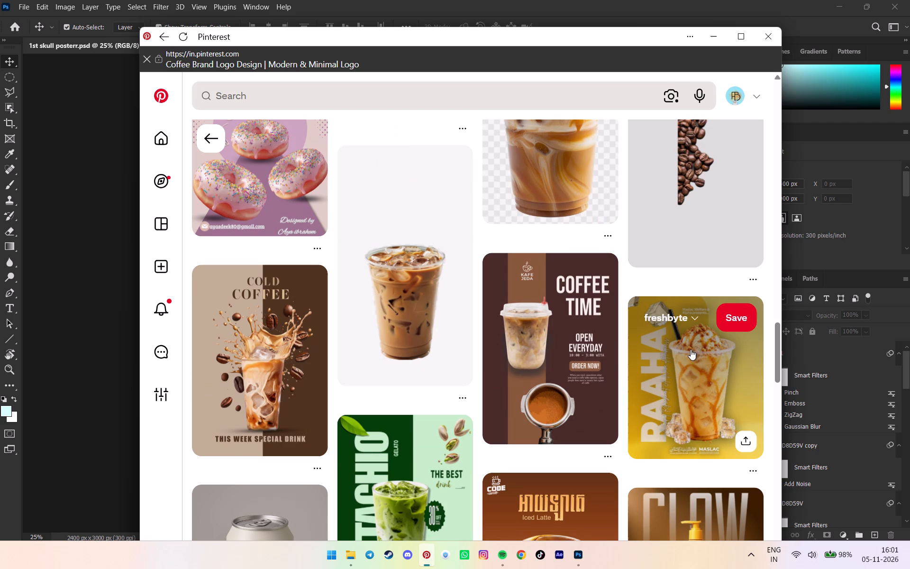
scroll(690, 347, "down", 2)
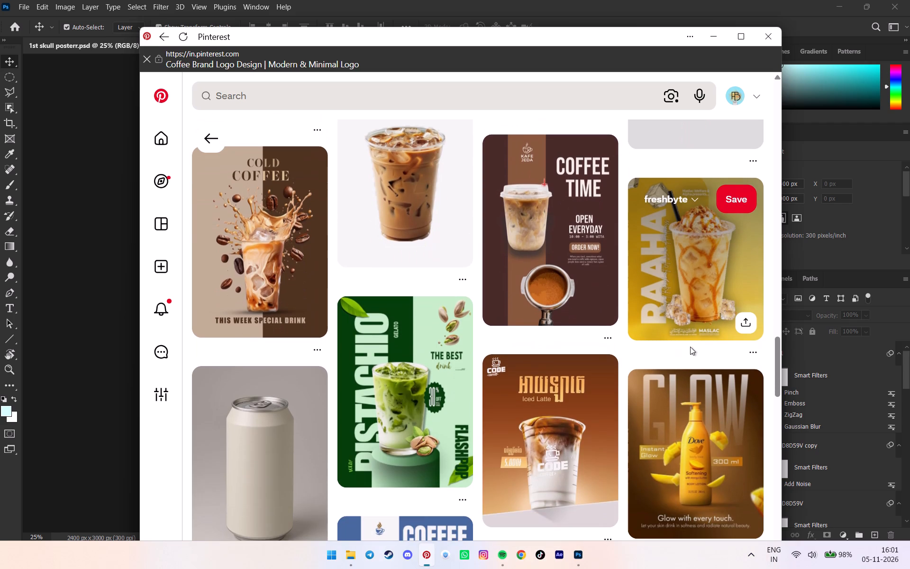
scroll(690, 347, "down", 6)
scroll(690, 347, "up", 5)
scroll(690, 347, "down", 4)
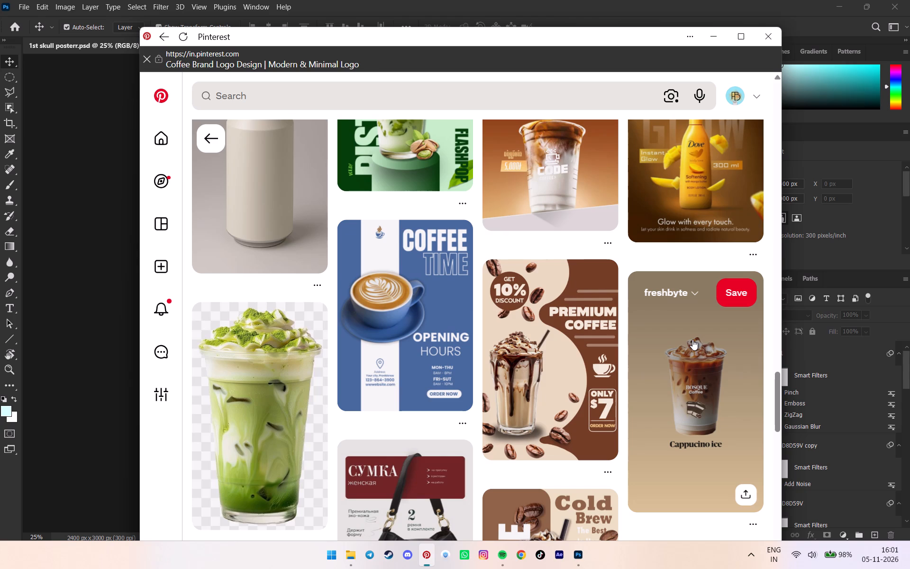
scroll(693, 339, "down", 3)
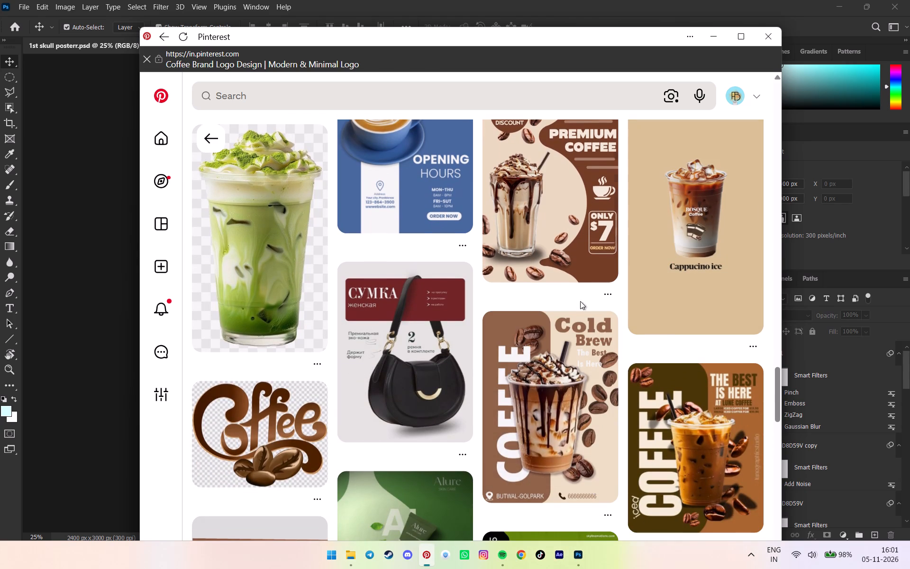
Switch to Photoshop, go to its Home screen and look through the recent files.
left_click(11, 26)
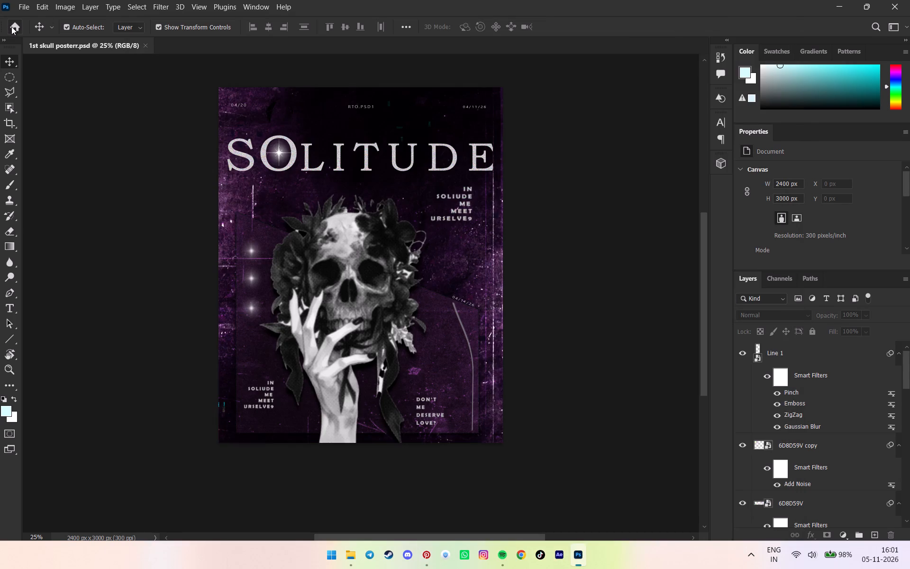
left_click(11, 27)
scroll(530, 272, "down", 11)
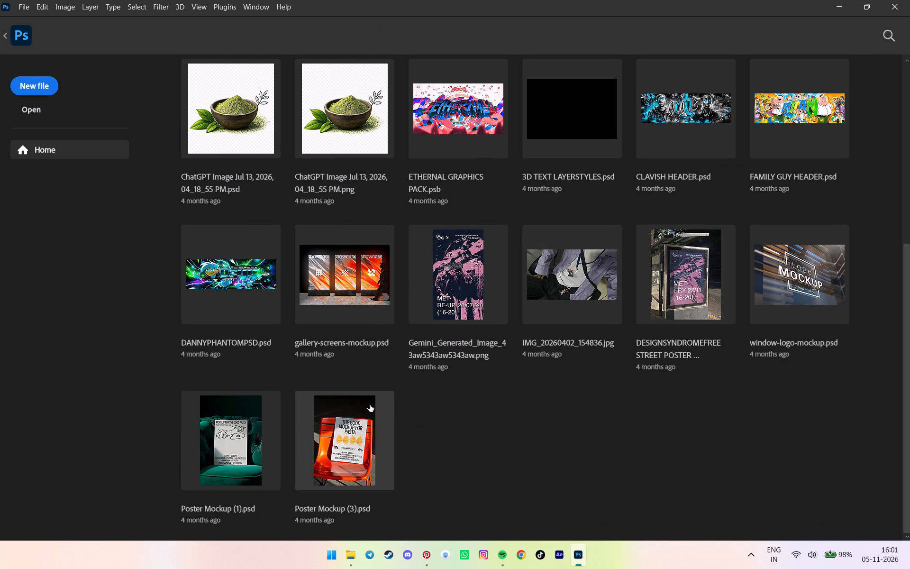
scroll(455, 378, "up", 2)
scroll(501, 358, "up", 1)
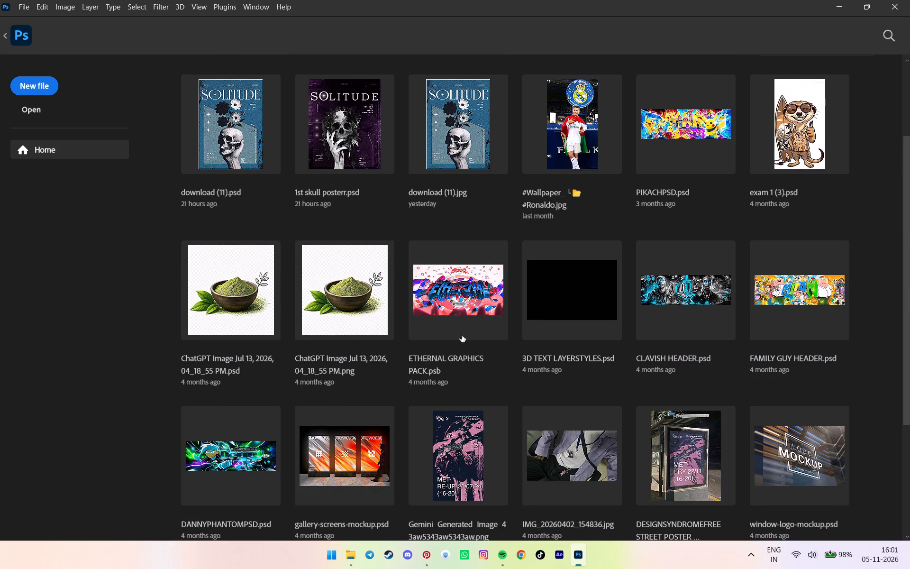
Find Adobe Illustrator 2022 through the Windows search and launch it.
left_click(337, 556)
key("i")
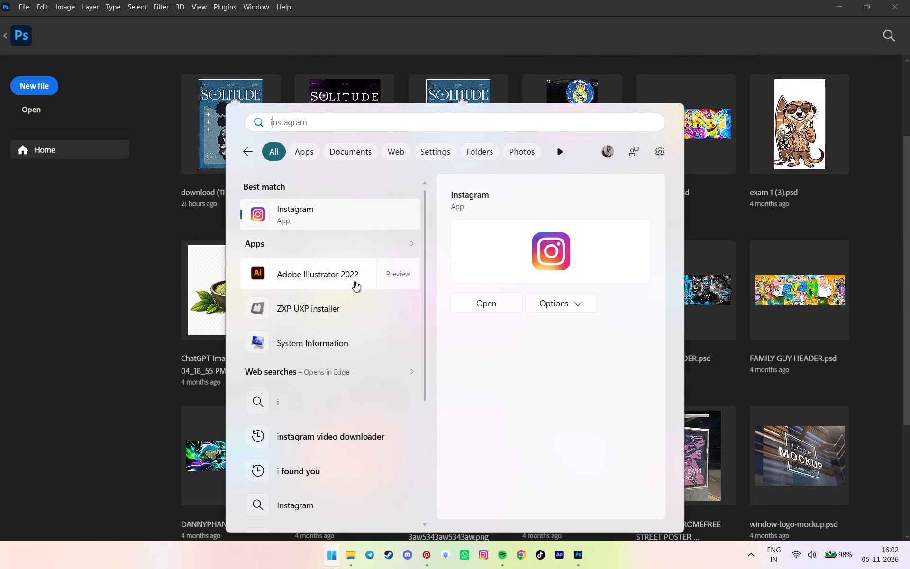
left_click(355, 281)
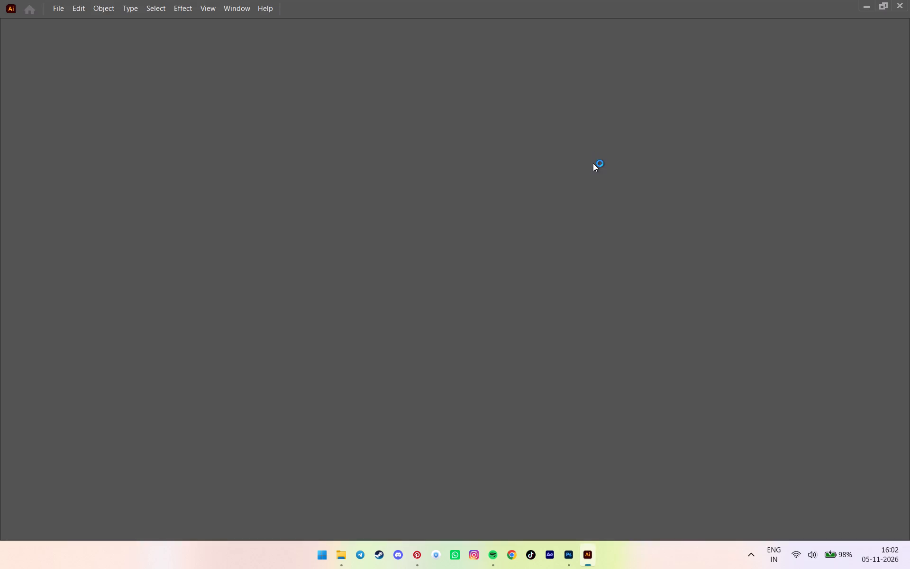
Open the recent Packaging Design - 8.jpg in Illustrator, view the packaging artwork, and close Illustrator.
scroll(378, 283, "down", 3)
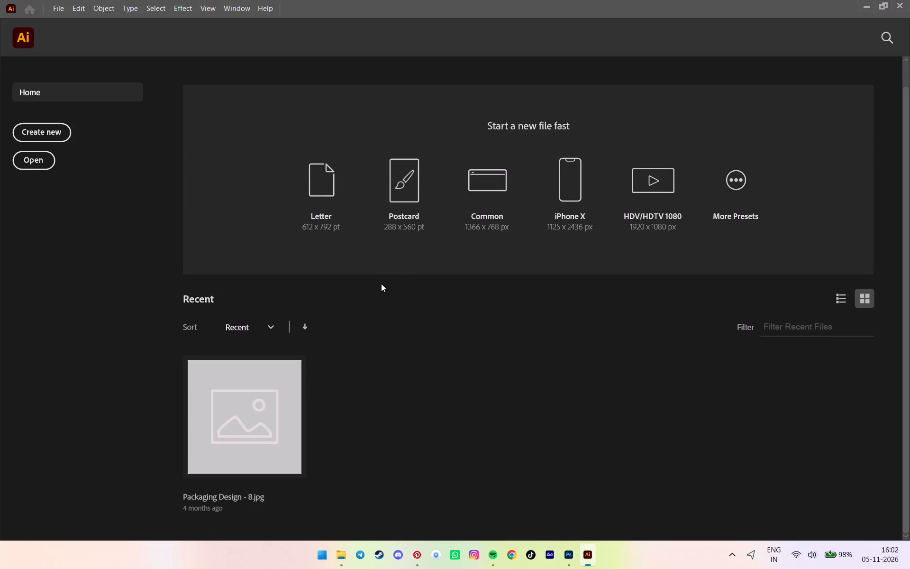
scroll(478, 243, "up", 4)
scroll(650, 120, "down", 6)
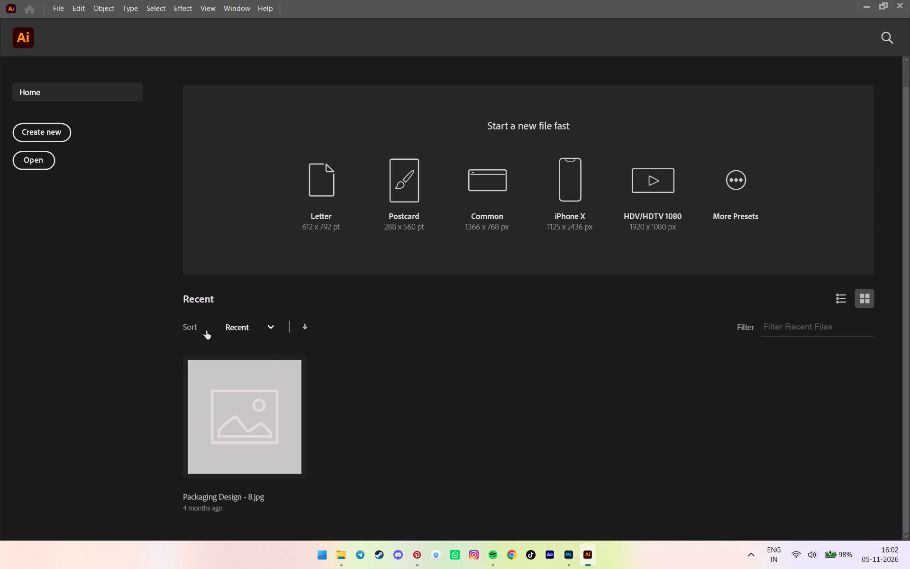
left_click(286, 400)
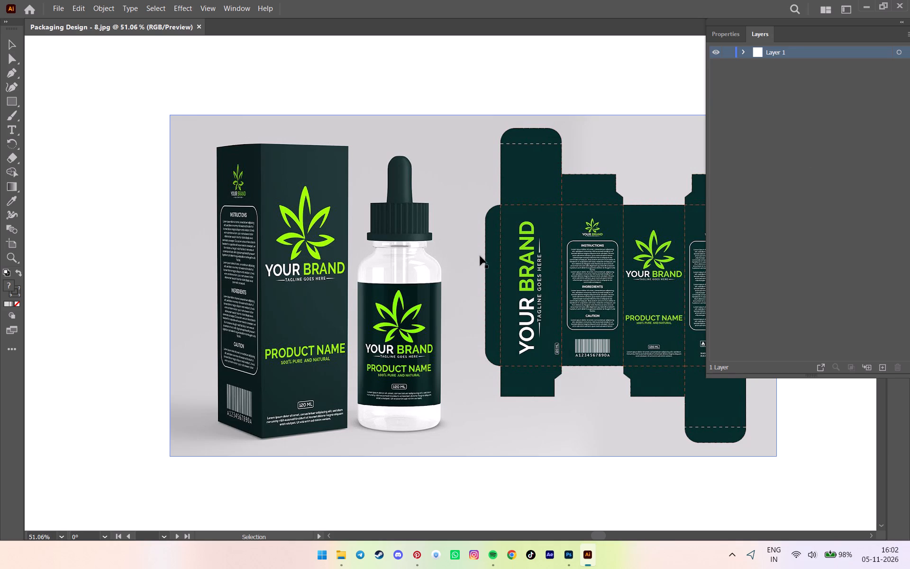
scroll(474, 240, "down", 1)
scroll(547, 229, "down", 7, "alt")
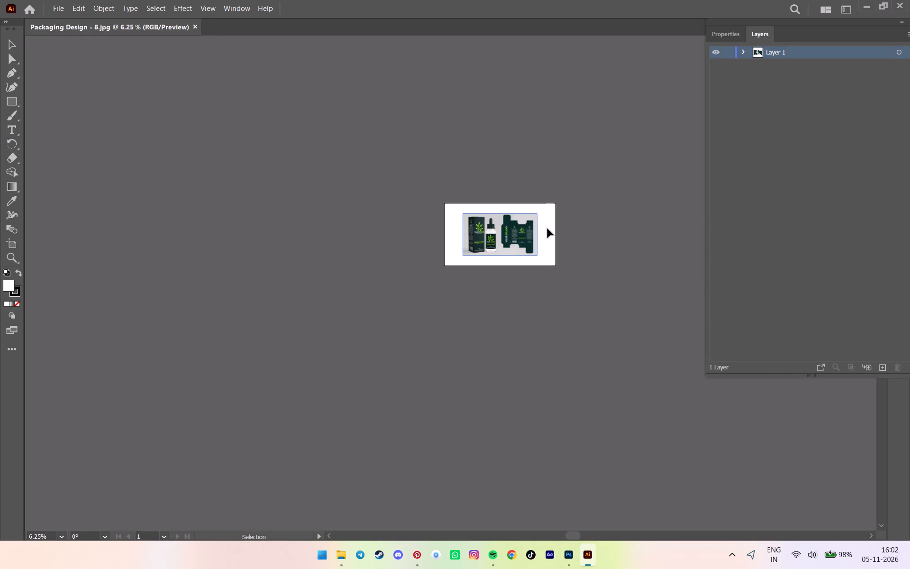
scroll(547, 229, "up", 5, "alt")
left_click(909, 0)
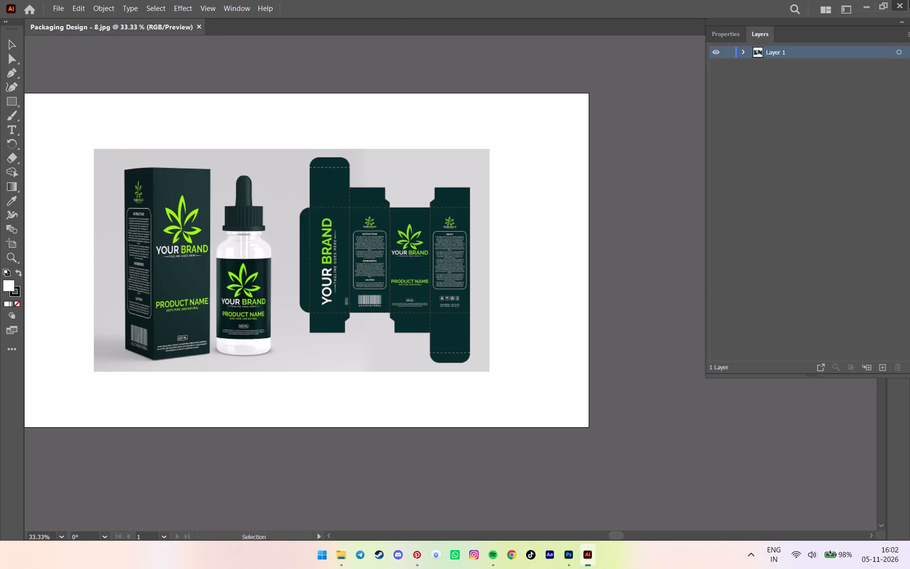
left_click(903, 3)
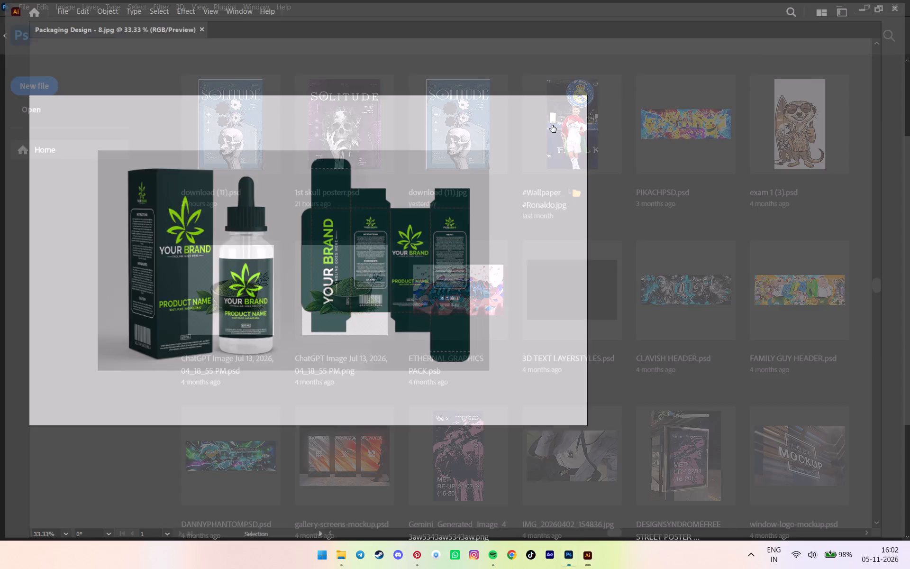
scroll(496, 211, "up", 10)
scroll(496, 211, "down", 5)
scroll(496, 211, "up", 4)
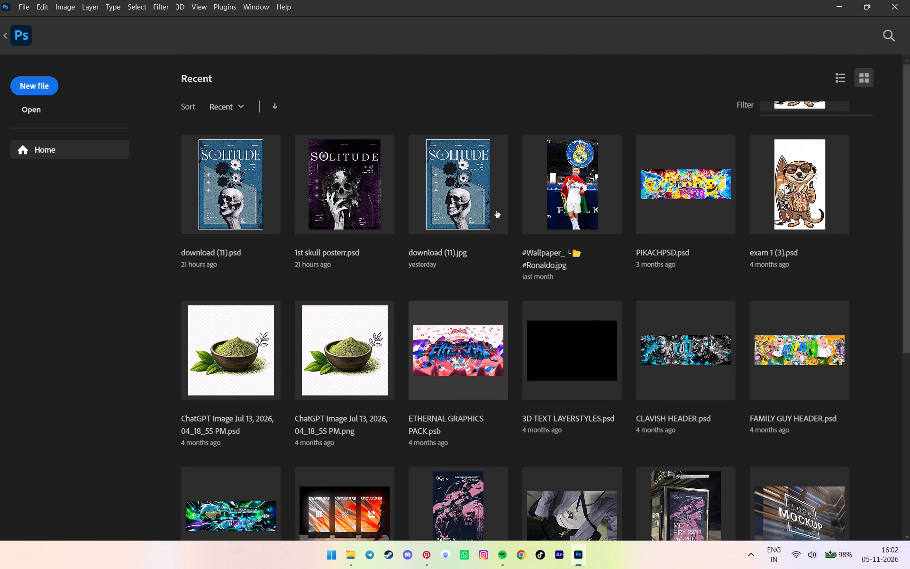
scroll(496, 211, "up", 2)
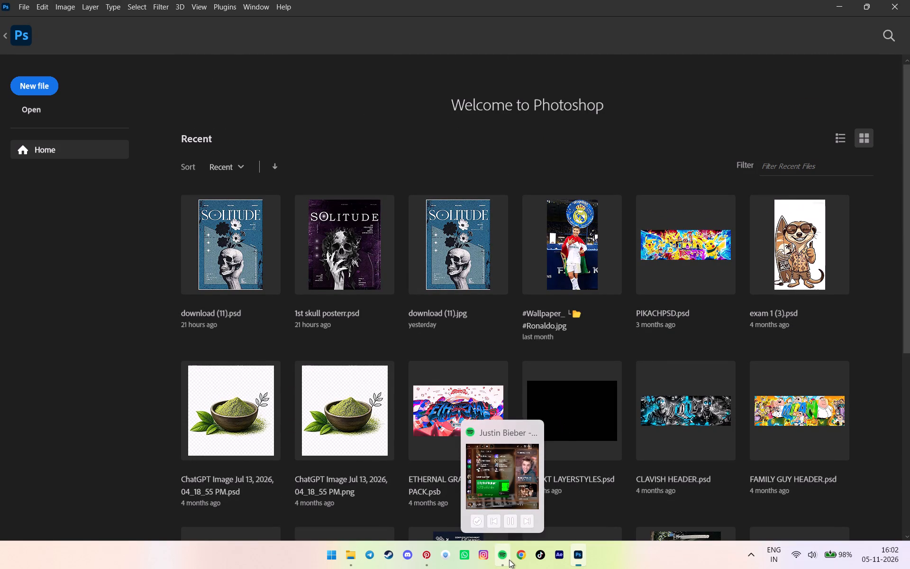
Switch to Pinterest and browse the coffee posters related to the Coffee Brand Logo Design pin.
left_click(432, 568)
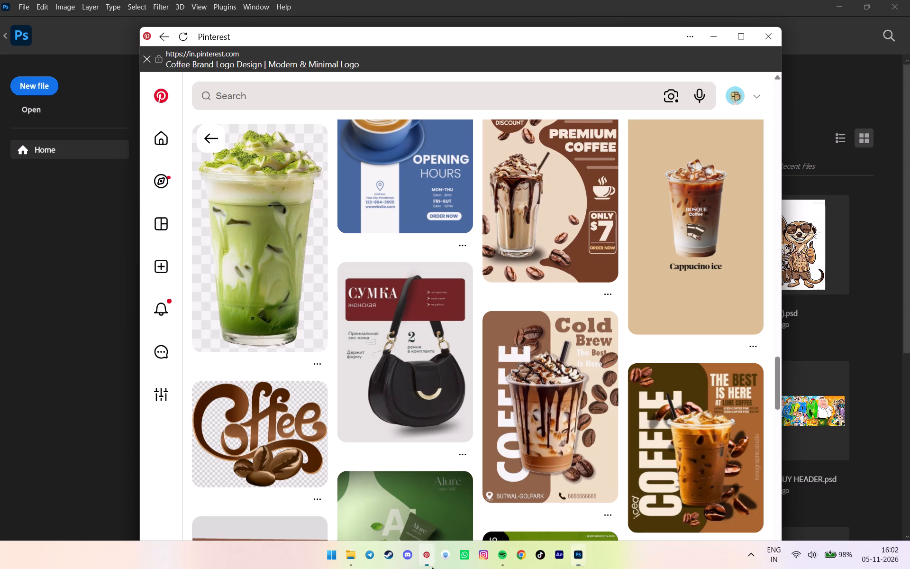
scroll(540, 498, "down", 4)
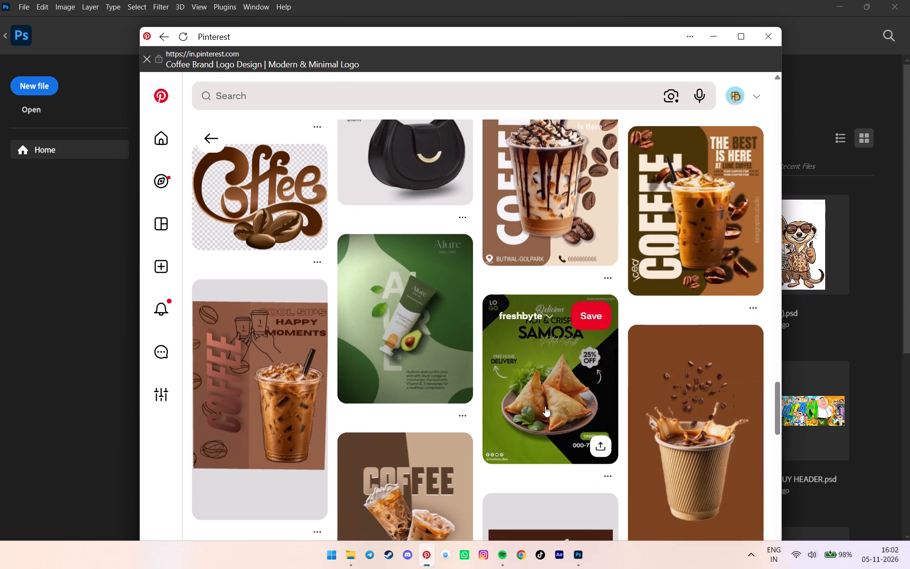
scroll(534, 381, "down", 3)
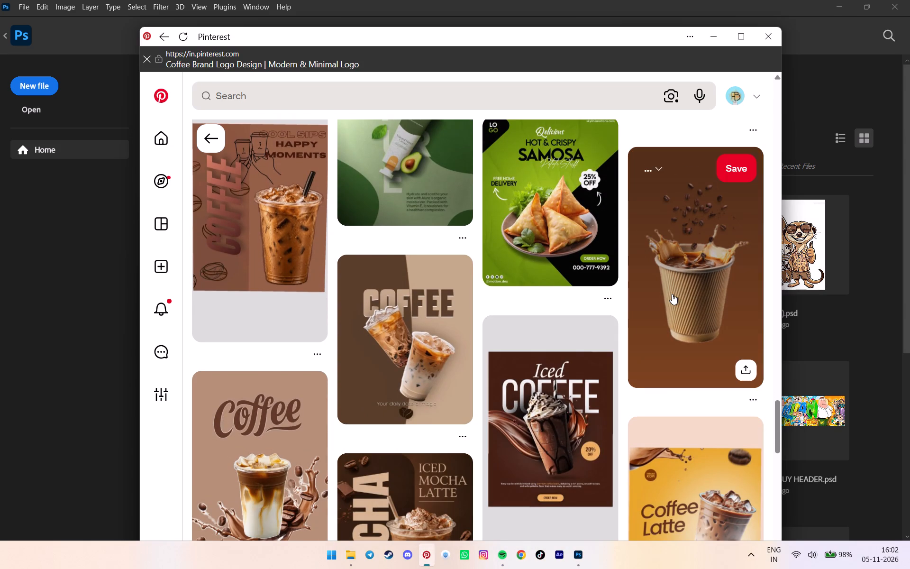
scroll(673, 293, "down", 2)
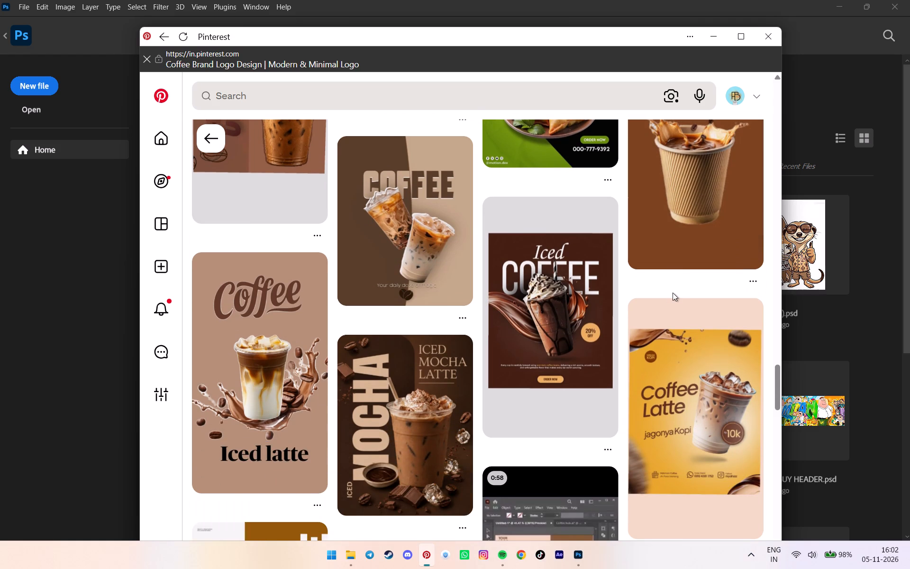
scroll(673, 293, "down", 5)
scroll(673, 293, "up", 4)
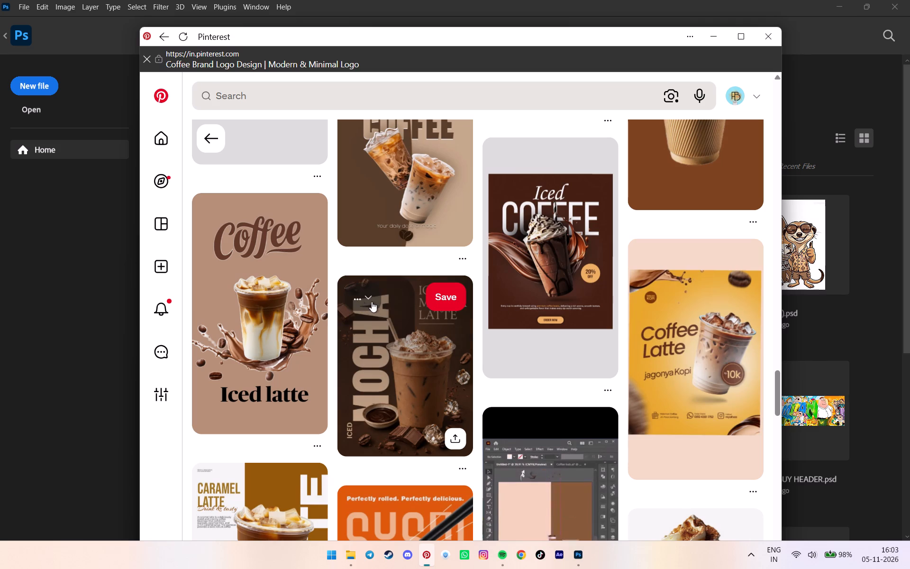
Open the Iced Mocha Latte poster pin, examine it and download its image.
left_click(400, 324)
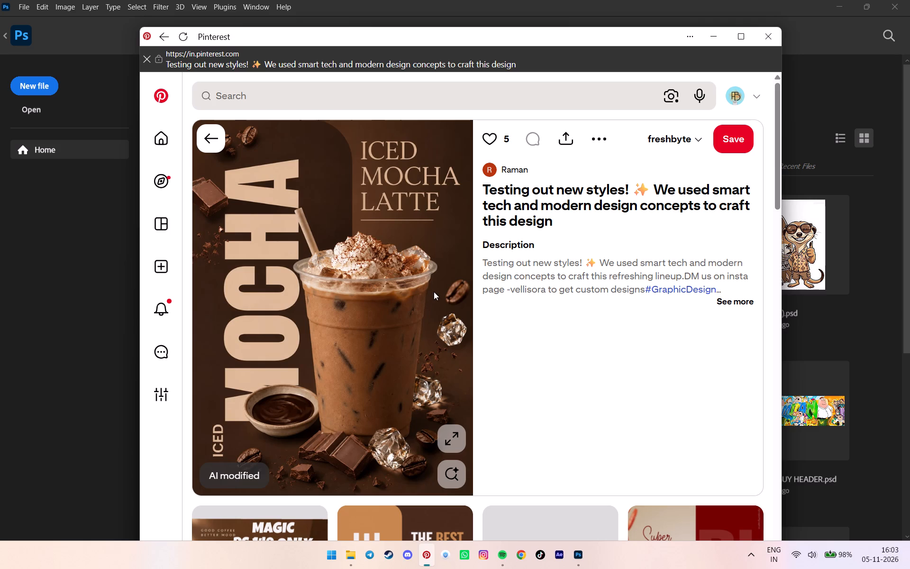
scroll(434, 292, "down", 4)
scroll(434, 292, "up", 7)
scroll(544, 168, "down", 4)
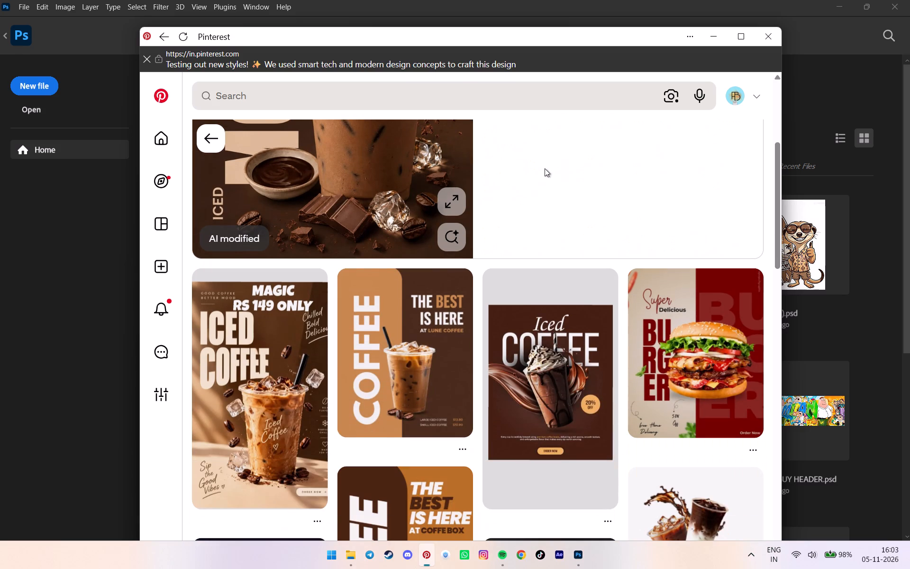
scroll(545, 168, "up", 3)
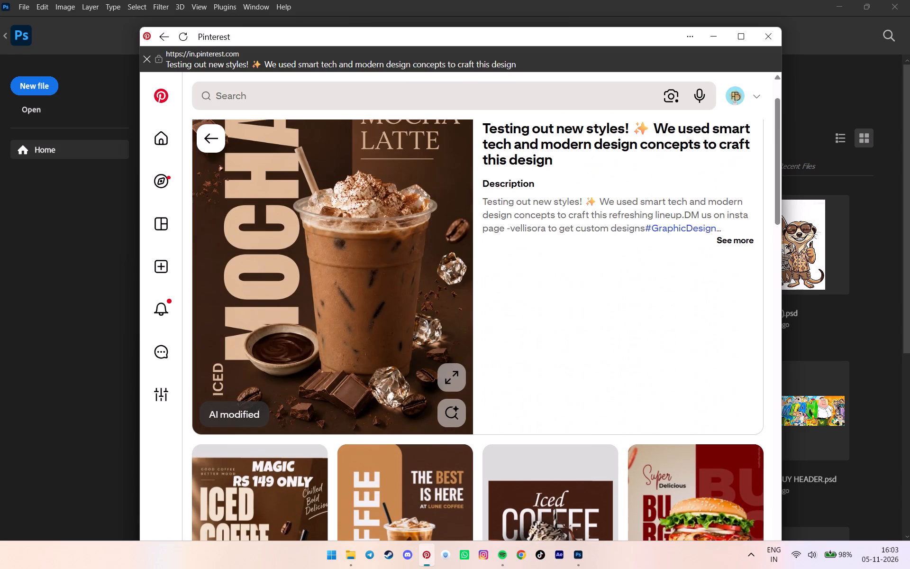
scroll(545, 170, "up", 2)
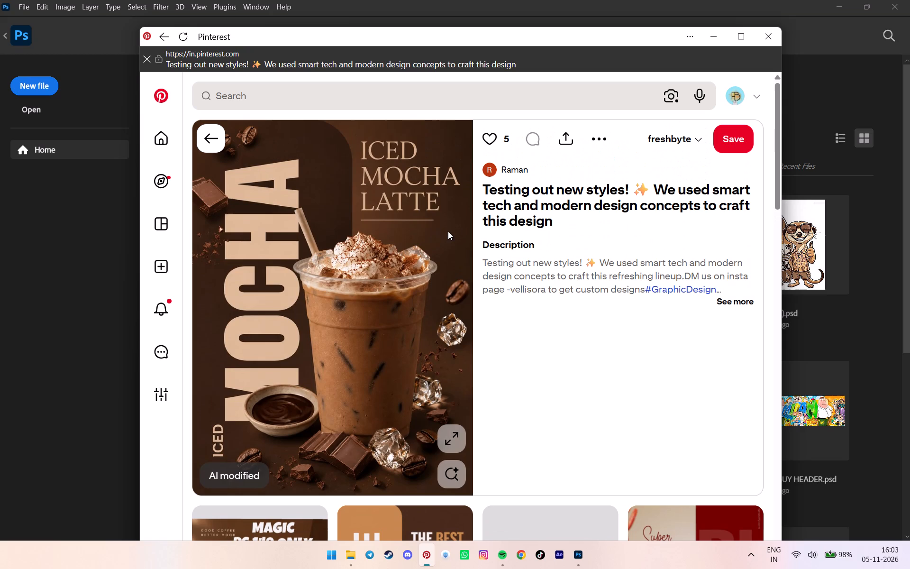
left_click(600, 138)
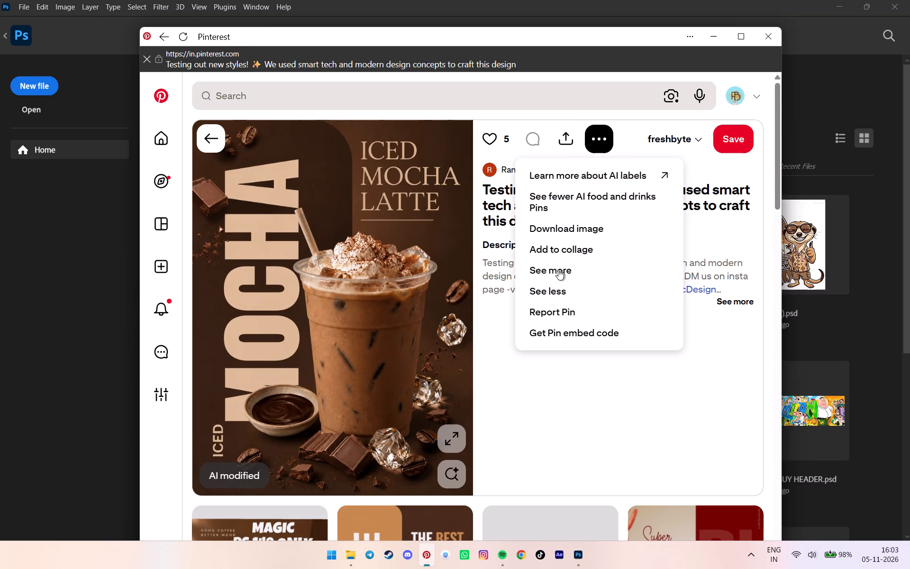
left_click(573, 233)
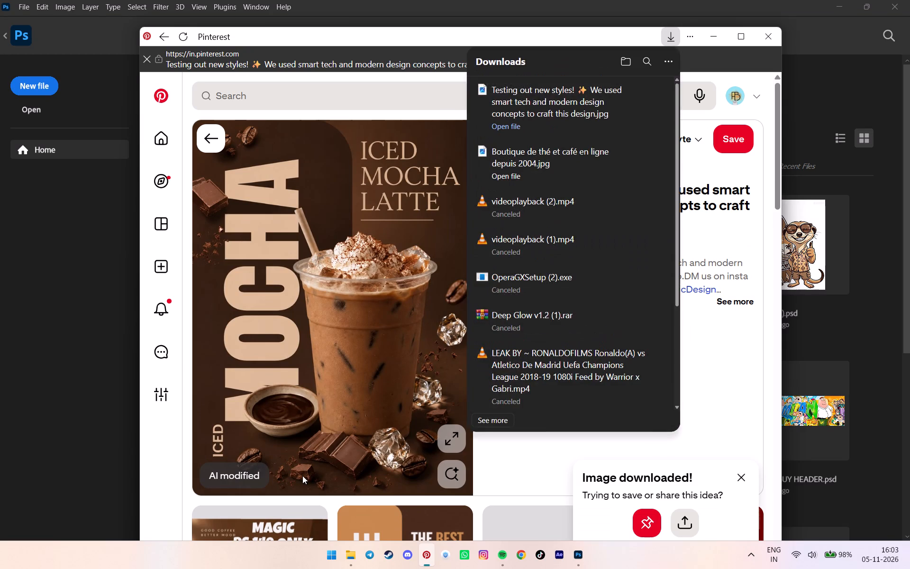
left_click(245, 481)
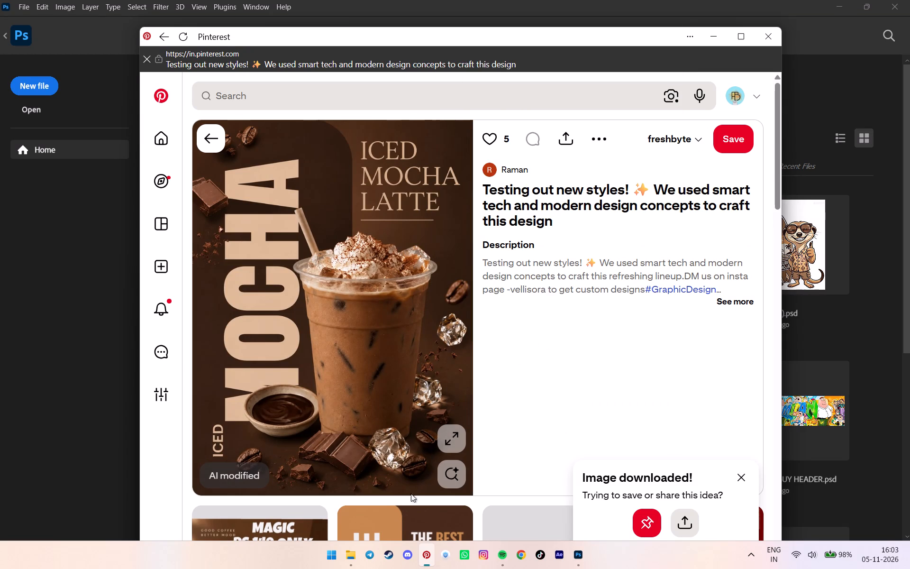
Return to the related coffee designs, view the Cold Brew coffee poster pin, and go back to the Kupi Hitam like Americano Ice pin.
left_click(204, 141)
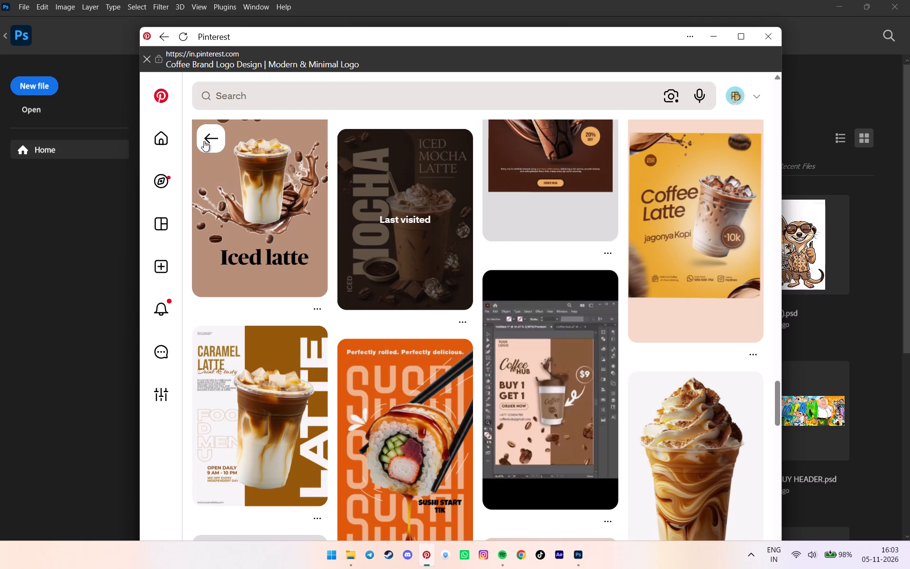
scroll(423, 284, "up", 6)
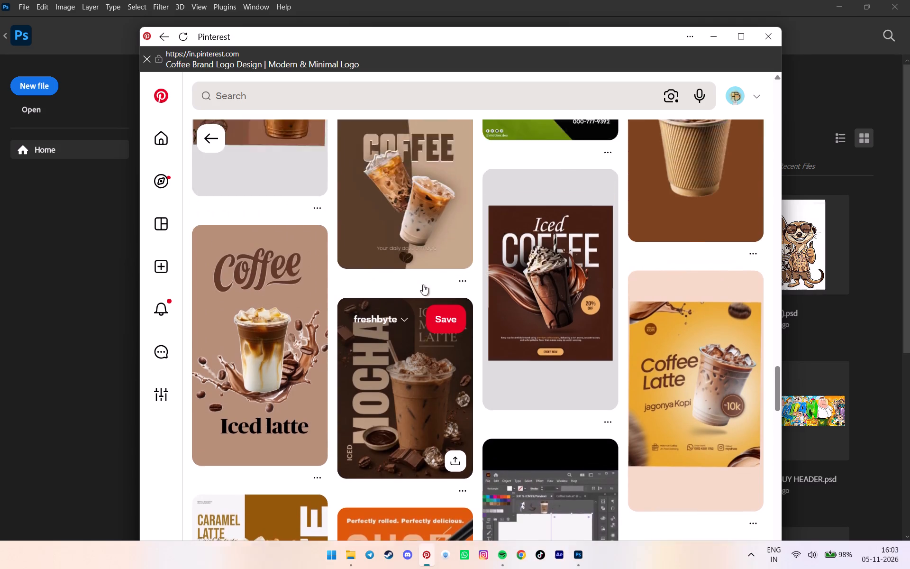
scroll(423, 284, "up", 6)
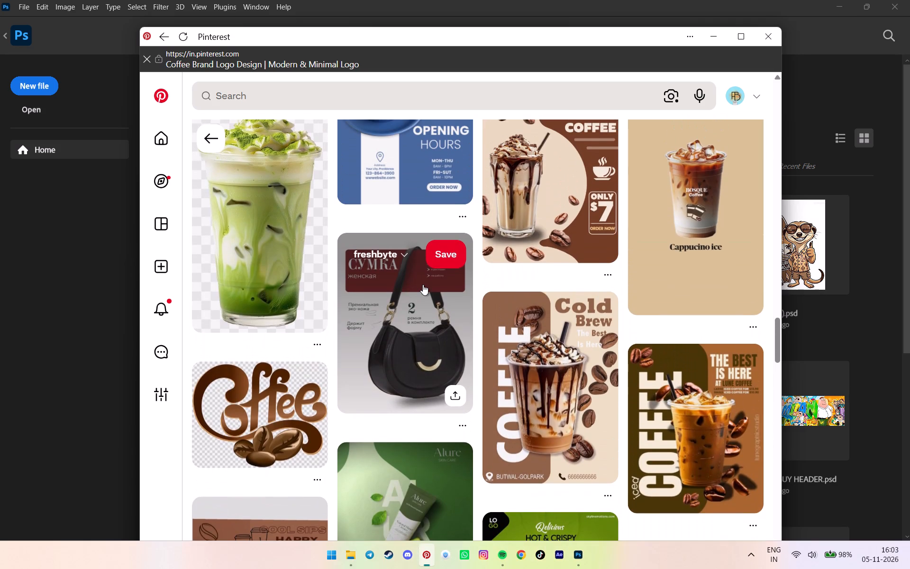
left_click(559, 373)
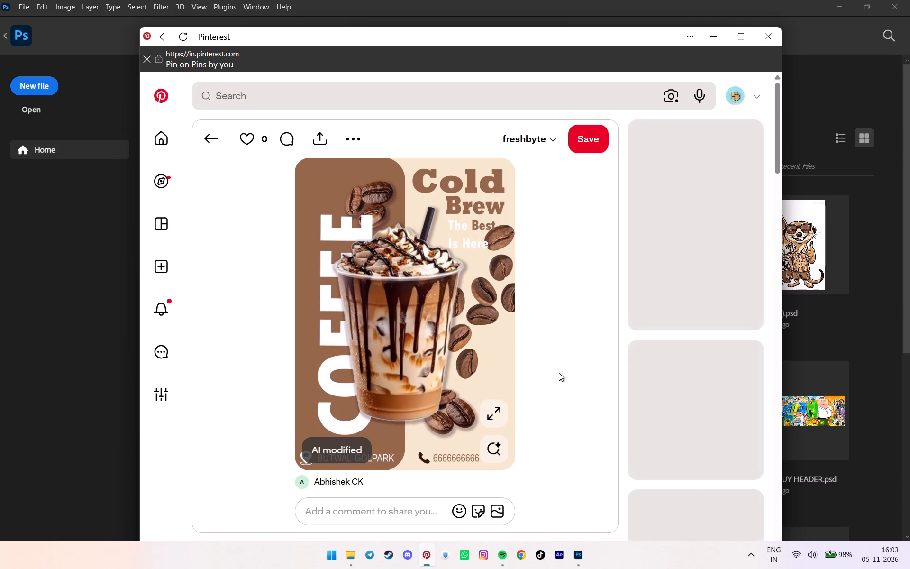
left_click(208, 140)
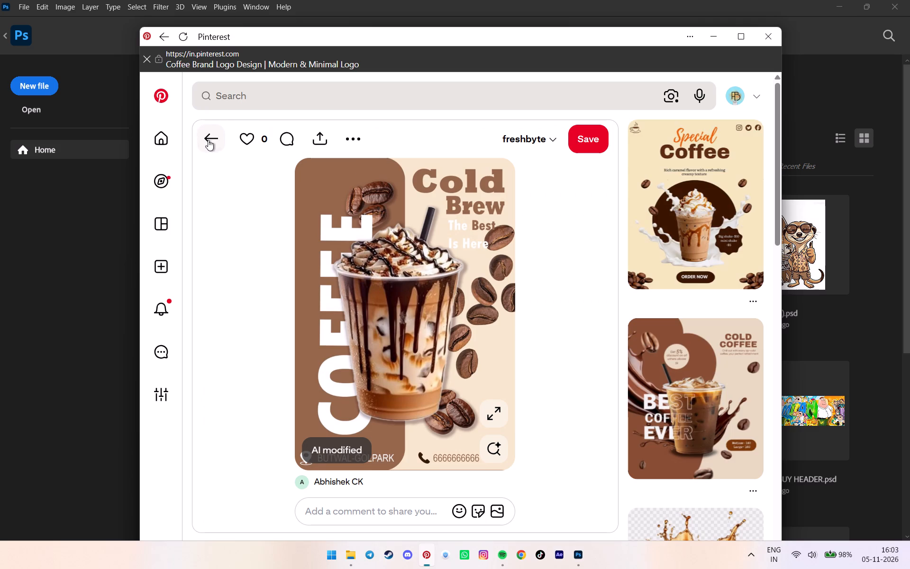
left_click(208, 140)
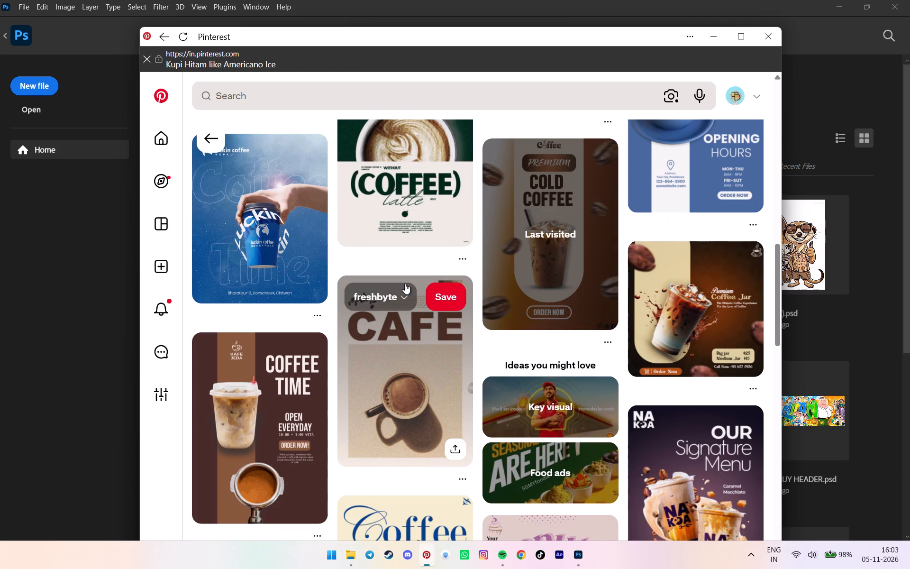
Open the green Coffee Time latte poster pin and examine it and its related designs for poster layout and typography ideas.
scroll(406, 381, "up", 2)
left_click(418, 322)
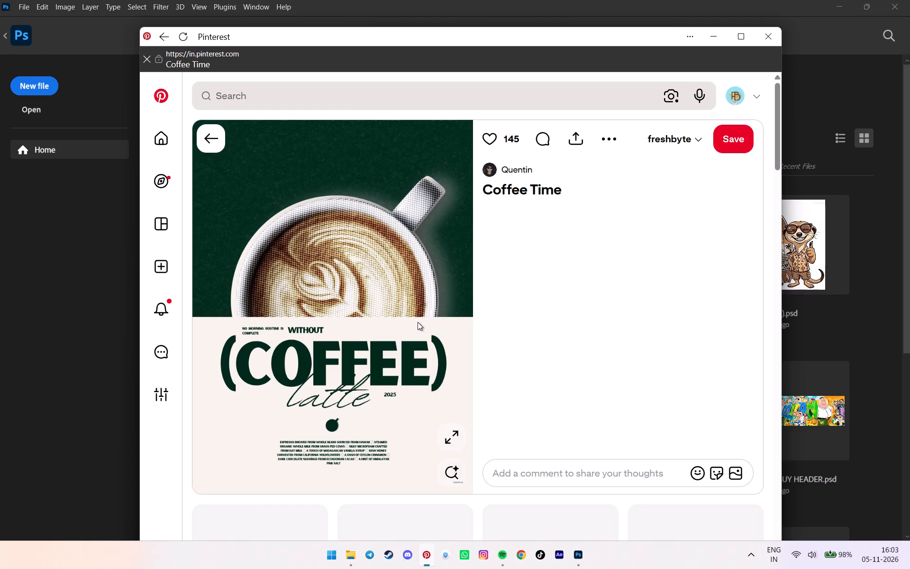
scroll(418, 322, "down", 4)
scroll(418, 322, "up", 4)
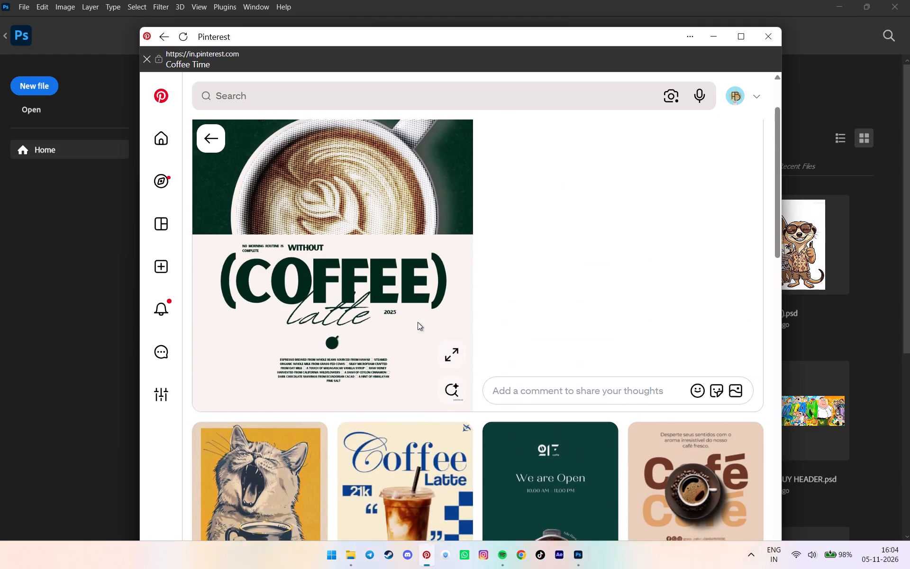
scroll(417, 320, "down", 16)
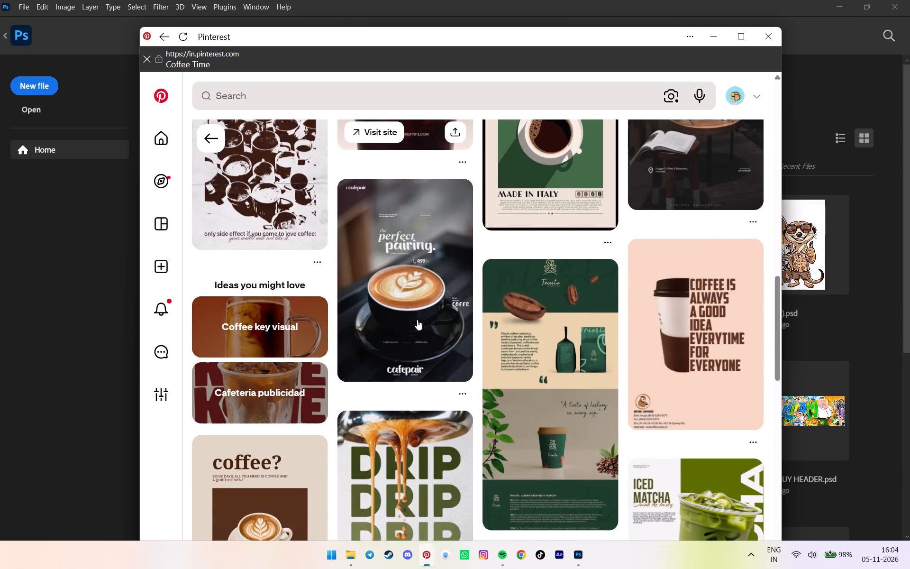
scroll(417, 320, "down", 8)
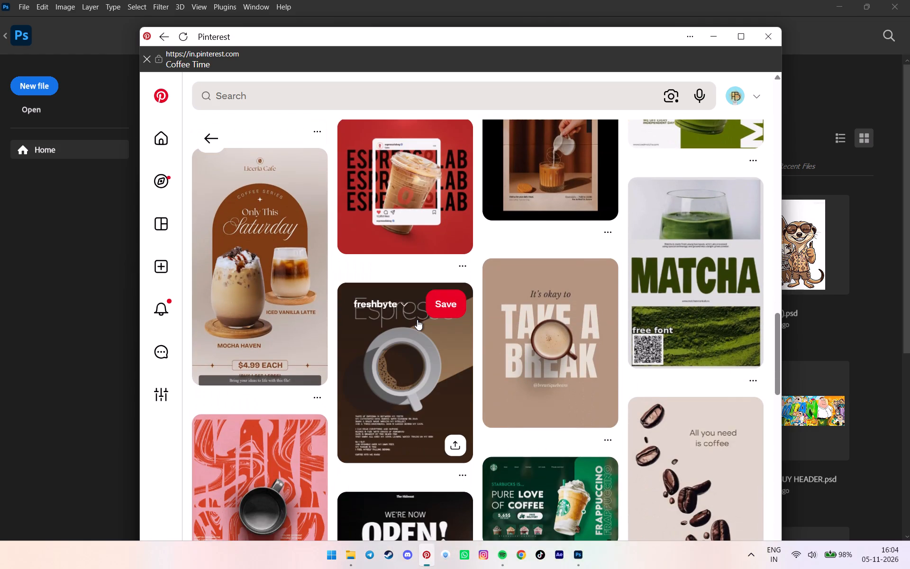
scroll(417, 320, "down", 12)
scroll(418, 319, "up", 2)
scroll(418, 319, "down", 2)
scroll(418, 319, "up", 2)
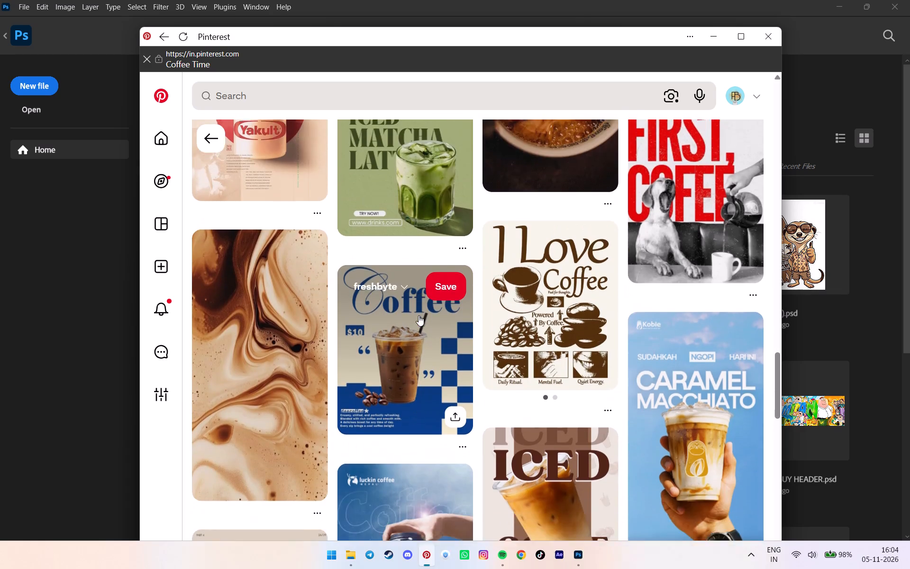
scroll(419, 315, "up", 13)
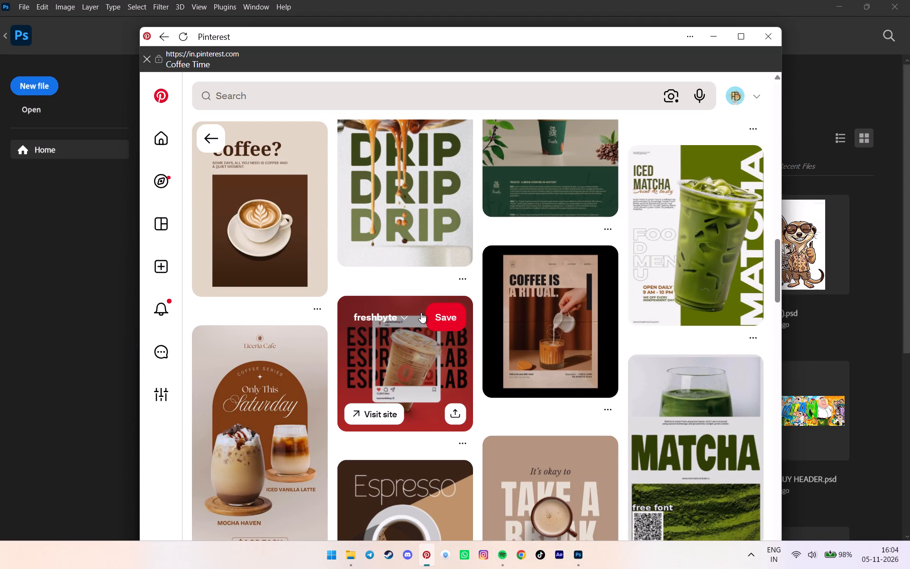
scroll(421, 312, "down", 6)
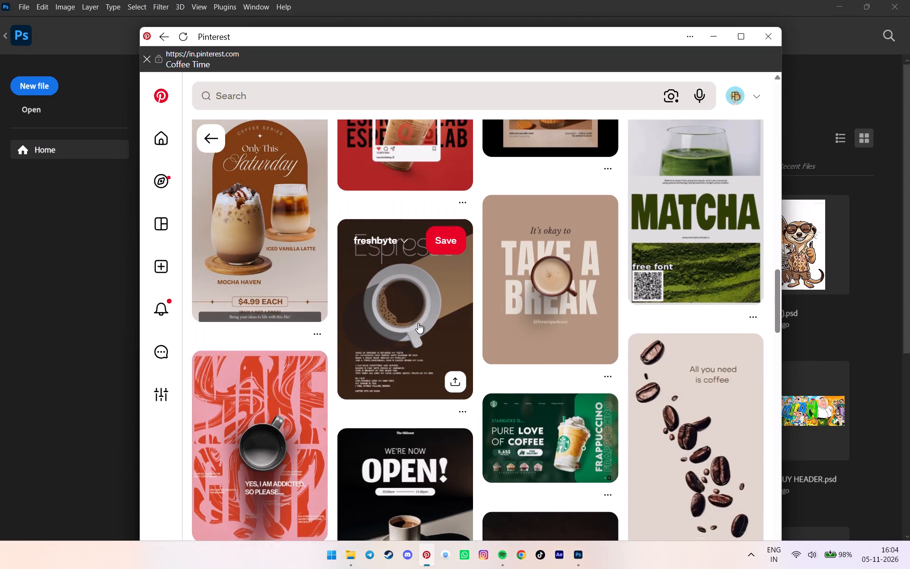
scroll(418, 323, "down", 2)
scroll(418, 323, "up", 1)
scroll(418, 323, "down", 3)
scroll(418, 323, "up", 19)
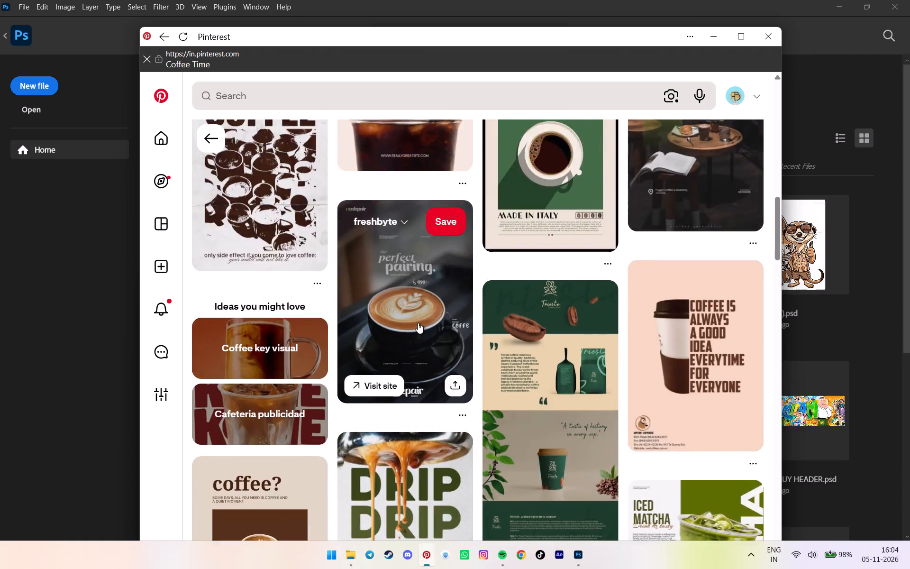
scroll(418, 323, "up", 12)
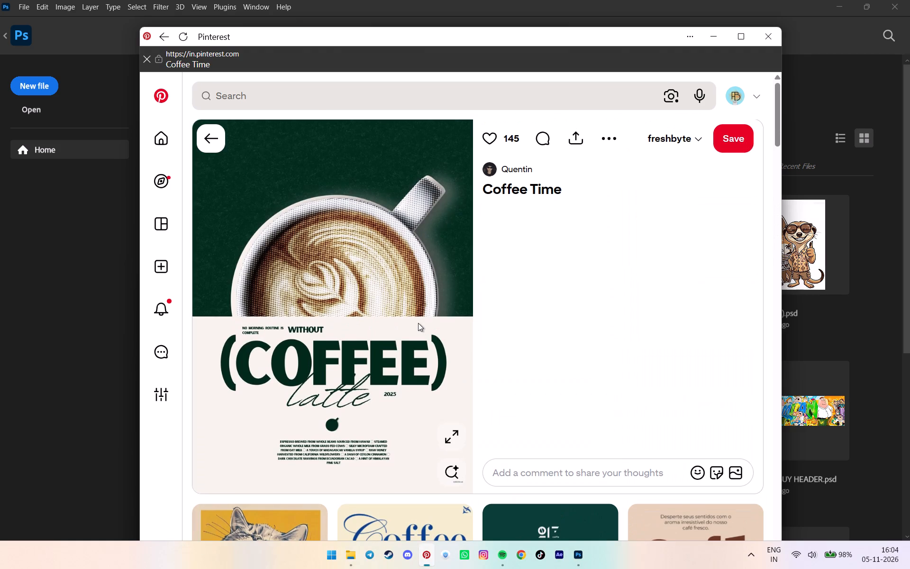
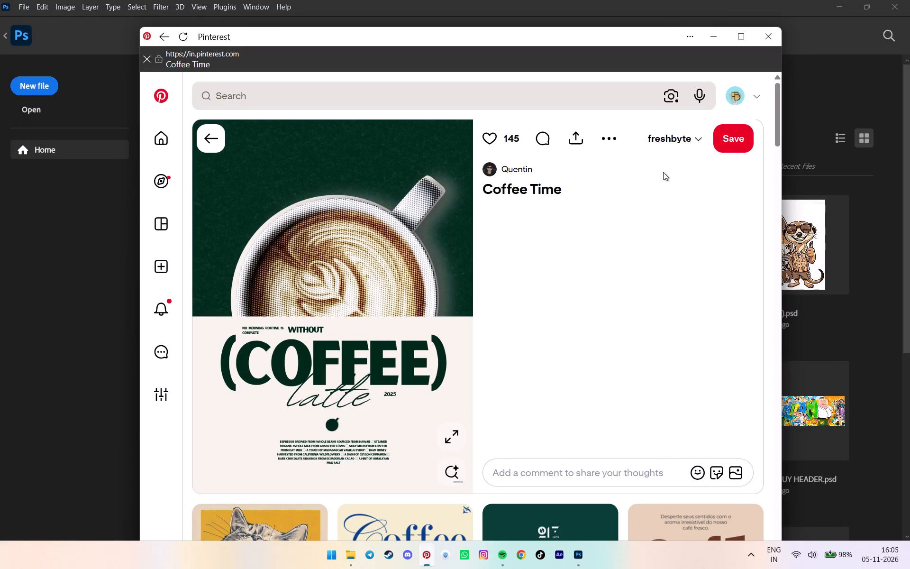
Download the image of the green Coffee Time latte poster pin.
left_click(610, 142)
left_click(613, 174)
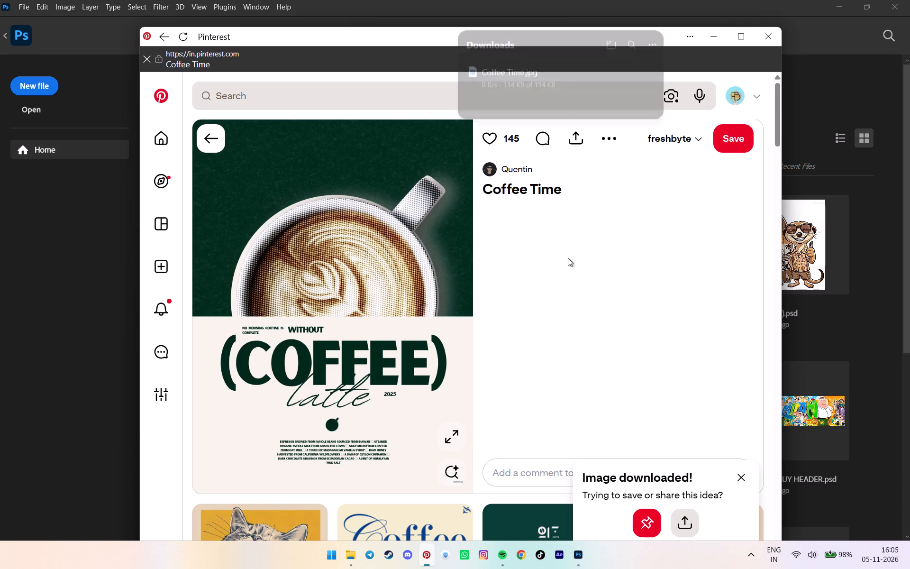
Switch to Photoshop and open the downloaded Coffee Time.jpg from the Downloads folder as its own document.
left_click(97, 249)
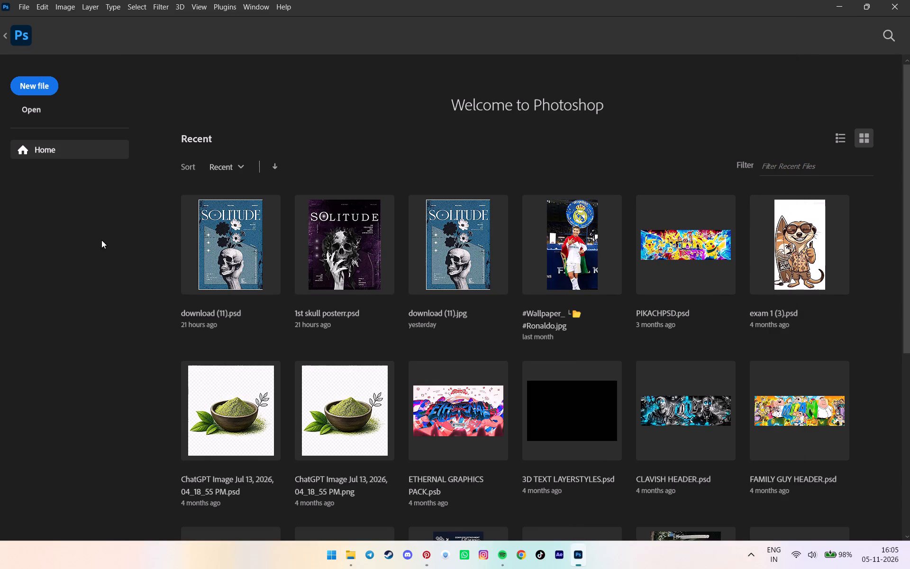
left_click(31, 80)
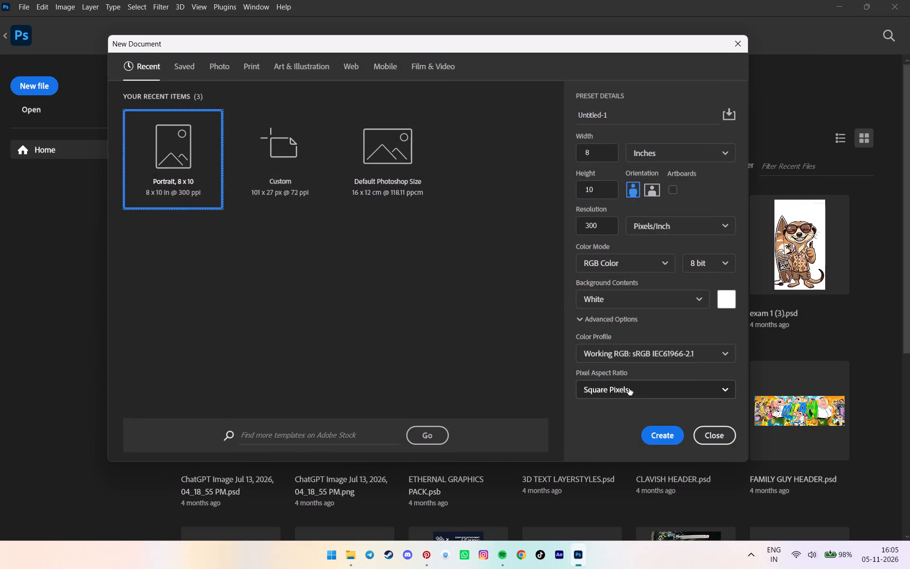
left_click(702, 441)
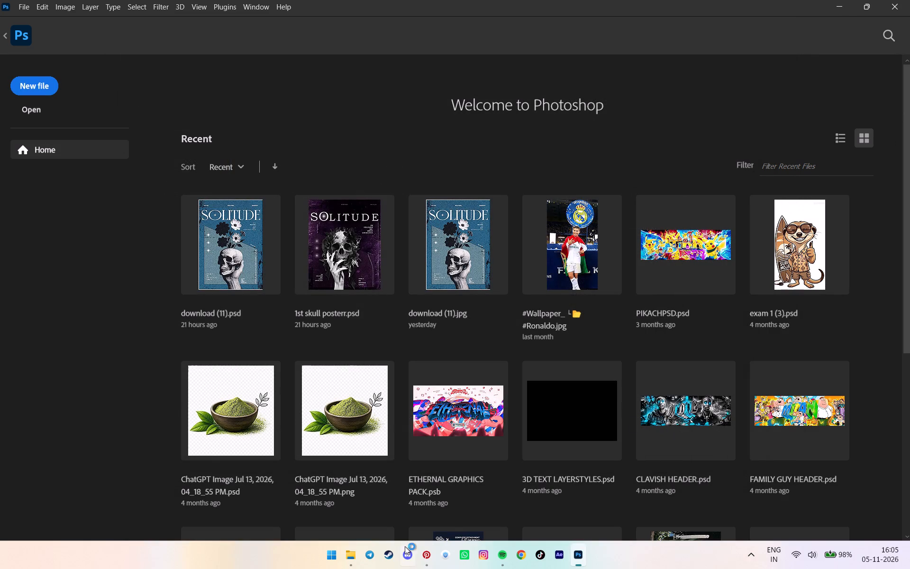
left_click(358, 551)
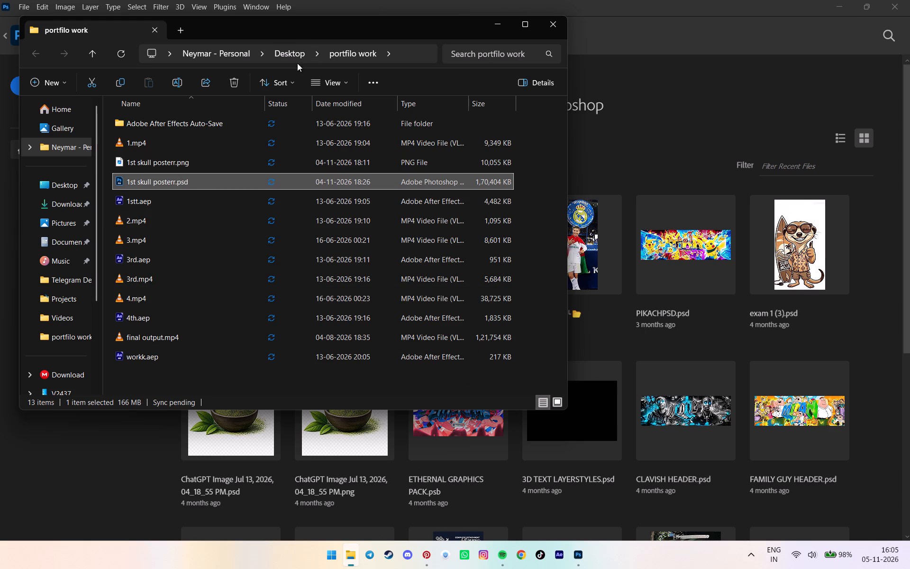
left_click_drag(292, 25, 582, 19)
left_click(375, 194)
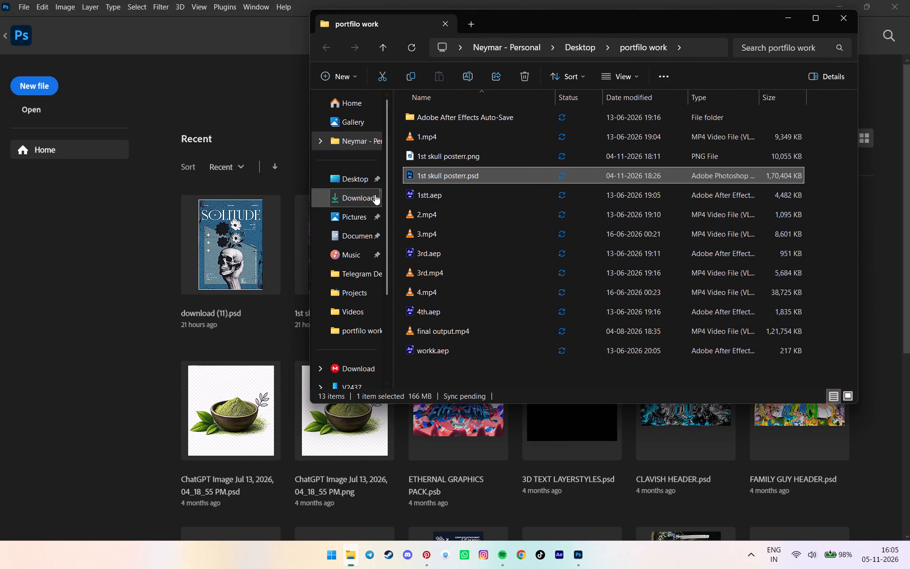
left_click_drag(439, 135, 62, 183)
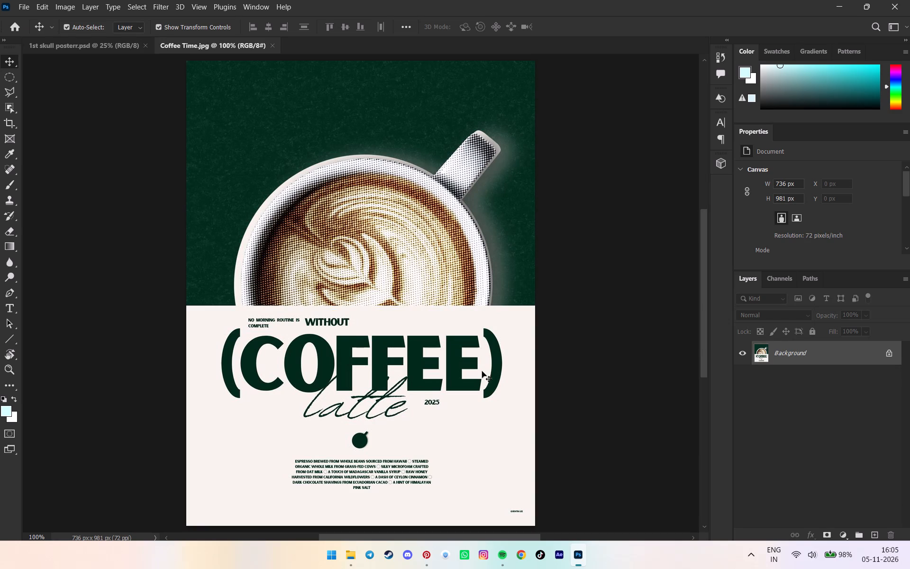
Add a new empty layer above the Background in the Coffee Time document.
scroll(847, 380, "up", 7)
scroll(614, 393, "down", 4)
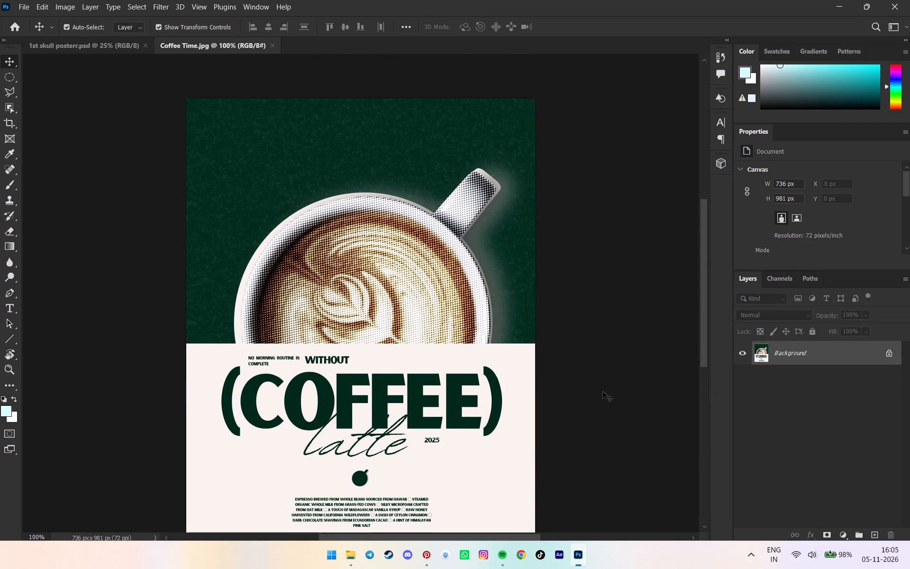
scroll(595, 390, "down", 5)
scroll(597, 390, "up", 4)
scroll(597, 390, "down", 3)
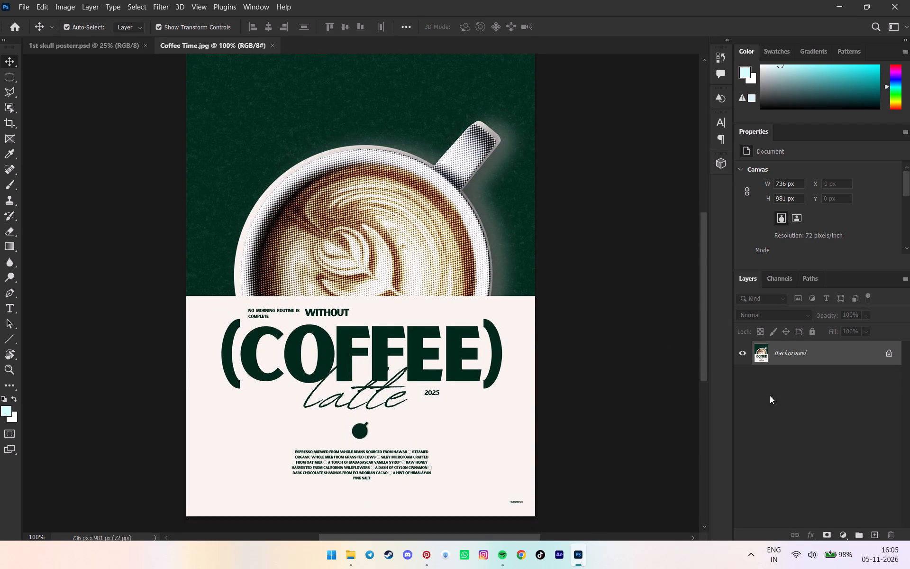
left_click(872, 535)
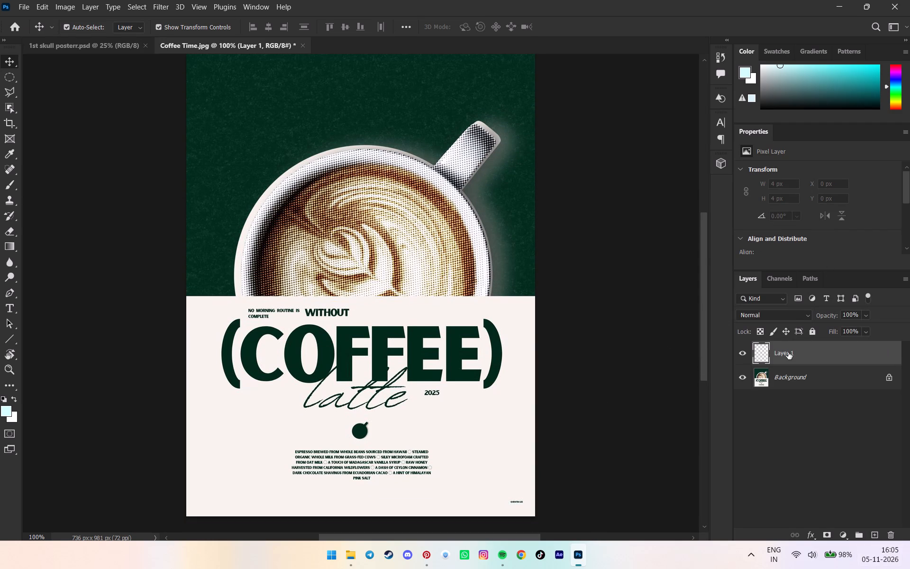
left_click(788, 352)
Set the foreground colour to the off-white sampled from the lower half of the poster.
left_click(744, 72)
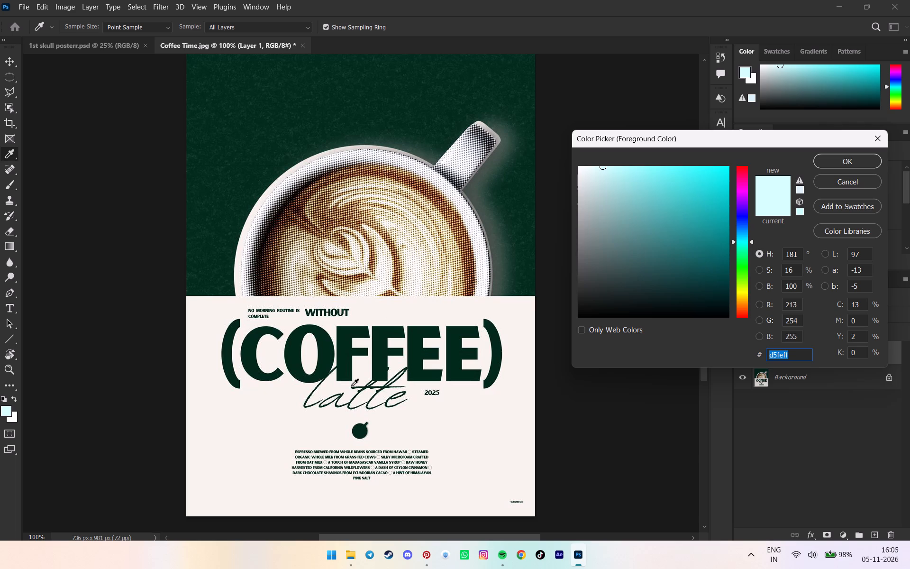
left_click(237, 405)
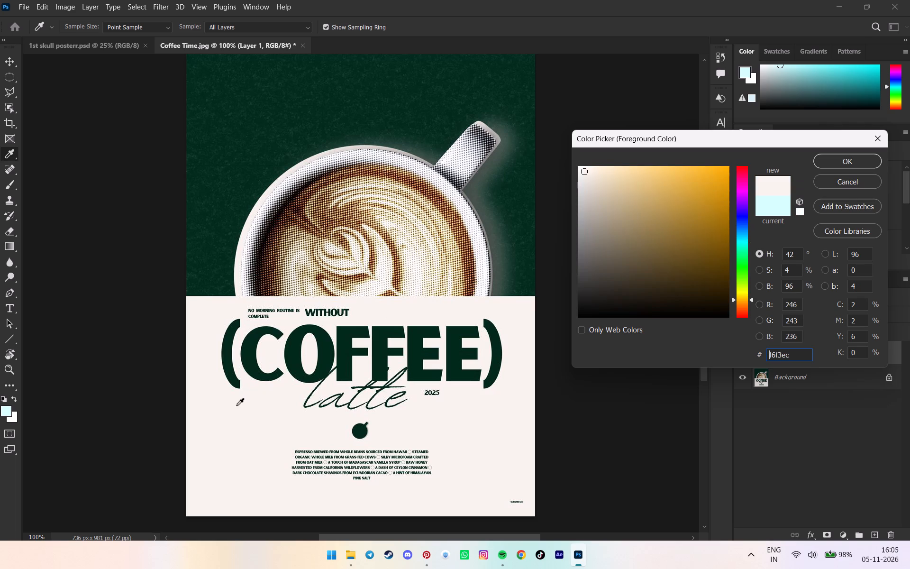
double_click(234, 408)
left_click(834, 160)
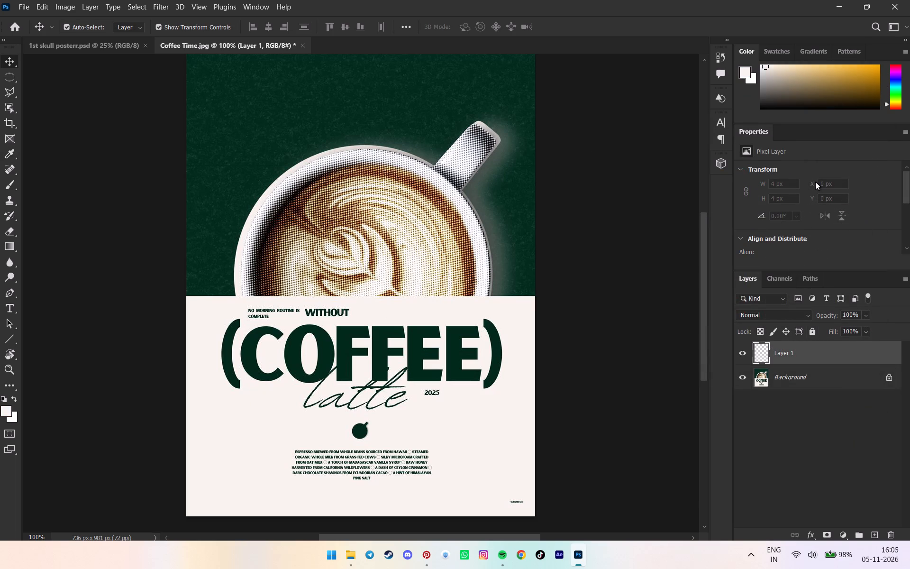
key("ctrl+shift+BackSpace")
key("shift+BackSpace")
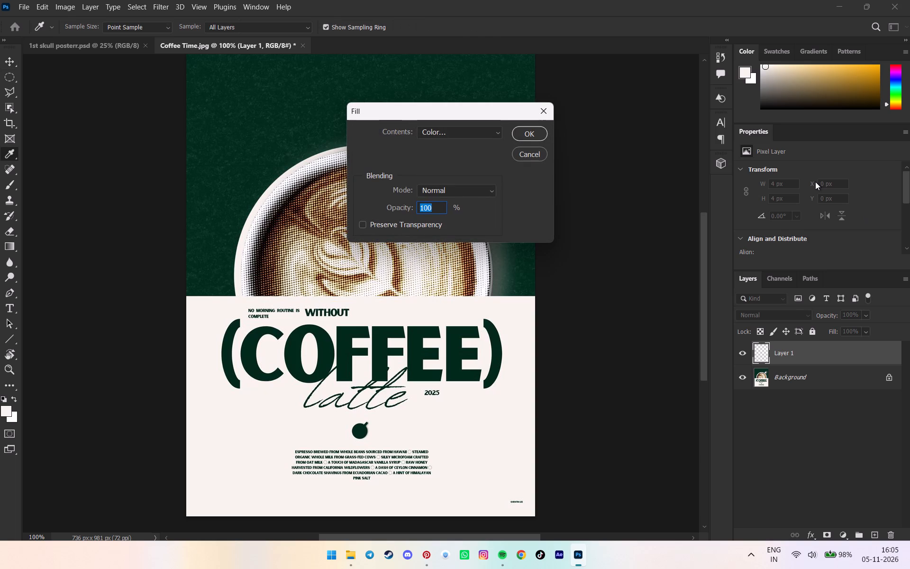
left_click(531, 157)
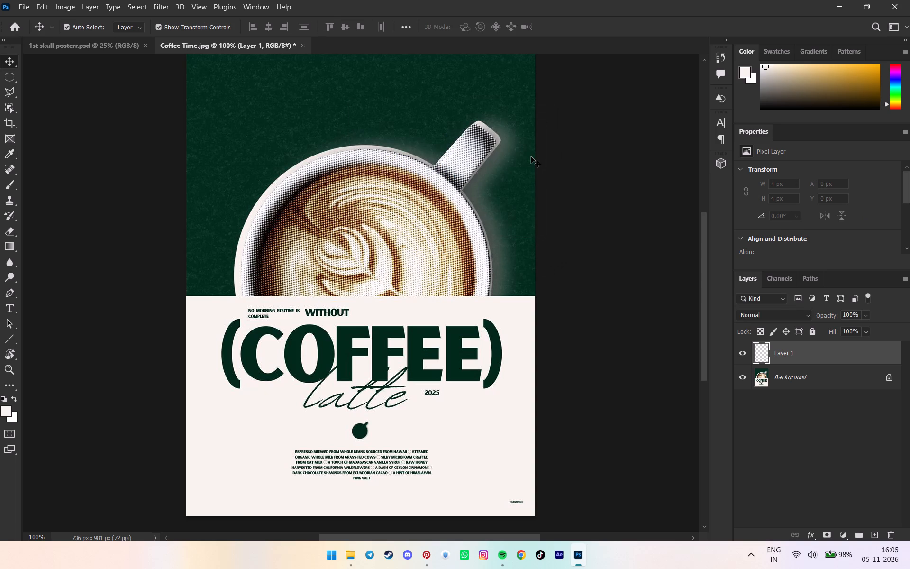
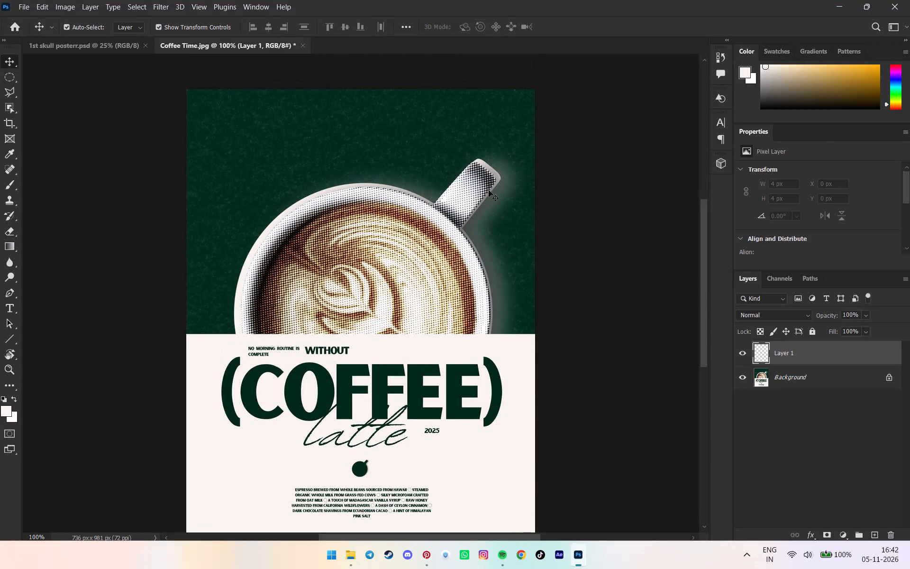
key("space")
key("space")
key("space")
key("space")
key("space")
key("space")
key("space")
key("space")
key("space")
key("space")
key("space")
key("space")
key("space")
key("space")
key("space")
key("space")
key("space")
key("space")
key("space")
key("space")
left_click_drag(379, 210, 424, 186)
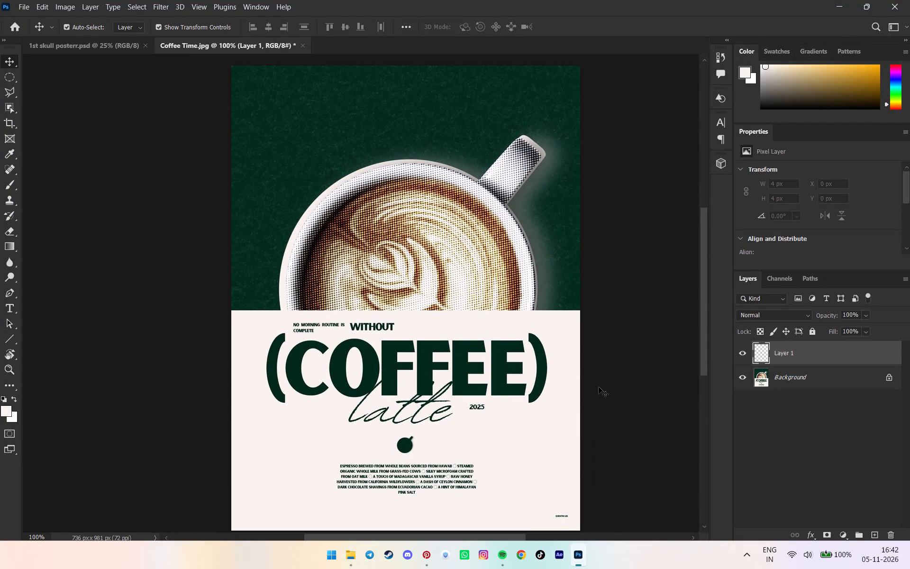
Create a new portrait document of 8 x 10 inches at 300 ppi, in RGB Color with a white background.
left_click(8, 27)
left_click(56, 96)
left_click(26, 89)
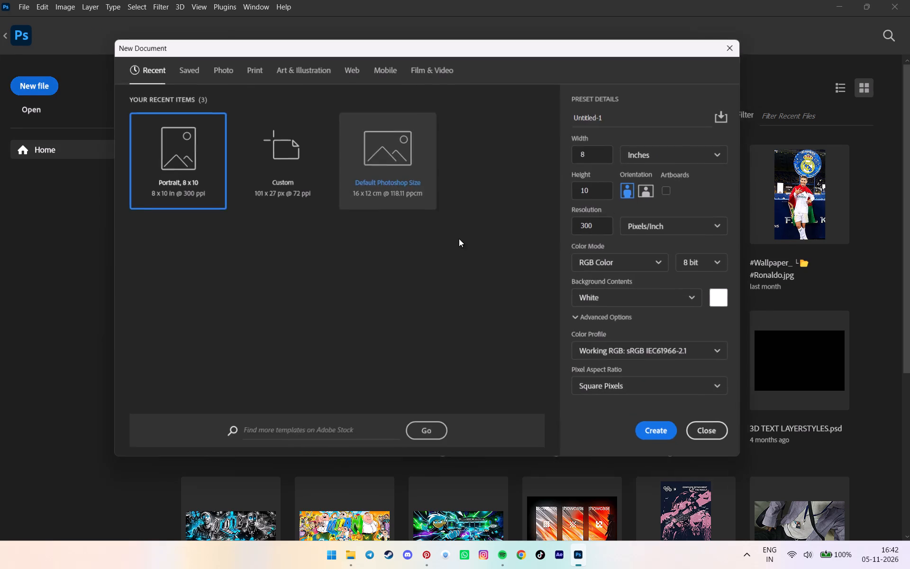
left_click(647, 430)
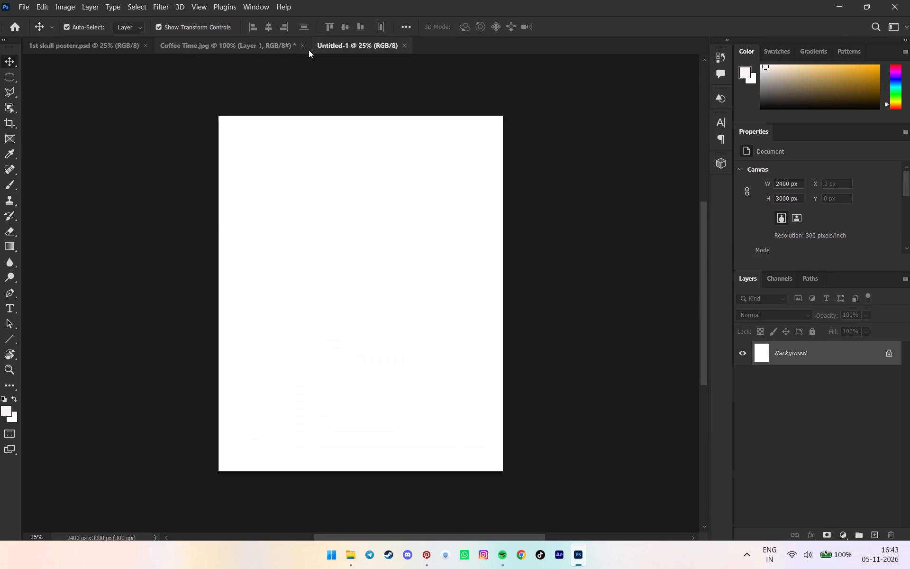
Close the 1st skull posterr.psd document, keeping Coffee Time.jpg and the new blank document open.
left_click(290, 51)
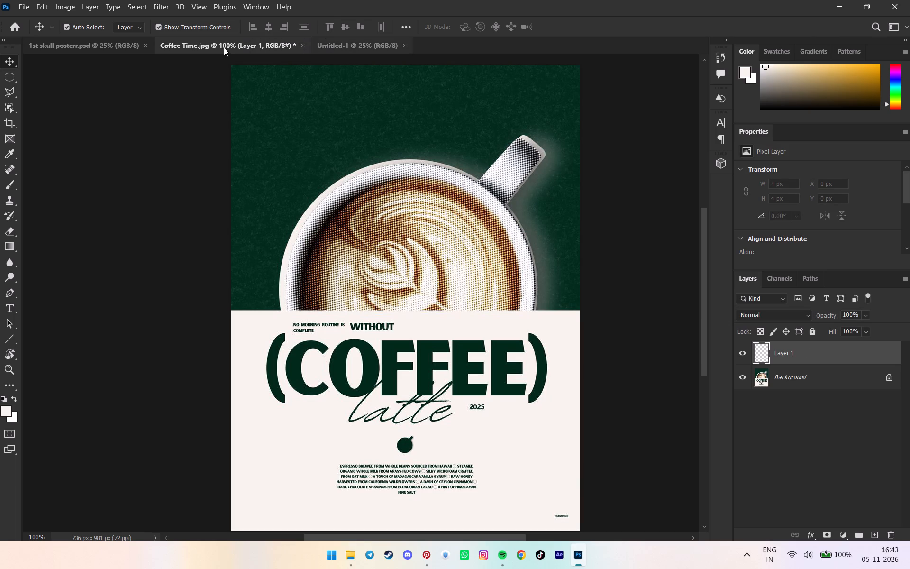
left_click_drag(248, 39, 262, 46)
left_click(150, 47)
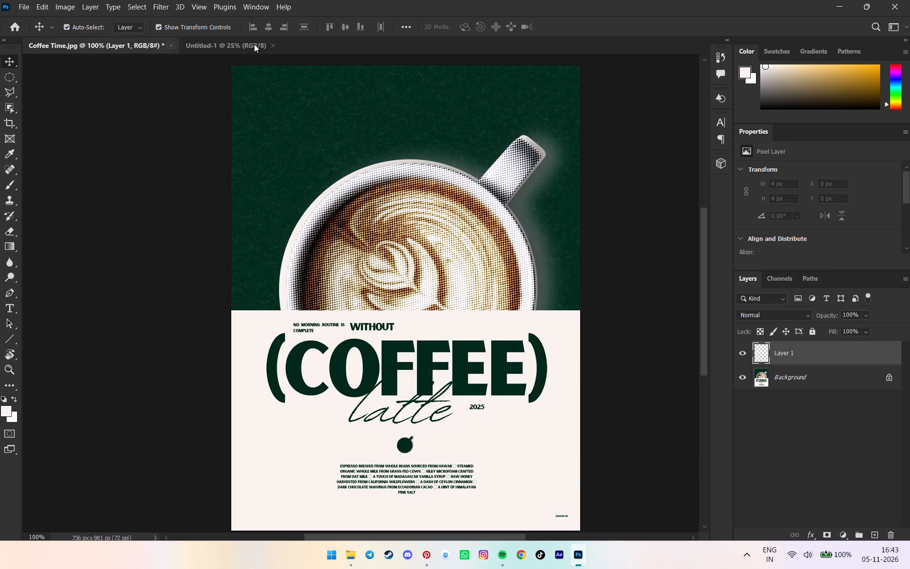
Undock the Coffee Time.jpg document into its own floating window and shrink that window over the blank document.
left_click(246, 40)
left_click_drag(237, 40, 51, 45)
left_click_drag(165, 44, 76, 164)
left_click_drag(210, 165, 151, 83)
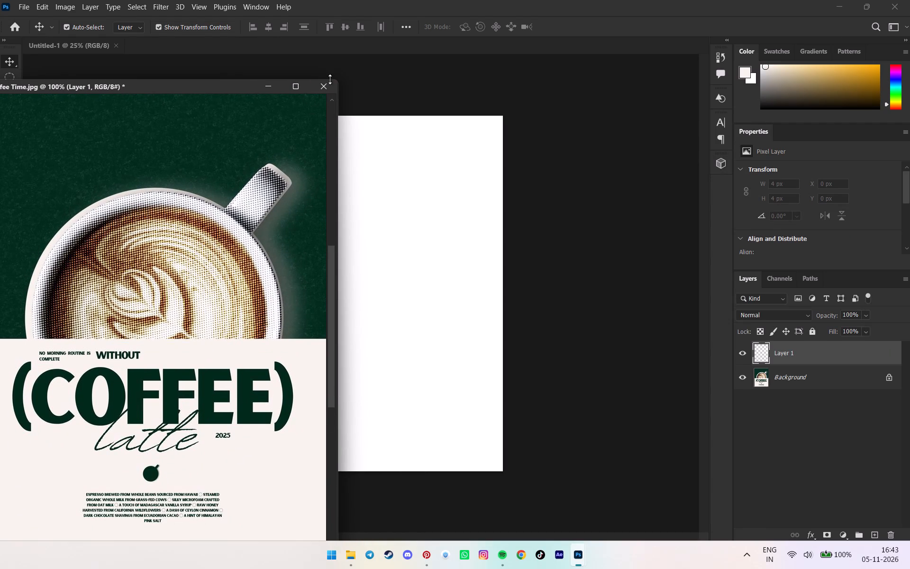
left_click(338, 82)
left_click_drag(337, 79, 197, 226)
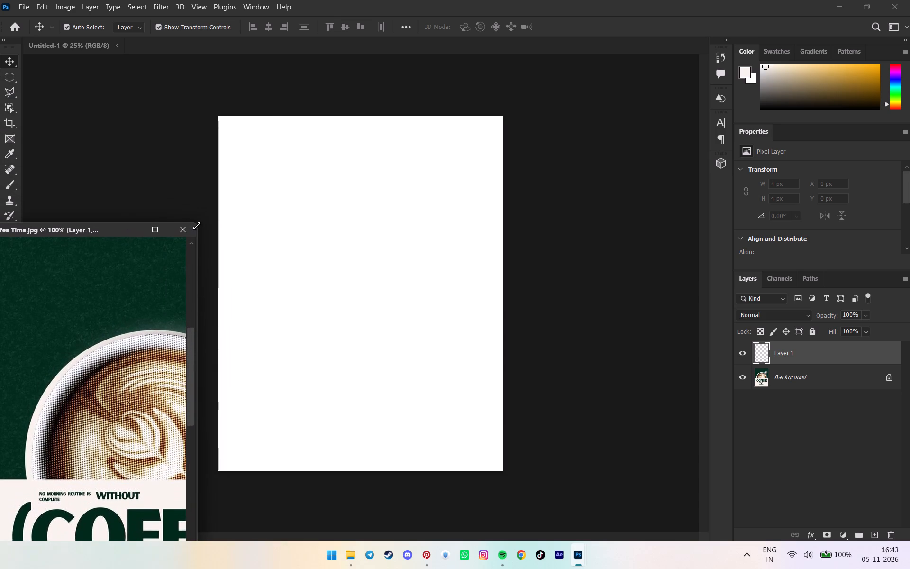
left_click_drag(197, 226, 197, 228)
left_click_drag(100, 233, 194, 114)
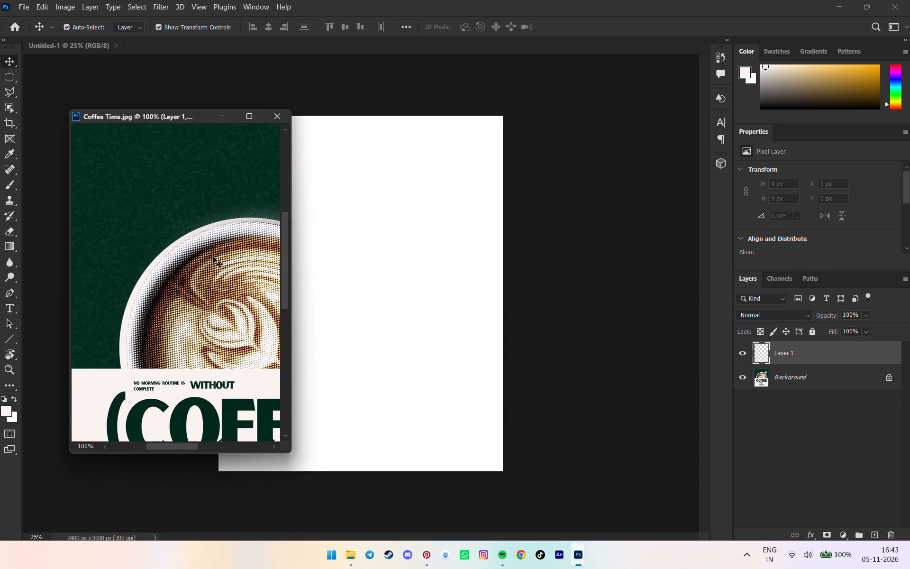
Fit the whole Coffee Time poster inside its floating window at about 56% zoom and shift the window off the blank canvas.
scroll(212, 261, "down", 6, "alt")
key("space")
key("space")
key("space")
key("space")
key("space")
key("space")
key("space")
key("space")
key("space")
key("space")
key("space")
key("space")
key("space")
key("space")
key("space")
key("space")
key("space")
key("space")
key("space")
key("space")
left_click_drag(229, 275, 164, 248)
left_click_drag(168, 248, 173, 248)
left_click_drag(193, 115, 142, 115)
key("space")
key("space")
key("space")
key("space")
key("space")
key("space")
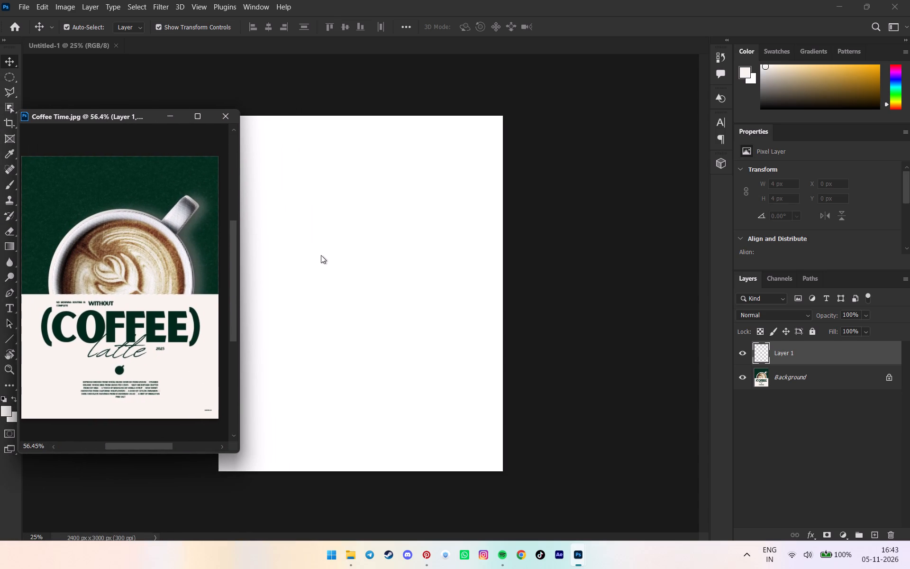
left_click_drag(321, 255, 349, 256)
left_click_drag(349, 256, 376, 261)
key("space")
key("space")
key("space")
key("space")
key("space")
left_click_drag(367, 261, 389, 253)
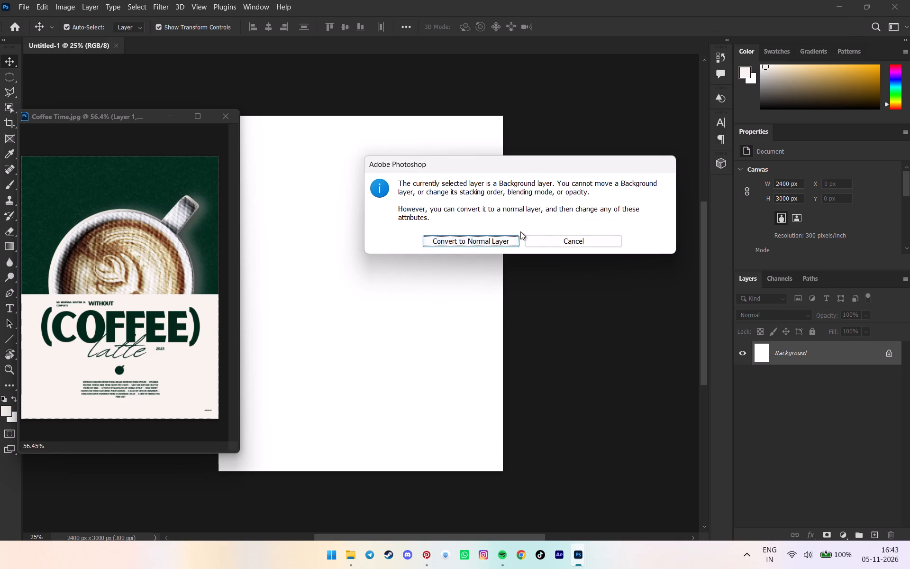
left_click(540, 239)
Arrange the blank canvas and the floating Coffee Time window side by side without overlap, enlarging the reference window slightly.
key("space")
key("space")
key("space")
key("space")
key("space")
key("space")
key("space")
key("space")
key("space")
key("space")
key("space")
key("space")
key("space")
key("space")
key("space")
key("space")
key("space")
key("space")
key("space")
key("space")
left_click_drag(409, 245, 505, 244)
left_click_drag(102, 115, 117, 111)
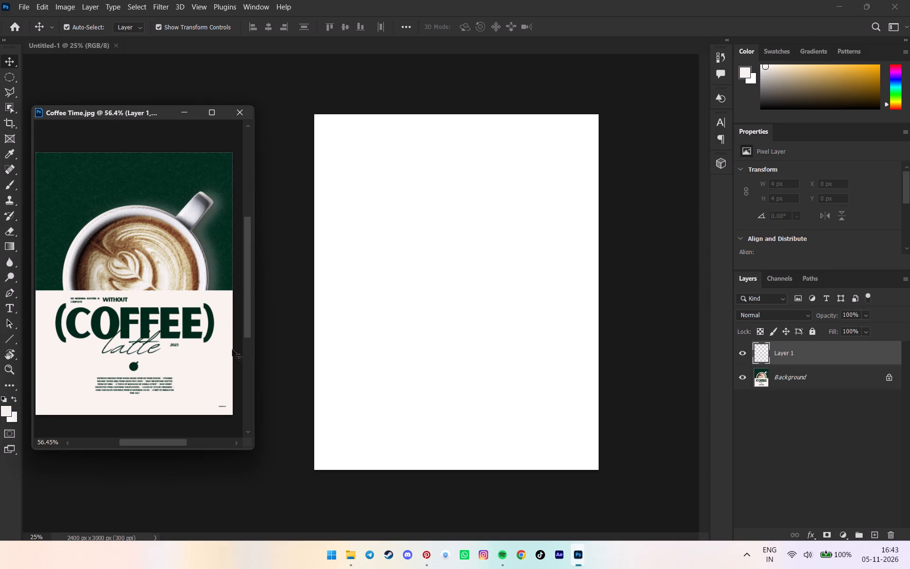
left_click_drag(253, 448, 266, 454)
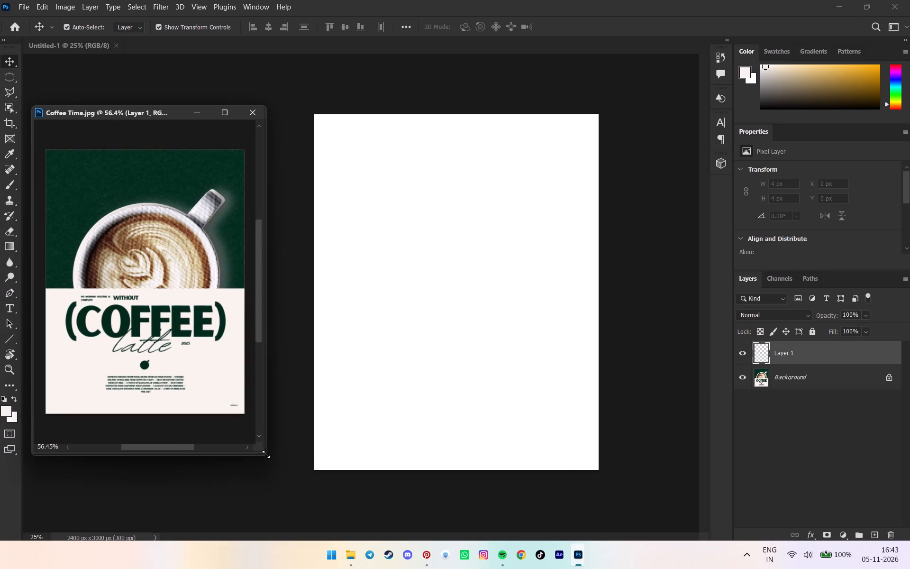
left_click_drag(266, 454, 266, 455)
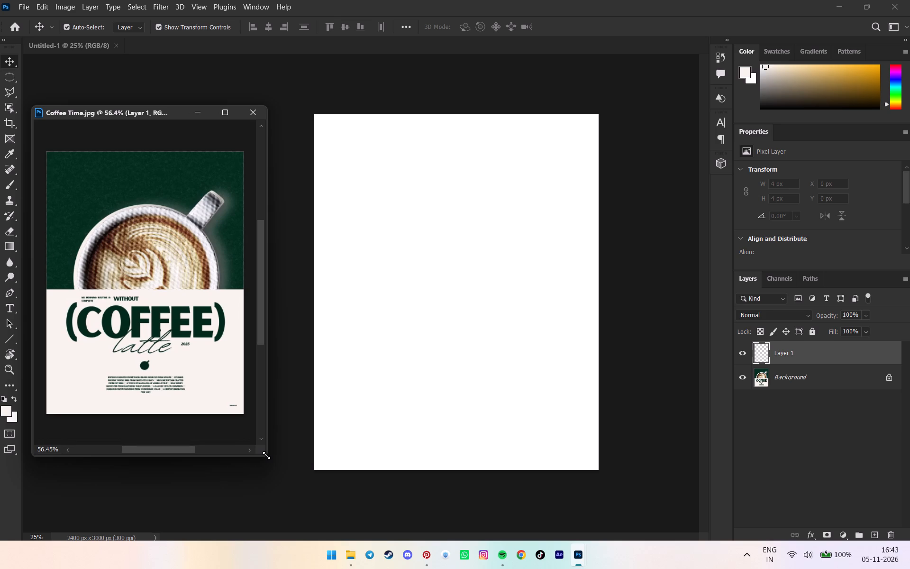
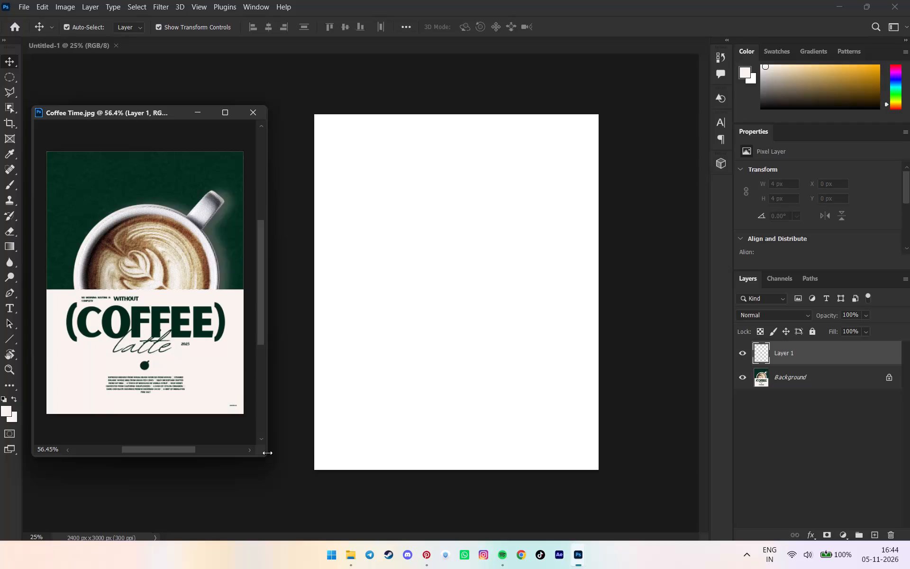
Enlarge the Coffee Time poster to about 62% zoom, keeping all of it inside its floating window.
scroll(159, 280, "up", 1)
scroll(159, 281, "up", 6, "alt")
scroll(159, 281, "down", 4, "alt")
scroll(159, 281, "down", 2)
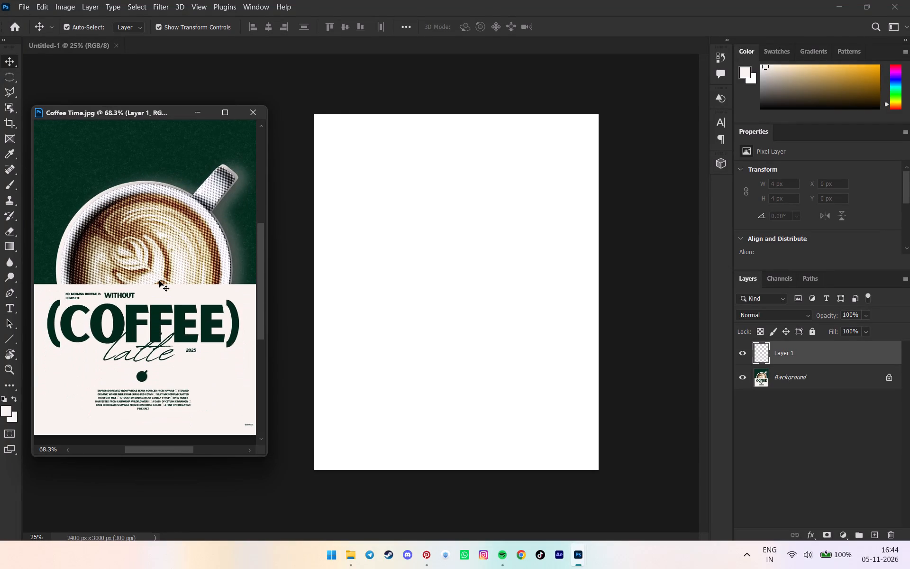
scroll(159, 281, "down", 1, "alt")
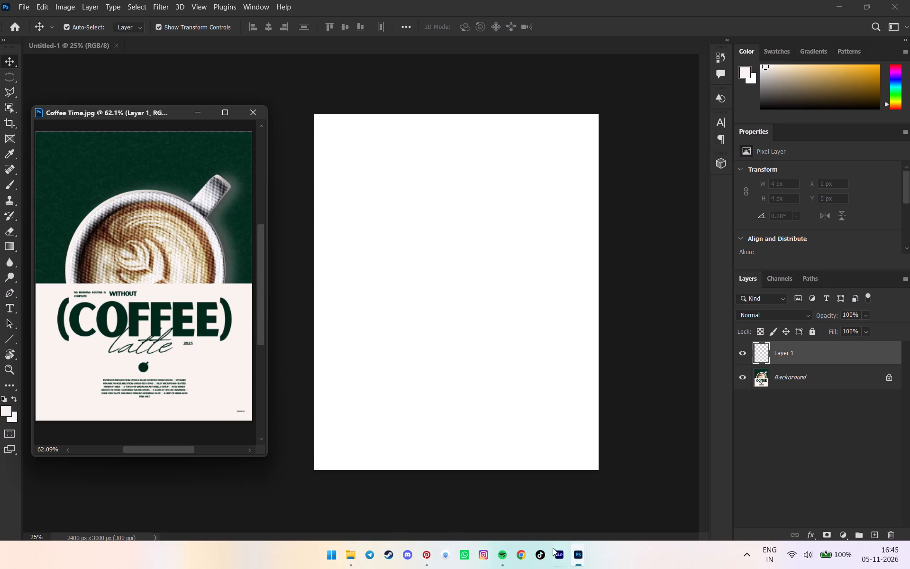
Switch to Pinterest, search for "coffe pngg" and browse the results, shifting the window to uncover the reference poster.
left_click(424, 555)
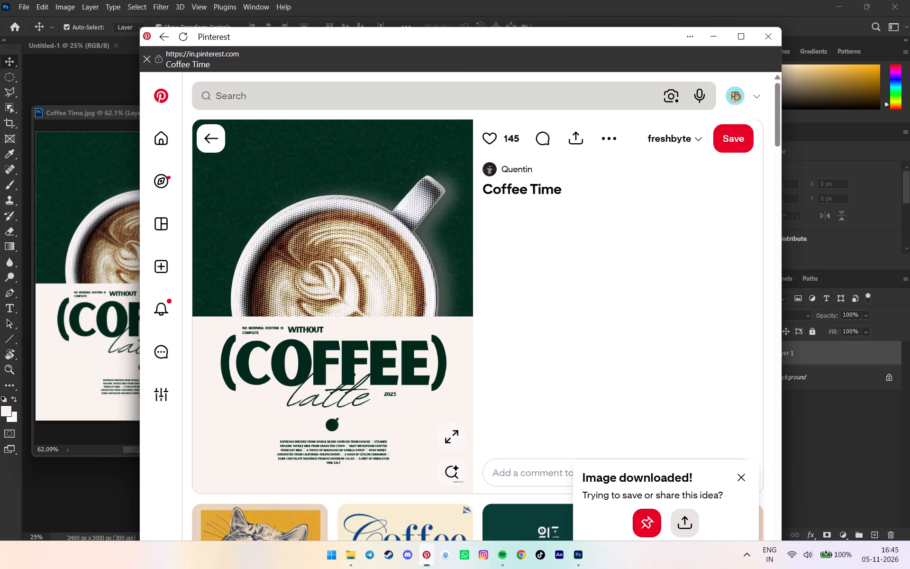
left_click(319, 87)
type("coffe pn")
type("gh")
key("BackSpace")
key("g")
key("Return")
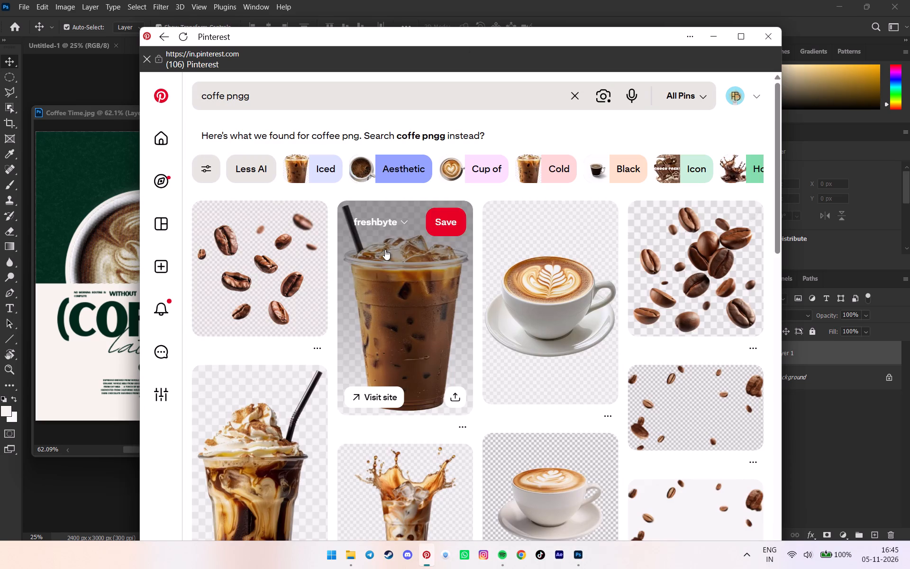
scroll(391, 250, "down", 2)
scroll(460, 260, "up", 2)
scroll(537, 275, "down", 1)
scroll(543, 271, "up", 1)
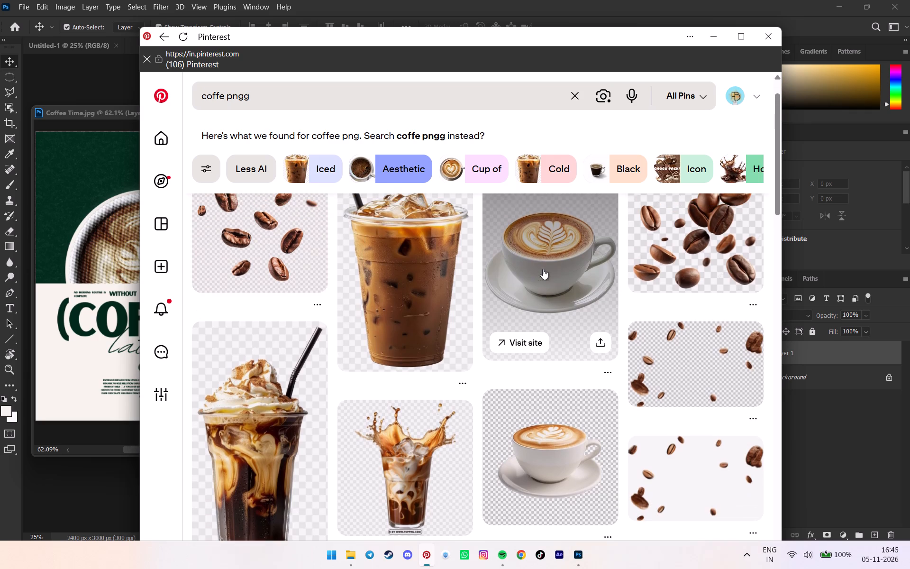
left_click_drag(412, 39, 512, 37)
scroll(528, 222, "down", 7)
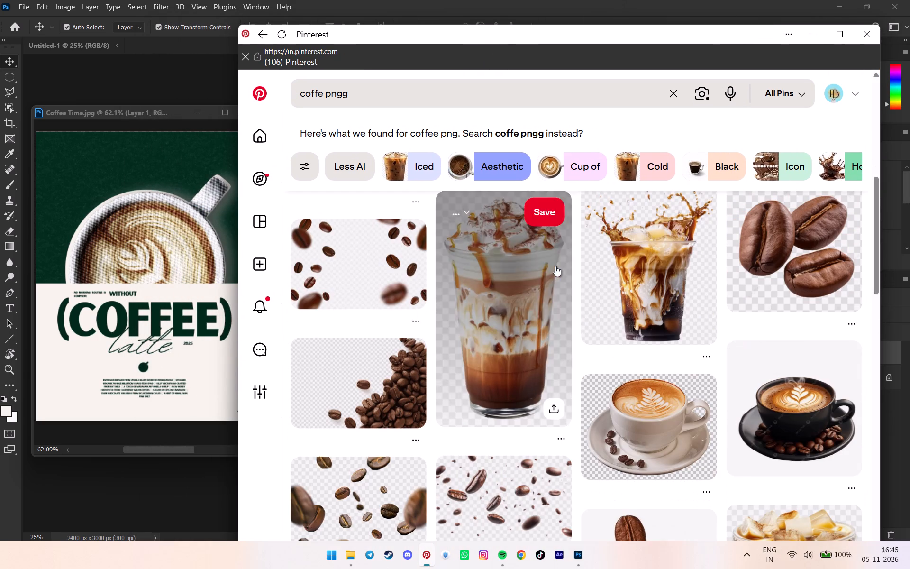
scroll(588, 255, "up", 2)
Replace the Pinterest search with one for coffee photos shot from an upper angle.
left_click(444, 94)
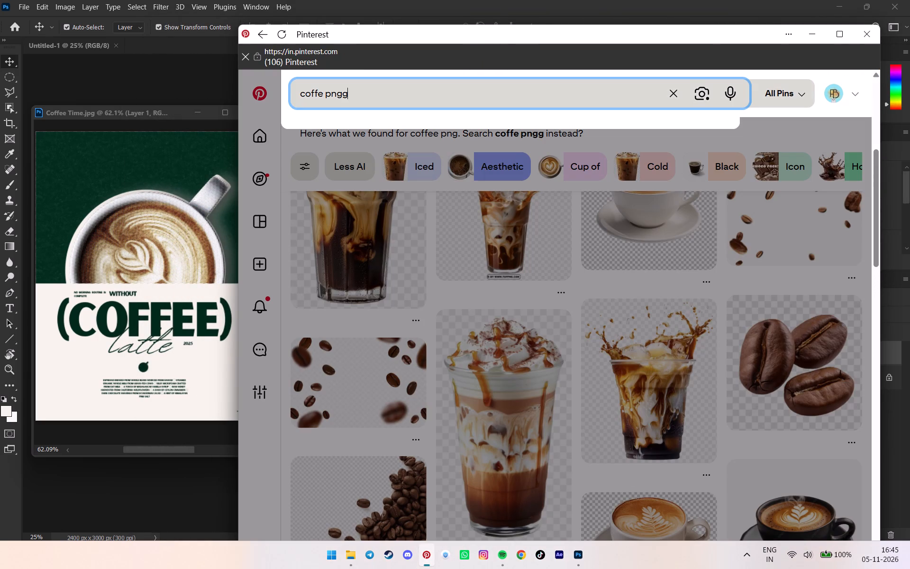
key("BackSpace")
key("BackSpace")
key("BackSpace")
key("BackSpace")
type("up[a")
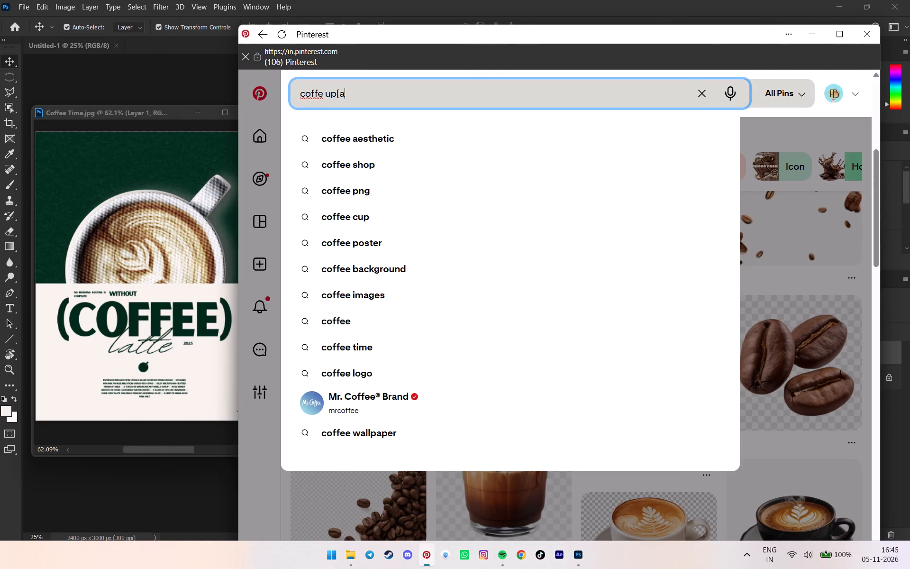
key("BackSpace")
key("BackSpace")
type("per angalke")
key("Return")
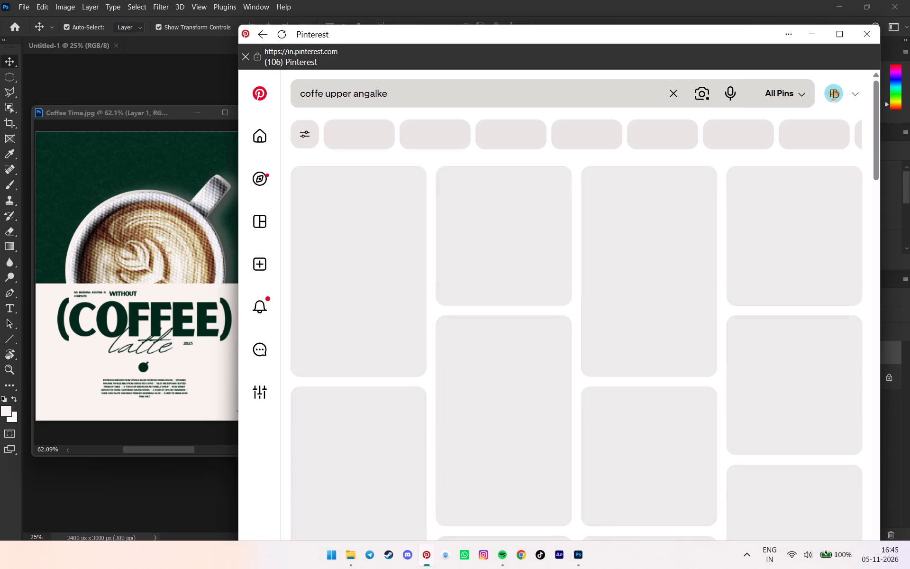
Correct the Pinterest search phrase to "coffe upper angle" and run it again.
left_click(444, 94)
key("BackSpace")
key("BackSpace")
key("BackSpace")
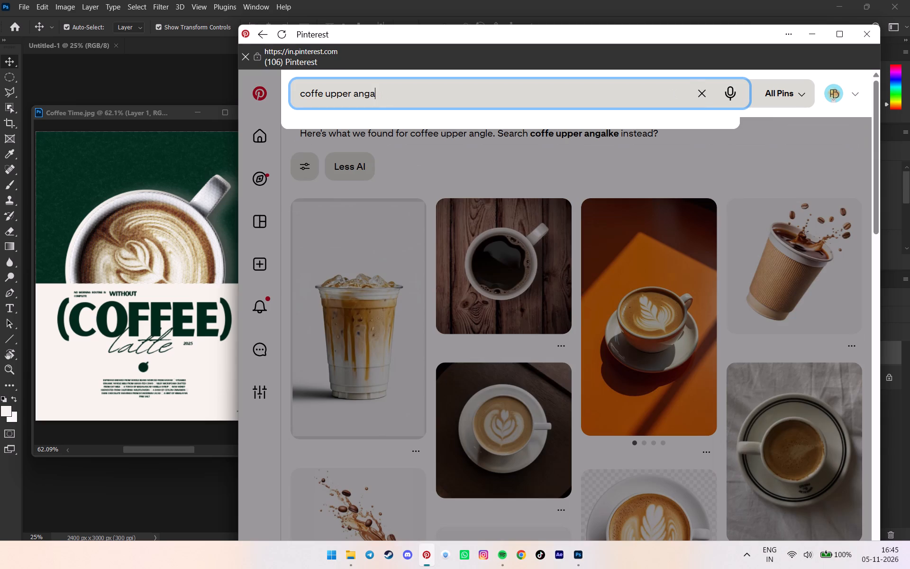
key("BackSpace")
key("BackSpace")
type("gle")
key("Return")
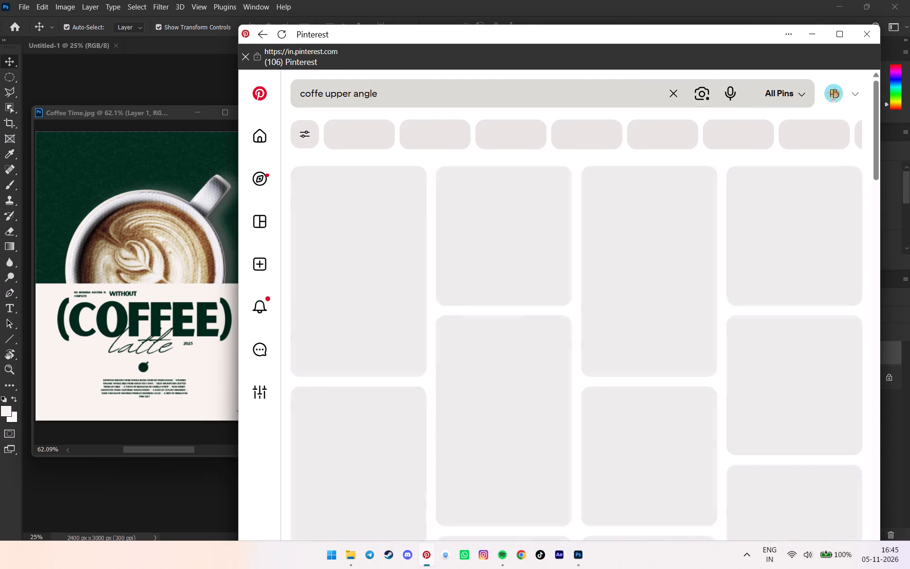
Open the pin of a top-down latte cup and saucer on dark wood and download its image.
scroll(441, 135, "down", 1)
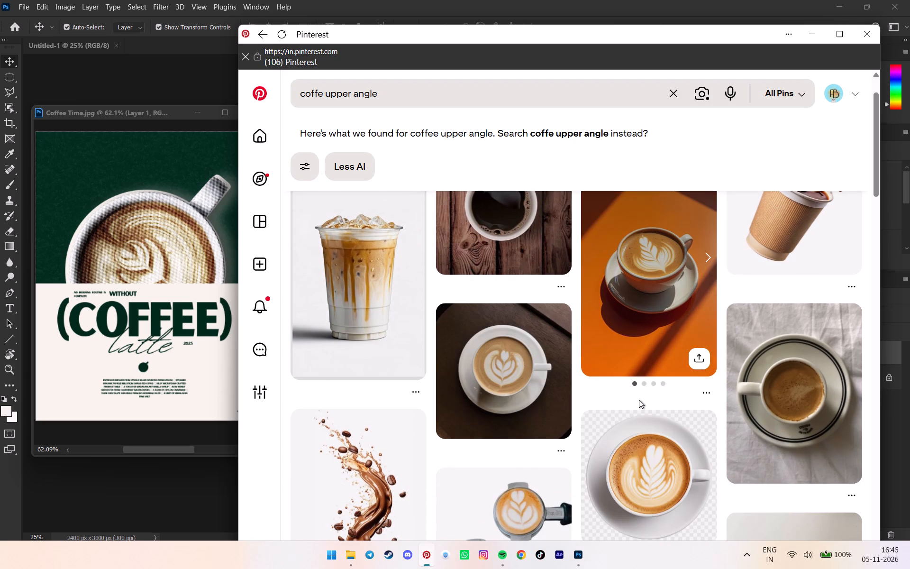
scroll(540, 394, "up", 1)
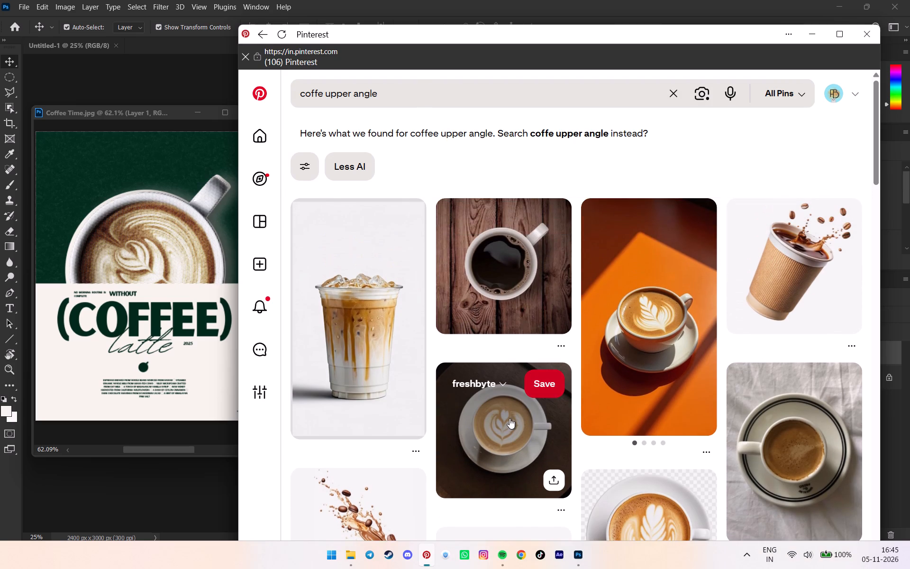
left_click(508, 421)
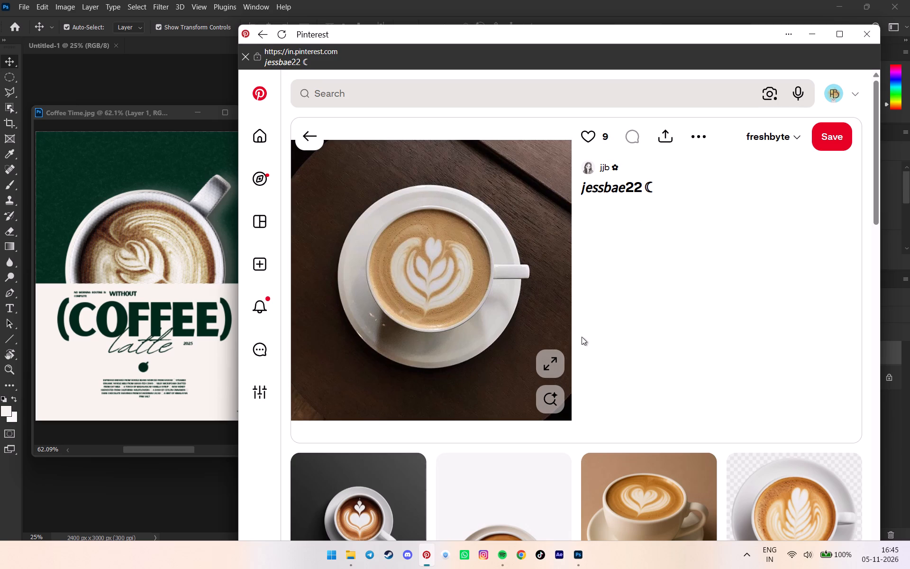
scroll(605, 360, "down", 2)
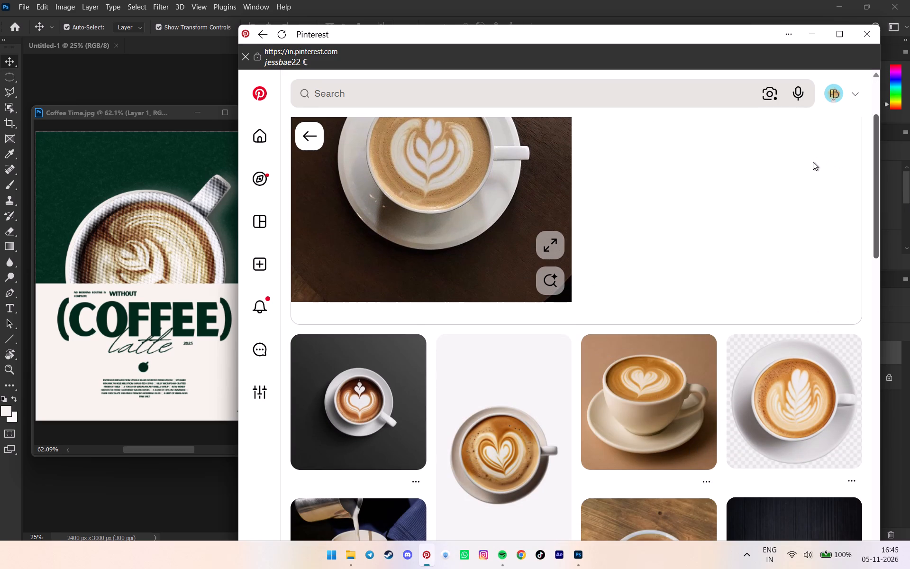
scroll(726, 245, "up", 6)
left_click(699, 138)
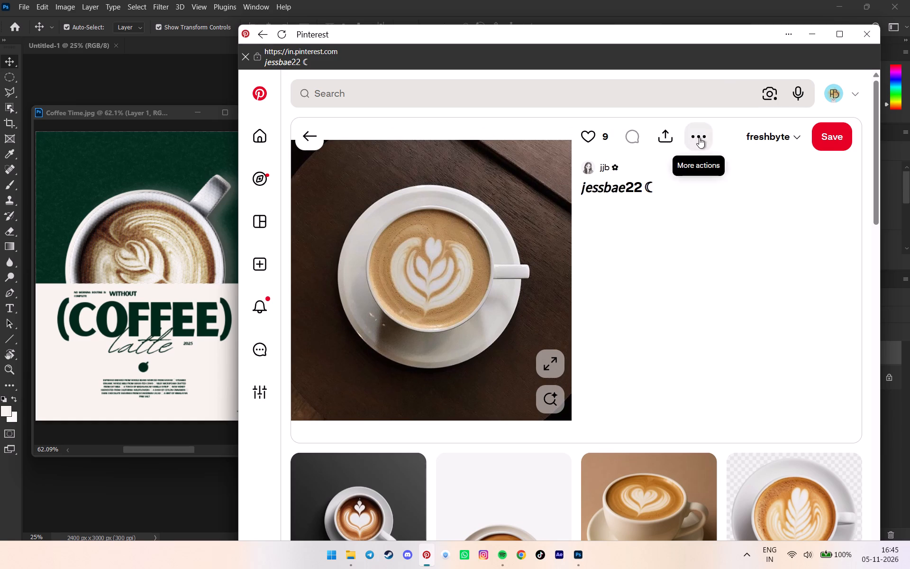
left_click(692, 168)
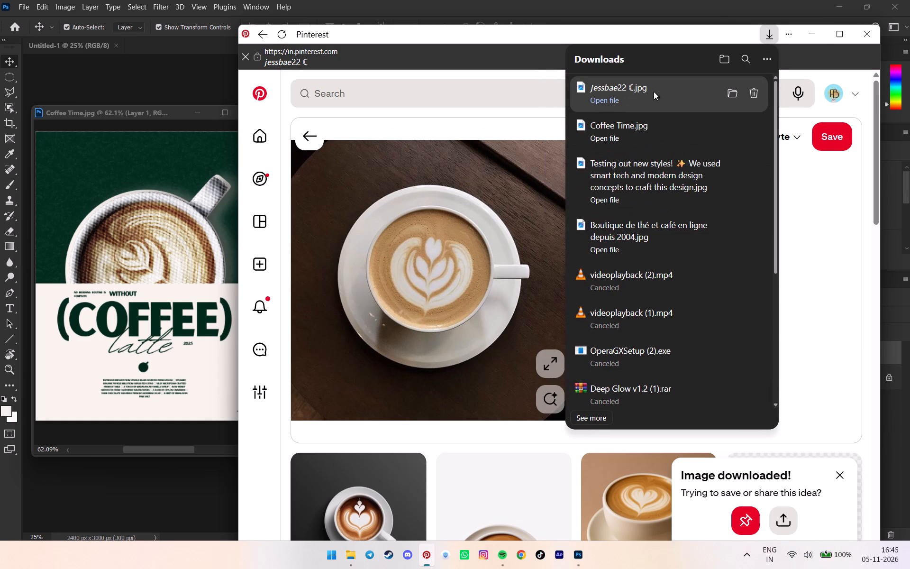
Place the downloaded latte cup photo into the blank Photoshop document, centred across the full canvas width.
left_click_drag(654, 92, 143, 479)
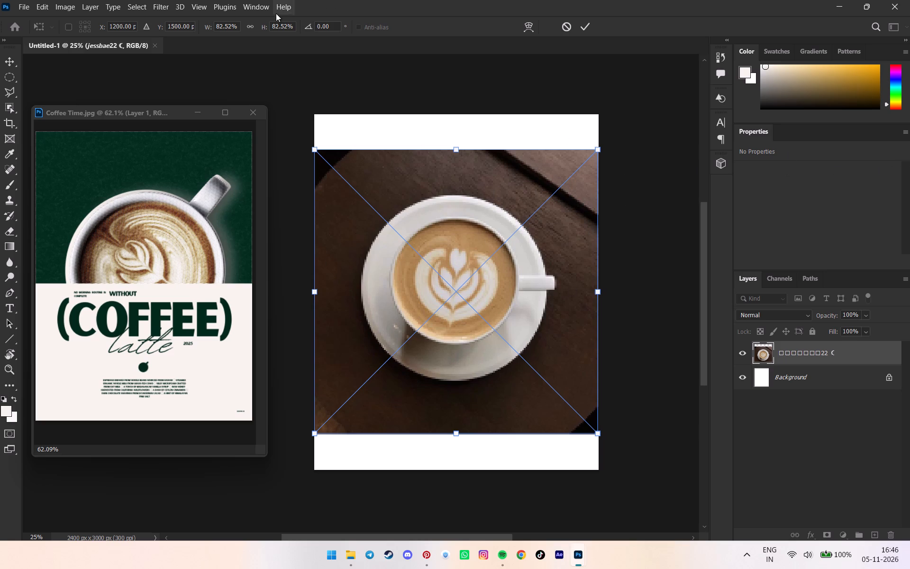
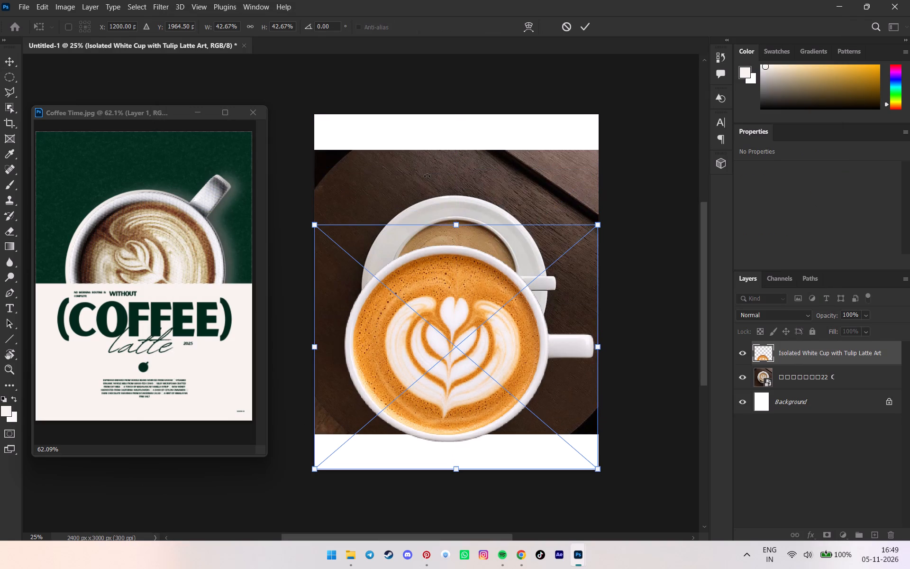
left_click(433, 162)
Delete the layer with the coffee cup photo on a dark table, beneath the isolated cup.
left_click(787, 381)
key("Delete")
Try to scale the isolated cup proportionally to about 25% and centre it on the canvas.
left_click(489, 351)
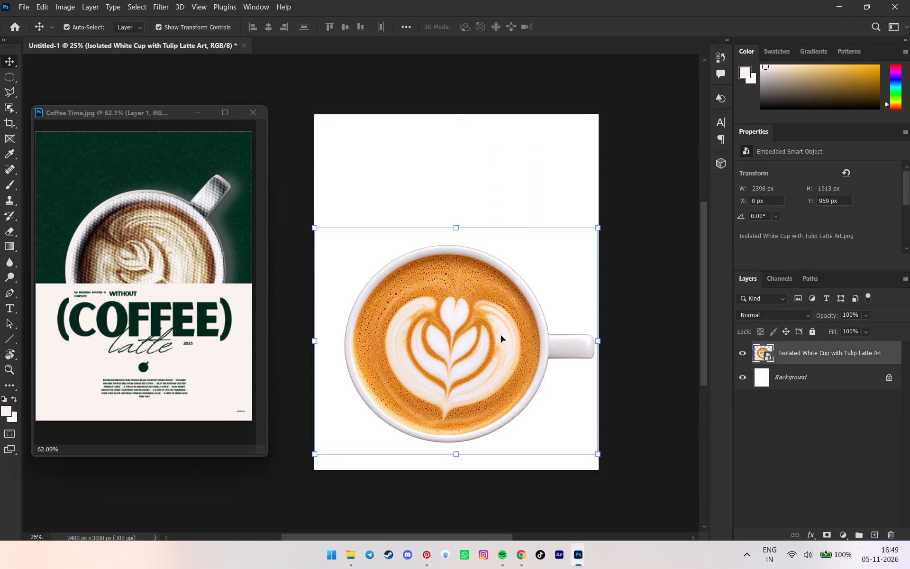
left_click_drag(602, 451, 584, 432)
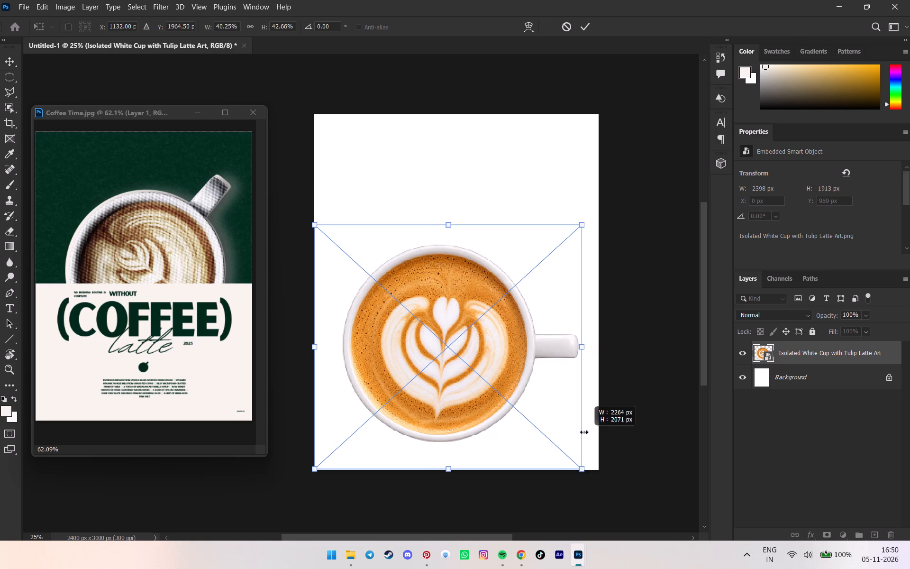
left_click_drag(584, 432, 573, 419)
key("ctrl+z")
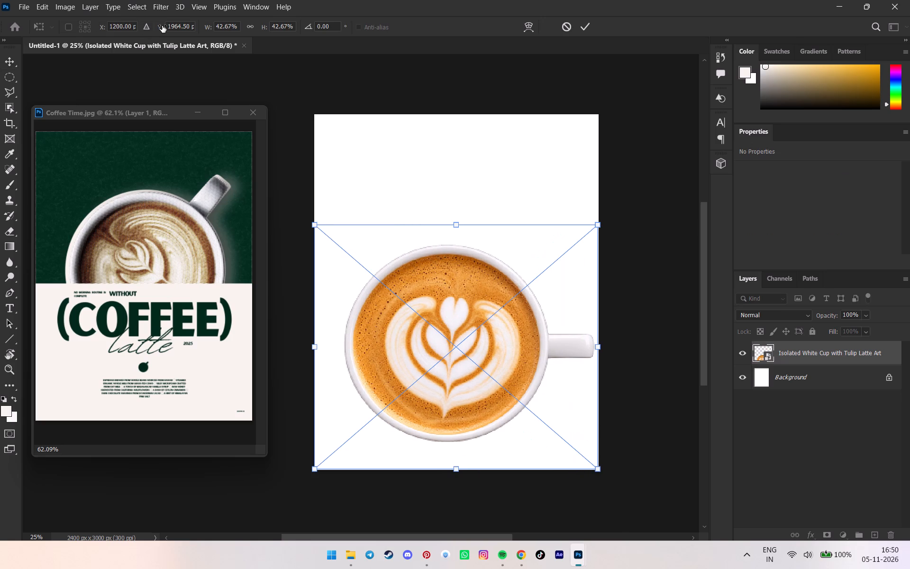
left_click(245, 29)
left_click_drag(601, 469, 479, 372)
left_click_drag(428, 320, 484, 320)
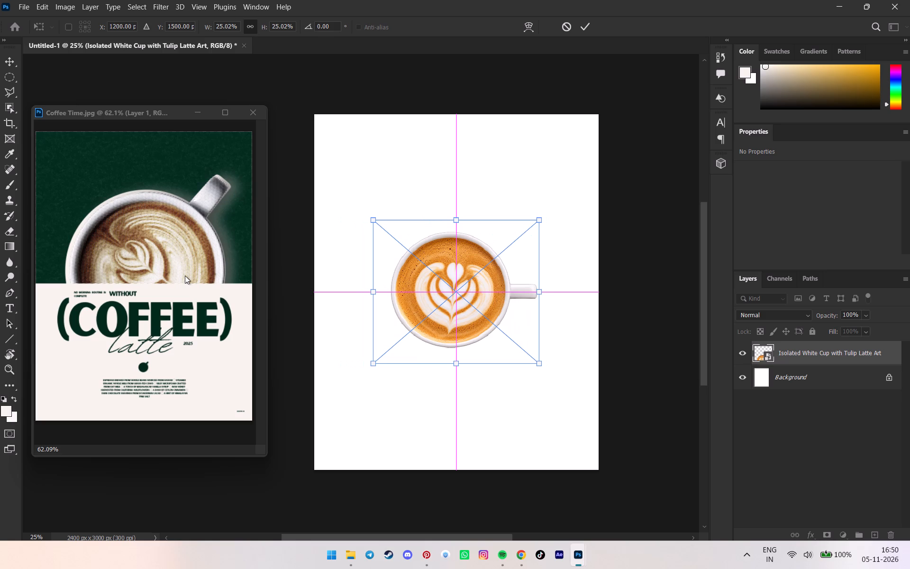
Place the Coffee Time.jpg reference from Downloads into the poster document and scale it proportionally to about 78.2%, spanning the canvas width.
left_click(185, 275)
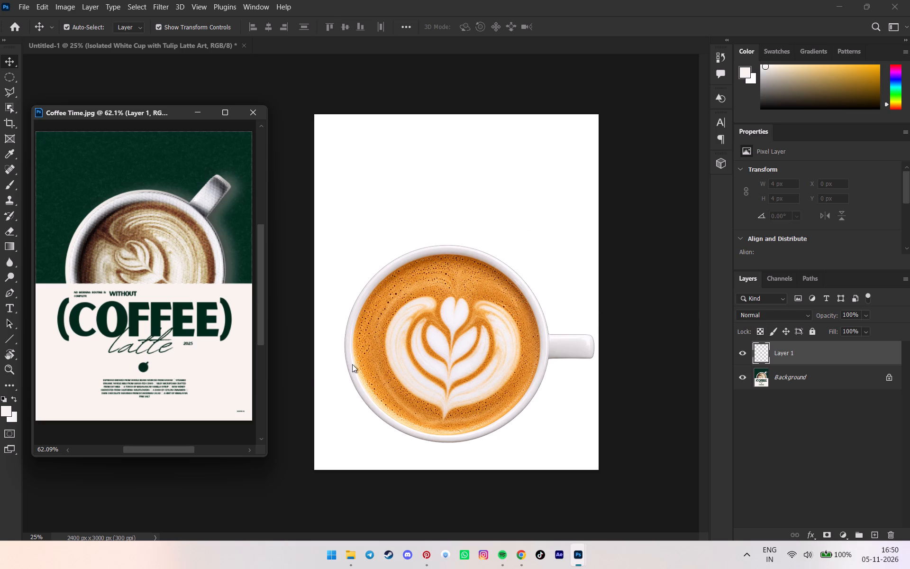
left_click(341, 551)
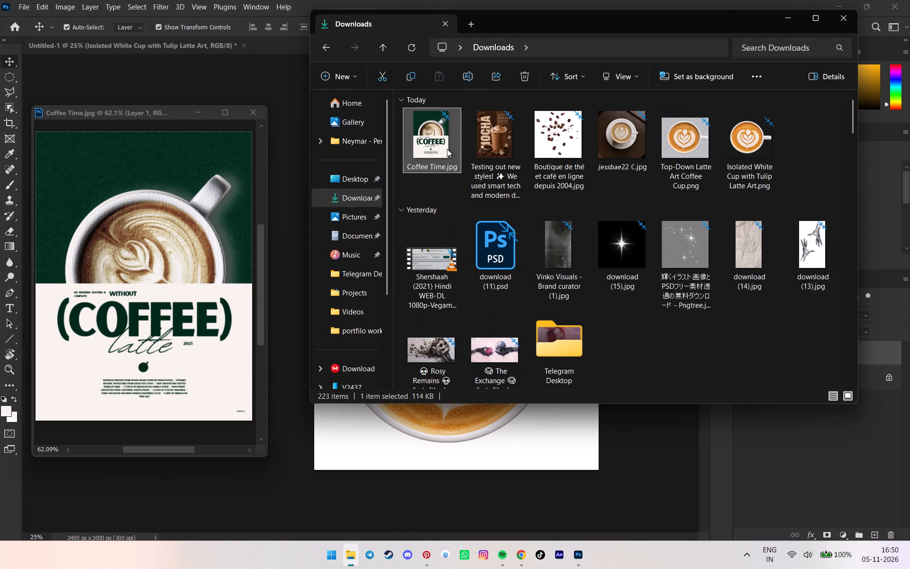
left_click_drag(442, 139, 458, 499)
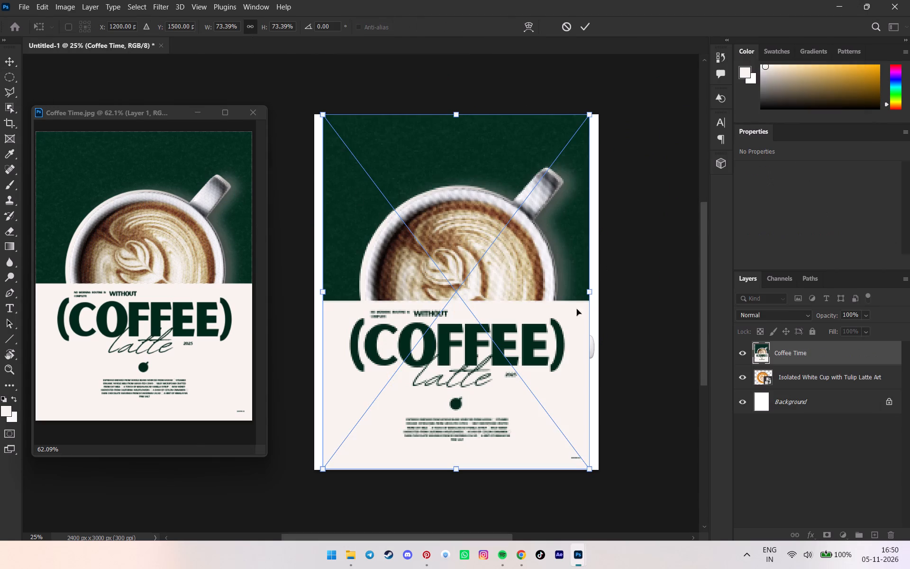
left_click_drag(588, 291, 595, 291)
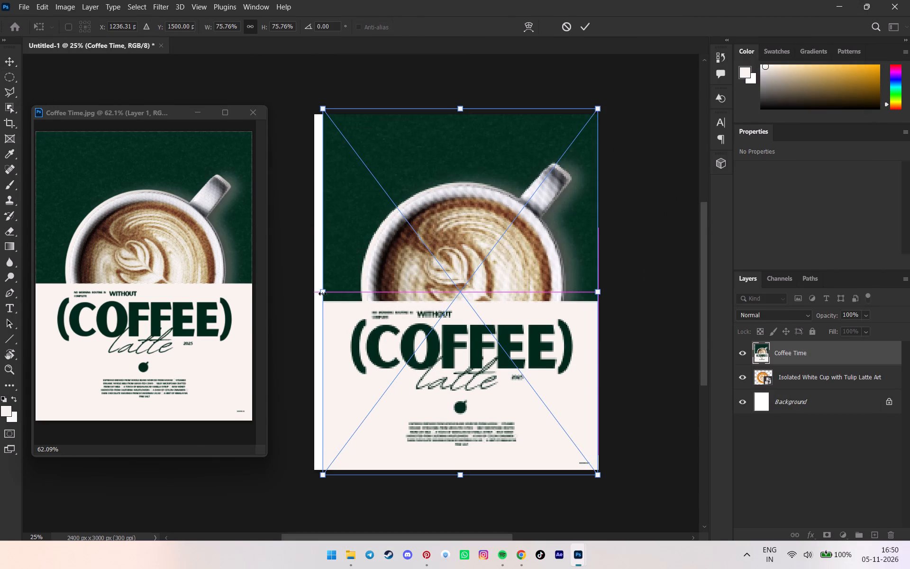
left_click_drag(320, 292, 311, 292)
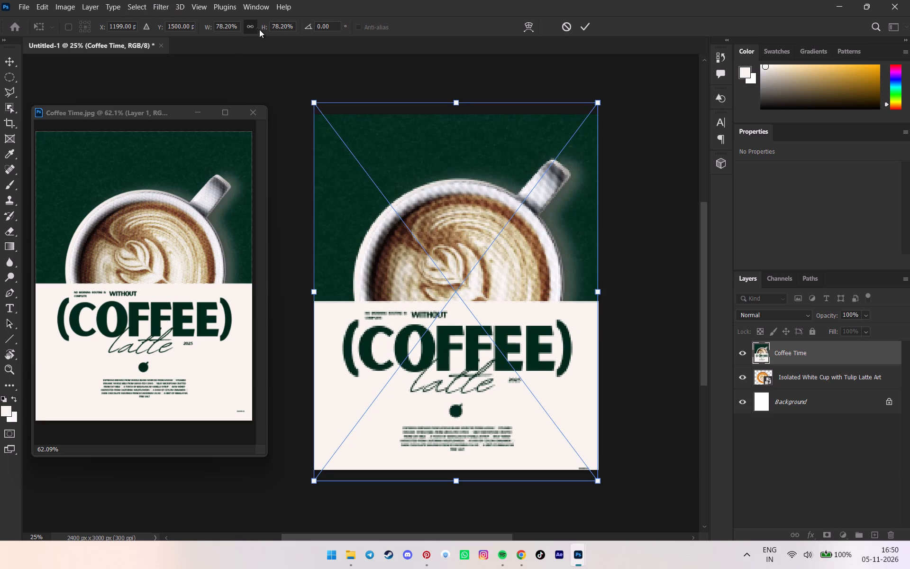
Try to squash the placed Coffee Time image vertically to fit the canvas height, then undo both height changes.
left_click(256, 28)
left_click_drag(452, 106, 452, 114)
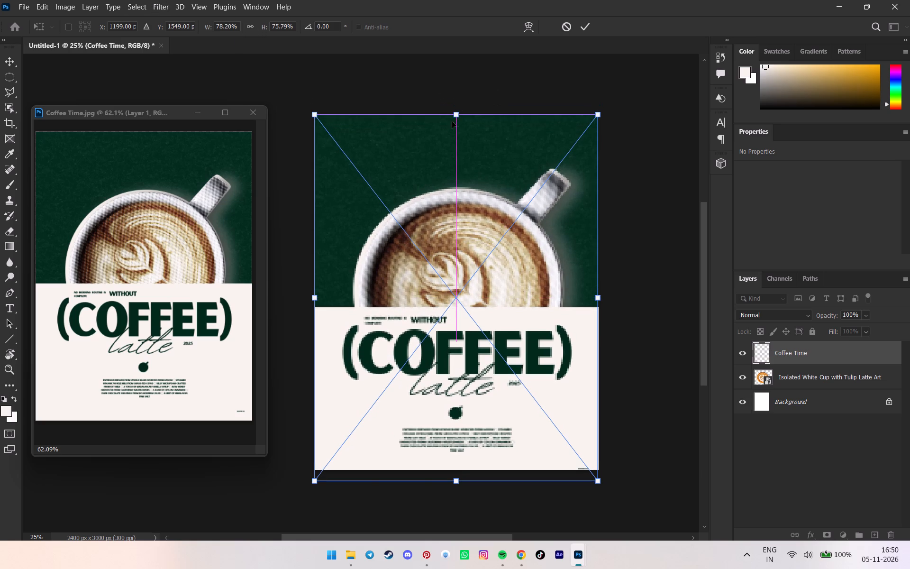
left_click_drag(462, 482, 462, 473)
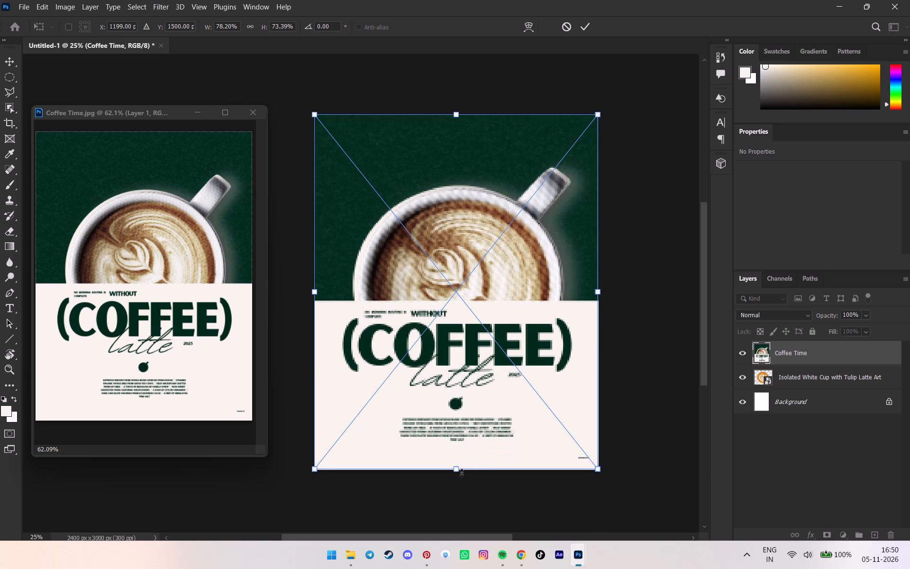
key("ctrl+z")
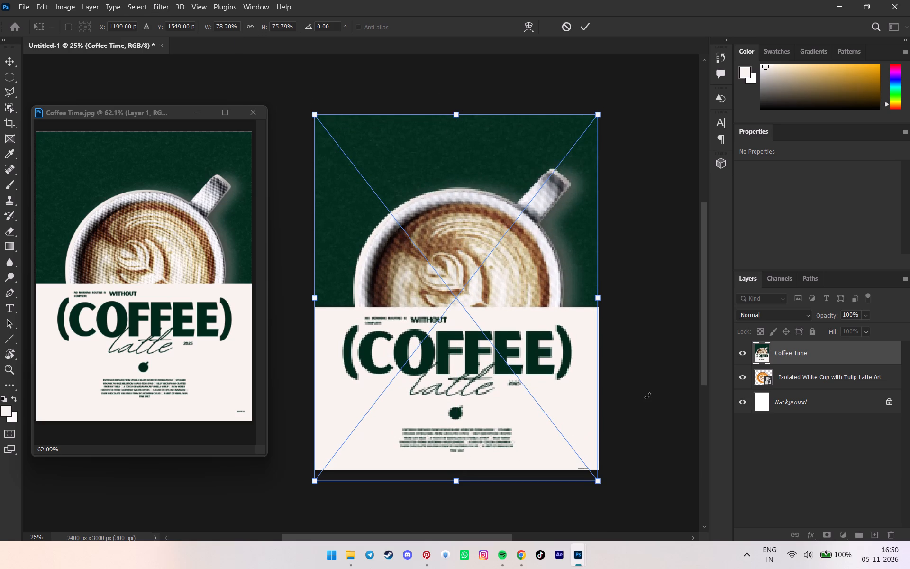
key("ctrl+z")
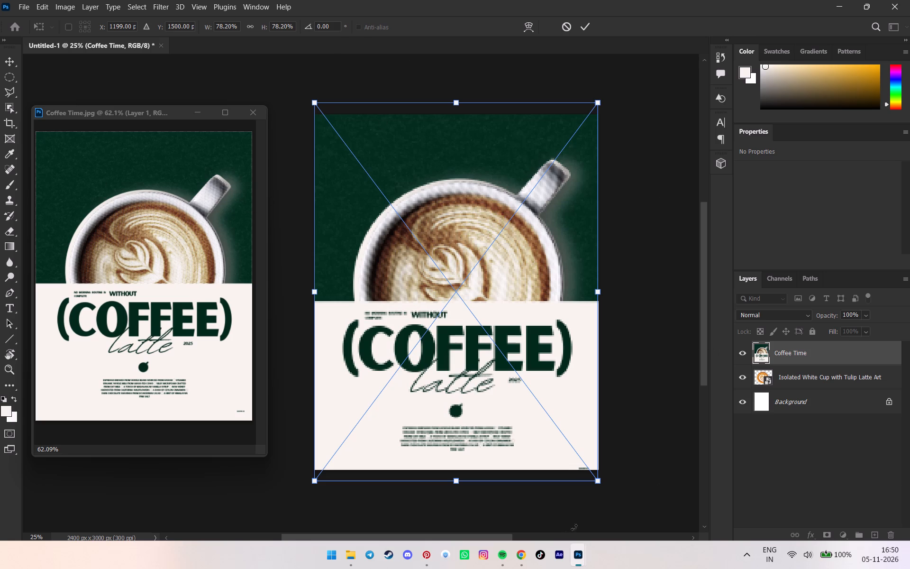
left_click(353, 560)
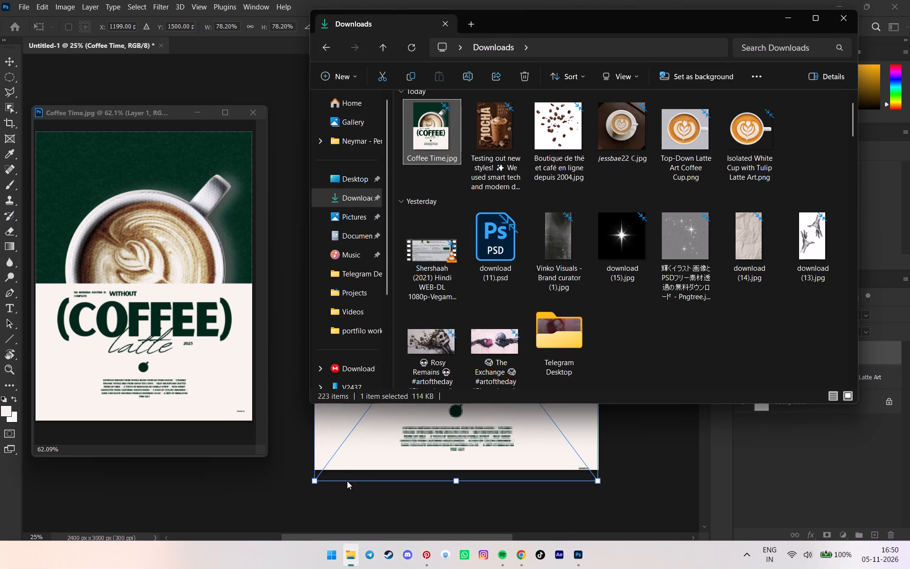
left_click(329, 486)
Hide and re-show the Coffee Time layer to compare it with the isolated cup underneath.
left_click(748, 353)
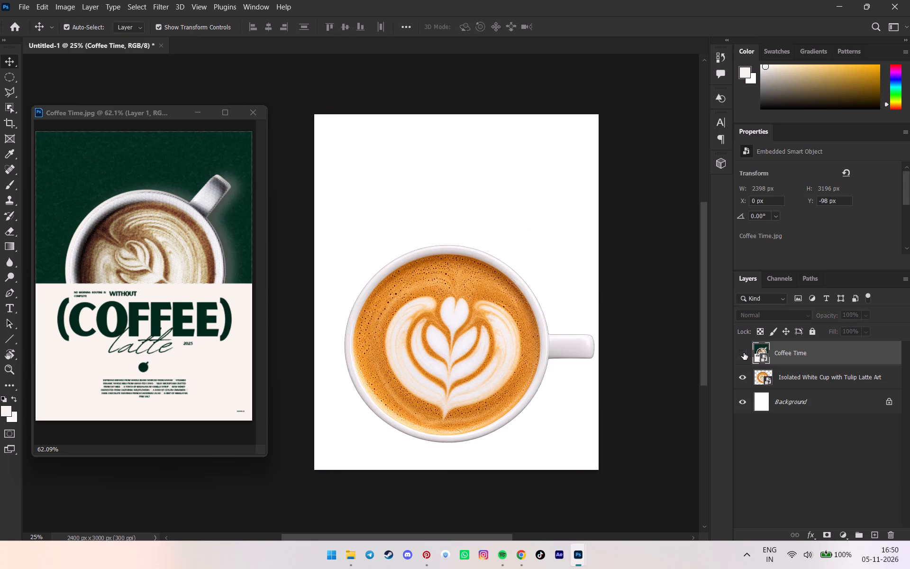
left_click(744, 353)
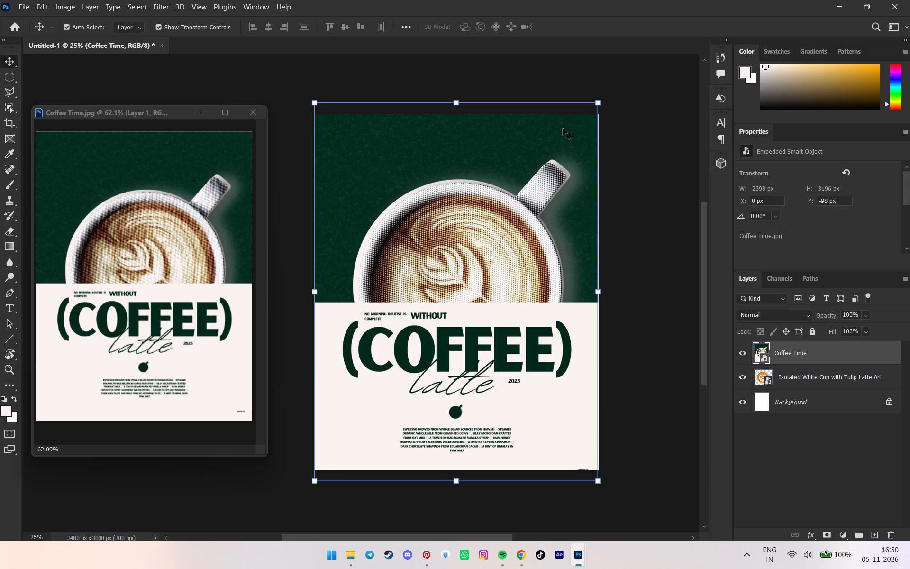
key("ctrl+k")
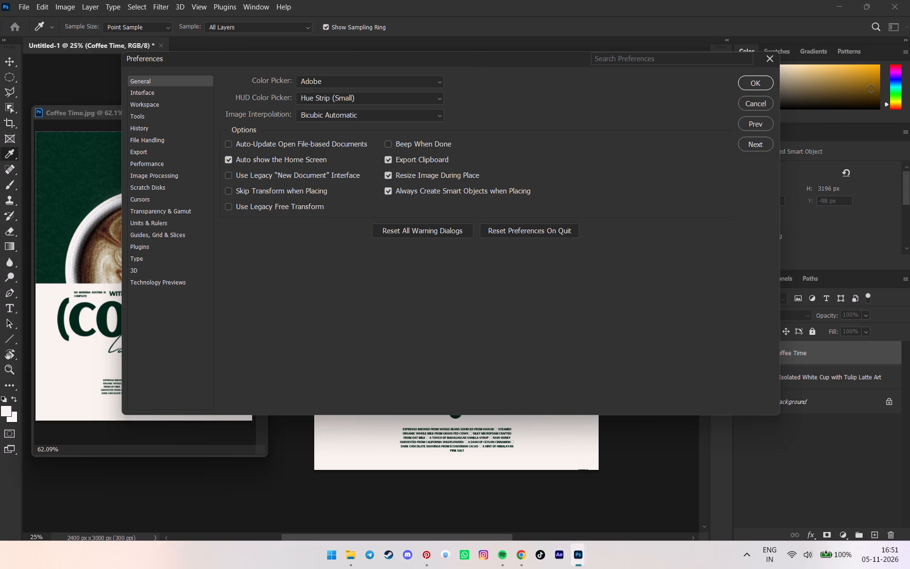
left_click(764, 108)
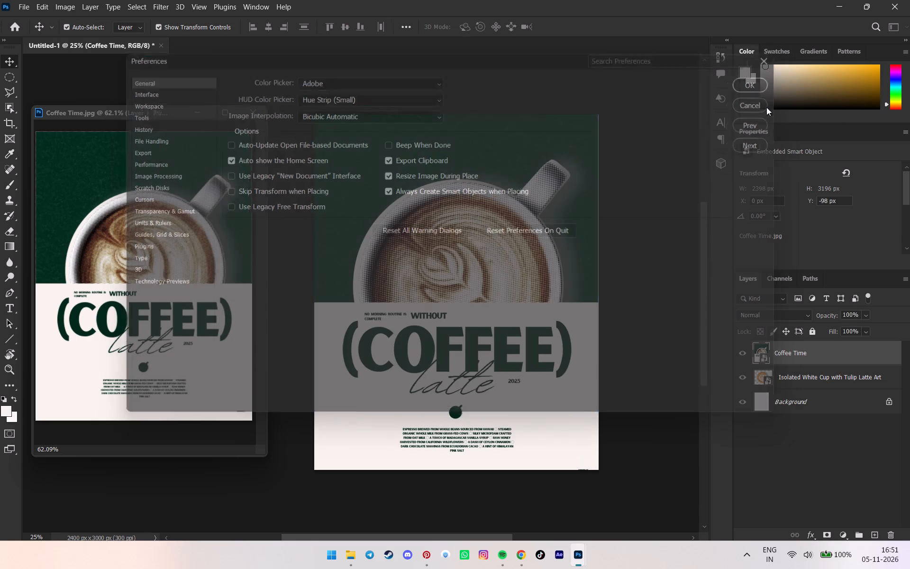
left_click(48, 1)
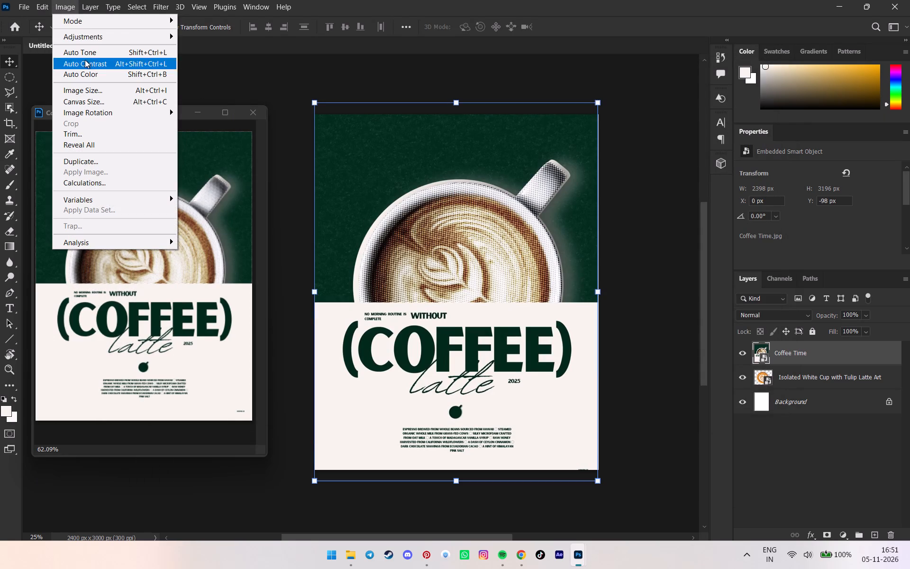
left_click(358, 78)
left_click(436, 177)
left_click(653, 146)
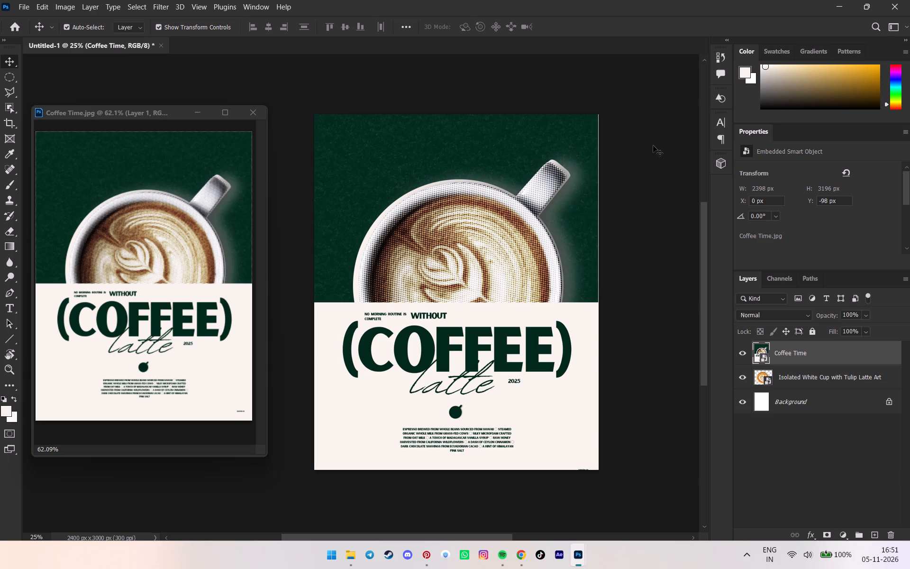
Resize the poster document with Image Size, using pixels as the unit and linked proportions, to 2500 px wide by 3125 px high.
left_click(53, 7)
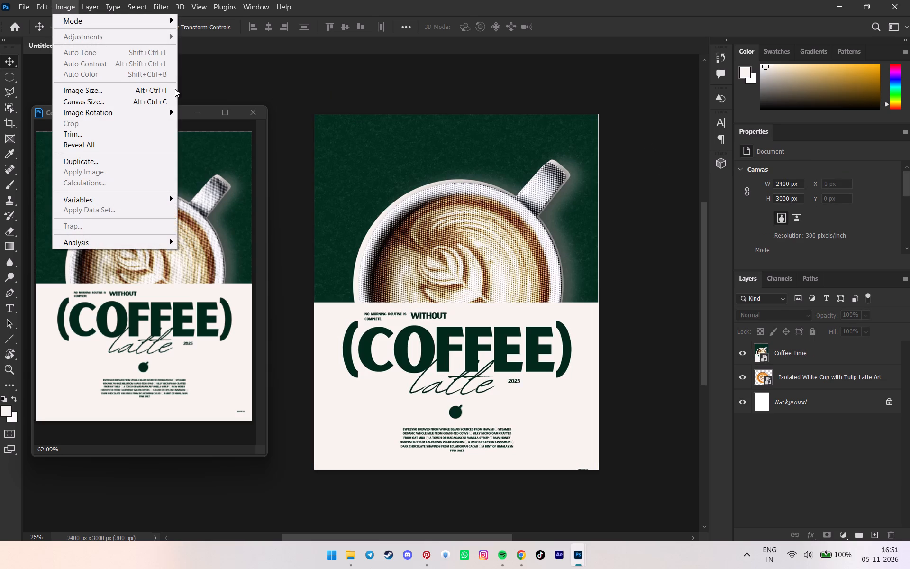
left_click(111, 90)
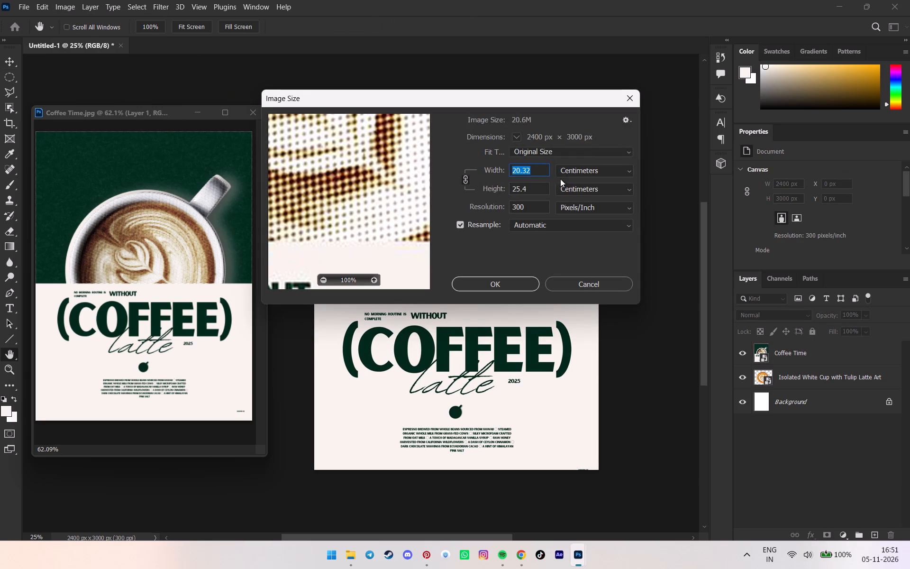
left_click(572, 164)
left_click_drag(570, 188, 576, 187)
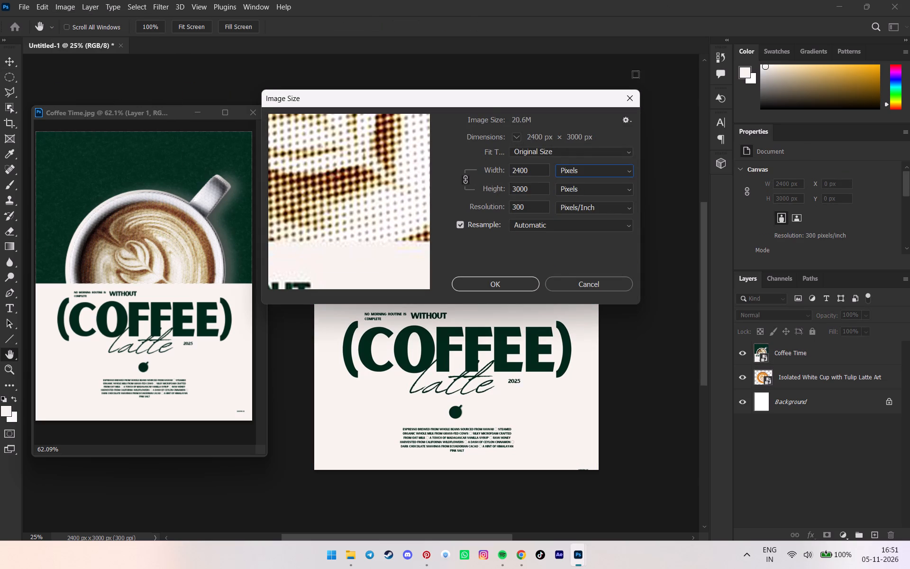
left_click_drag(490, 99, 798, 79)
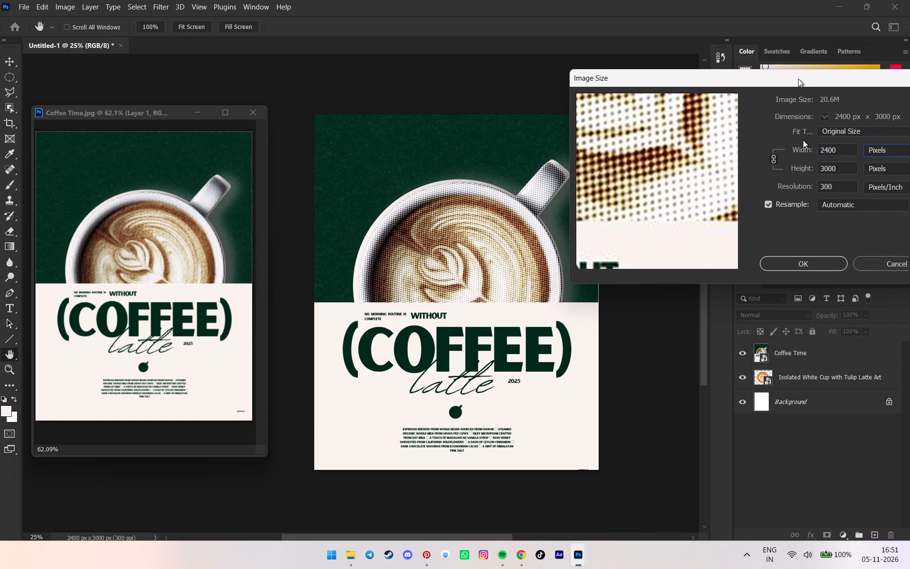
left_click_drag(774, 80, 689, 69)
left_click(749, 155)
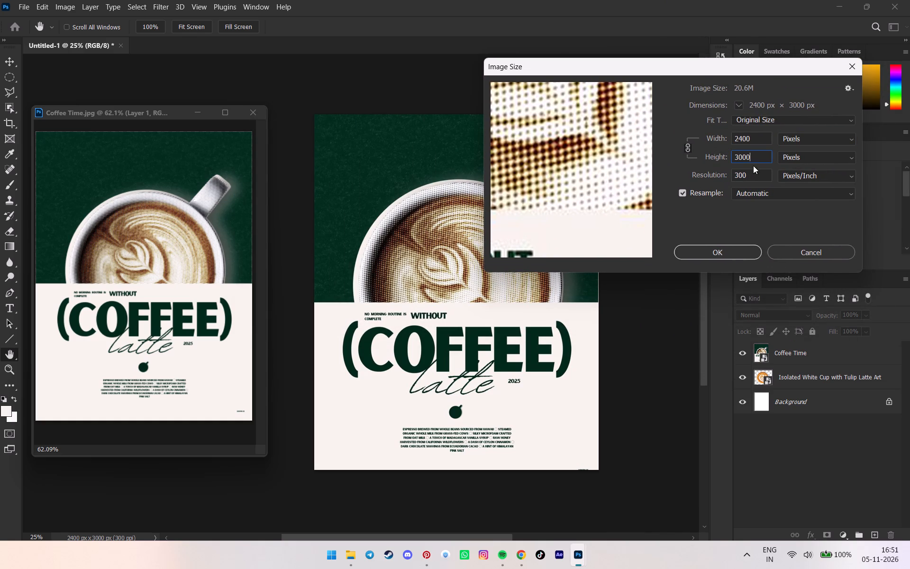
left_click(750, 142)
key("BackSpace")
key("BackSpace")
key("BackSpace")
type("500")
key("Return")
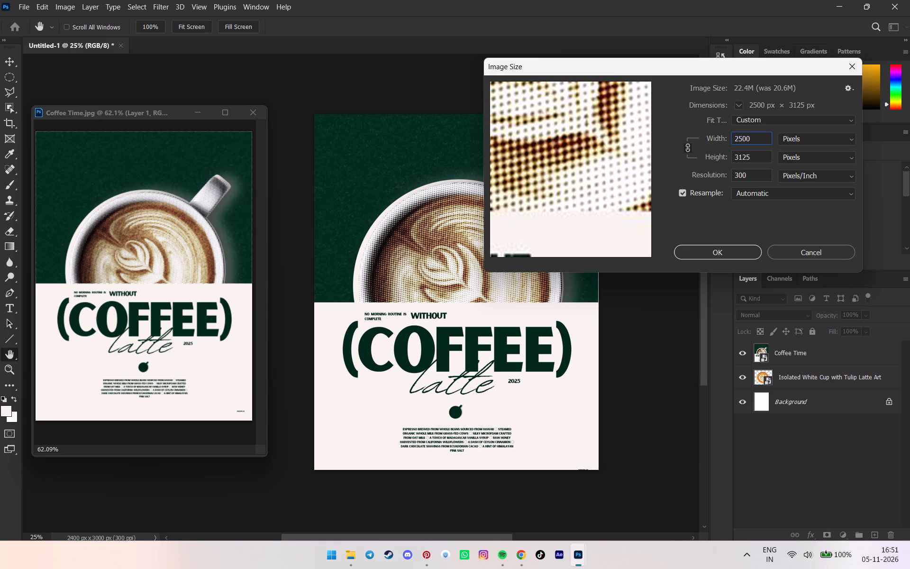
left_click(714, 267)
left_click(703, 251)
left_click(736, 252)
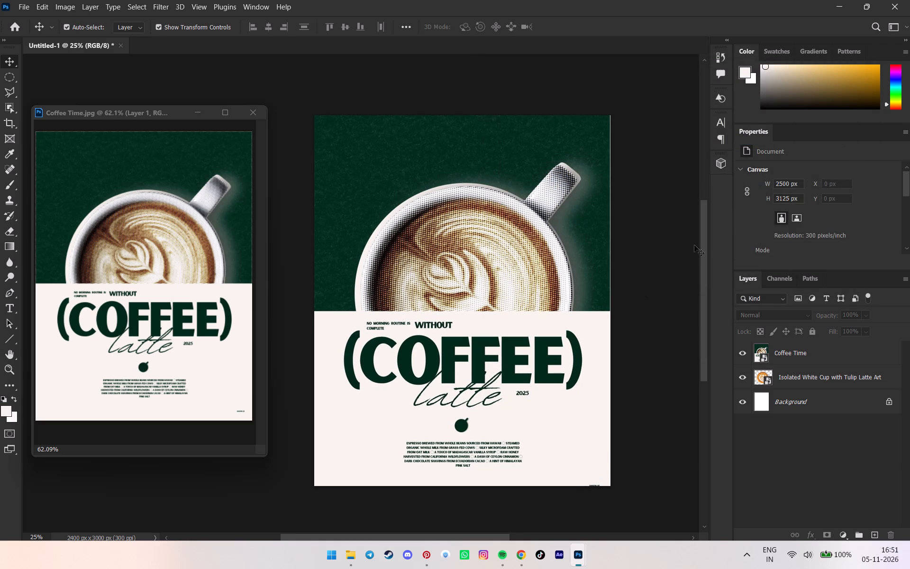
Lower the Coffee Time layer's opacity to 30%.
left_click(498, 351)
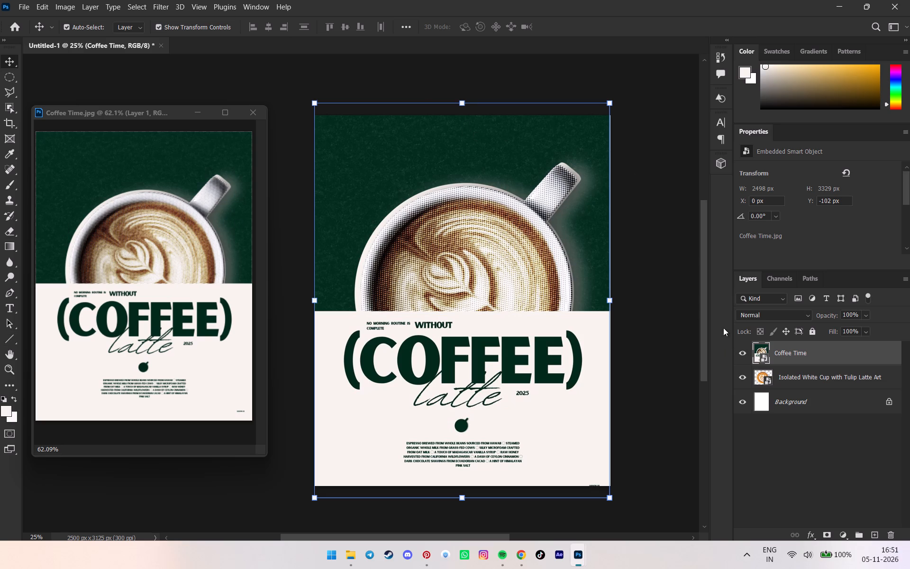
double_click(744, 352)
left_click(862, 316)
left_click_drag(877, 329, 819, 338)
left_click_drag(819, 338, 841, 343)
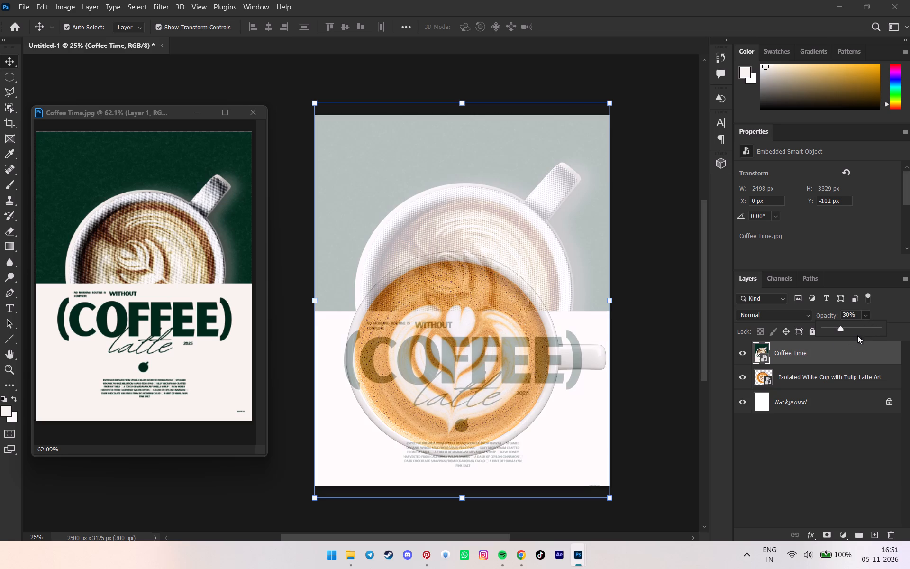
Move the isolated latte cup layer above the Coffee Time layer and position the cup over the reference poster's cup.
left_click(819, 371)
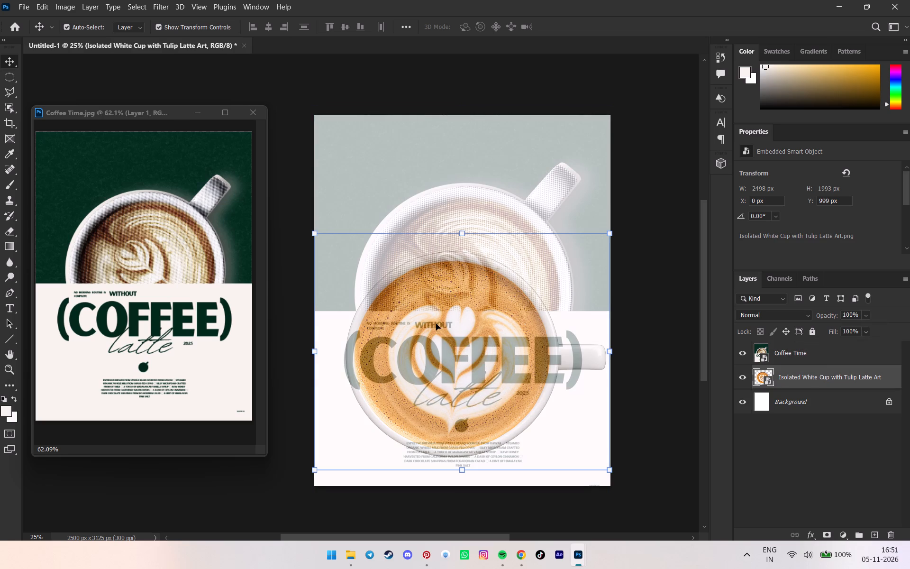
left_click(461, 347)
left_click(787, 373)
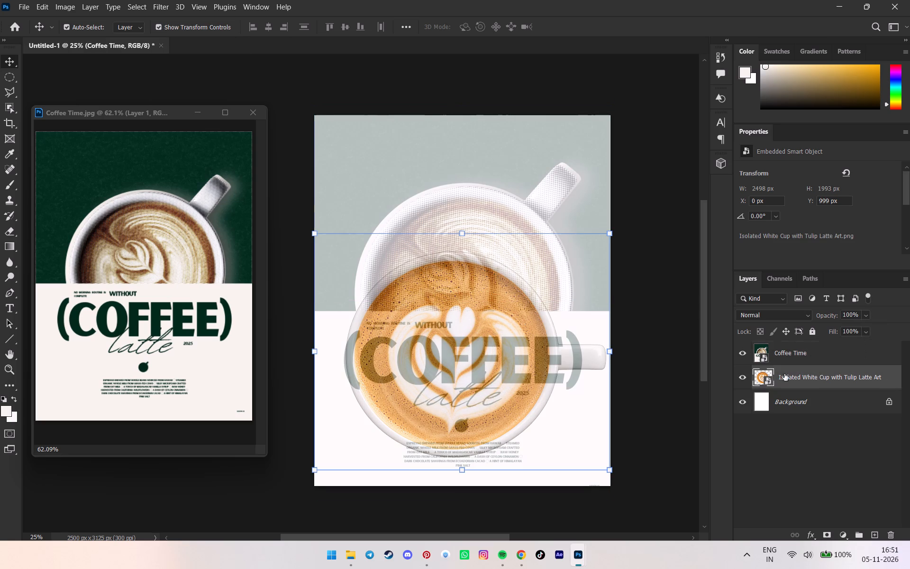
left_click_drag(783, 367, 782, 349)
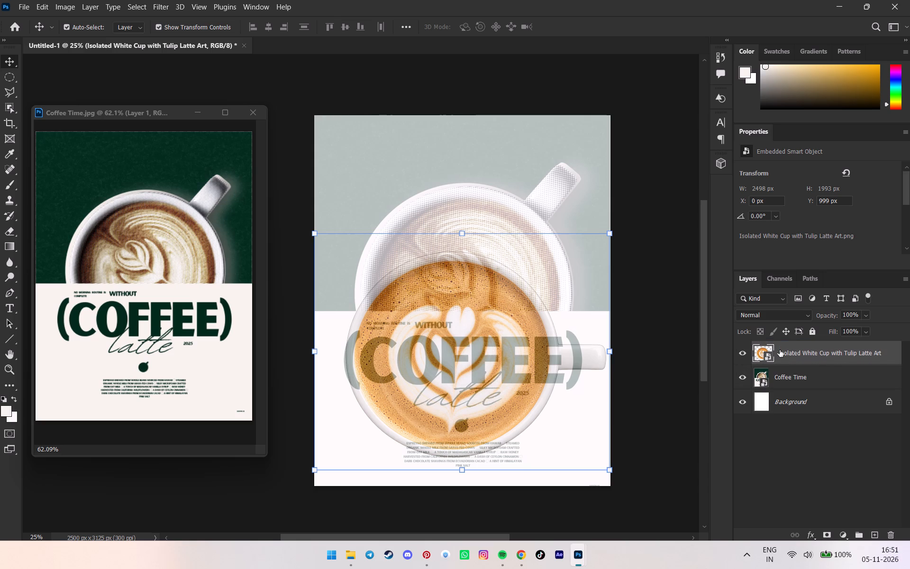
left_click_drag(452, 359, 459, 291)
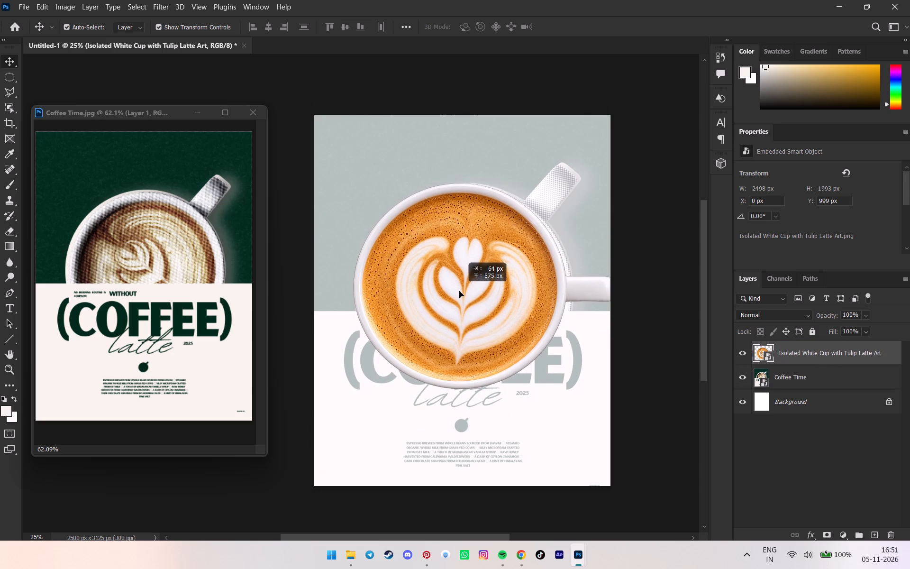
left_click_drag(459, 291, 462, 290)
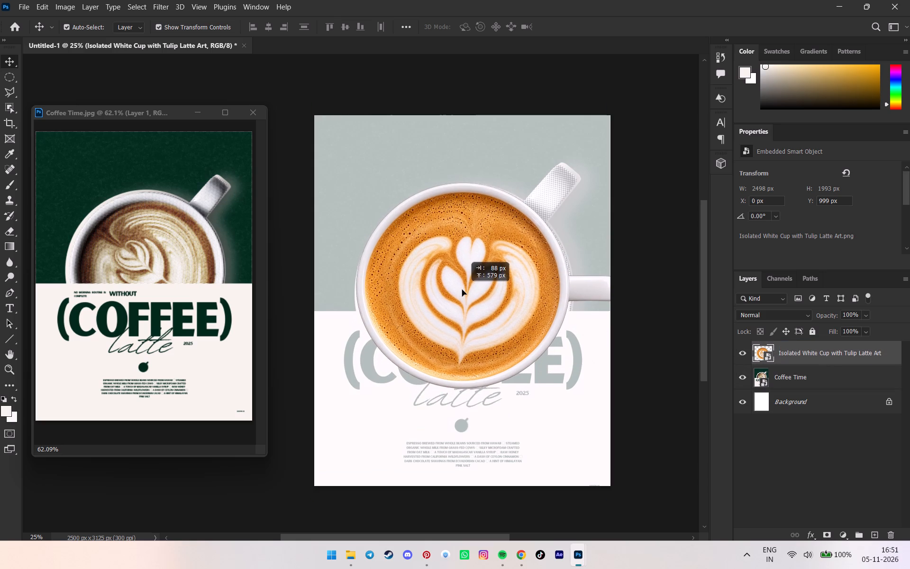
left_click_drag(462, 290, 461, 293)
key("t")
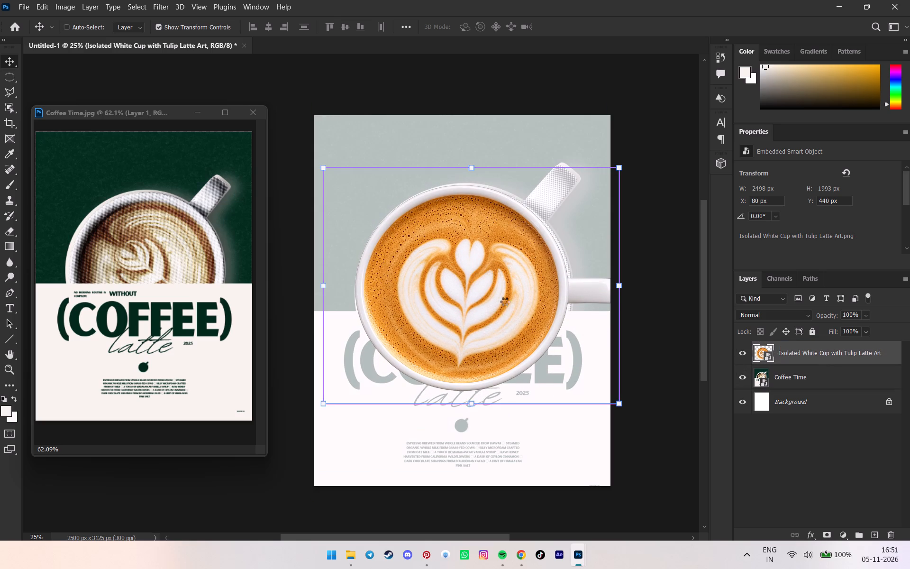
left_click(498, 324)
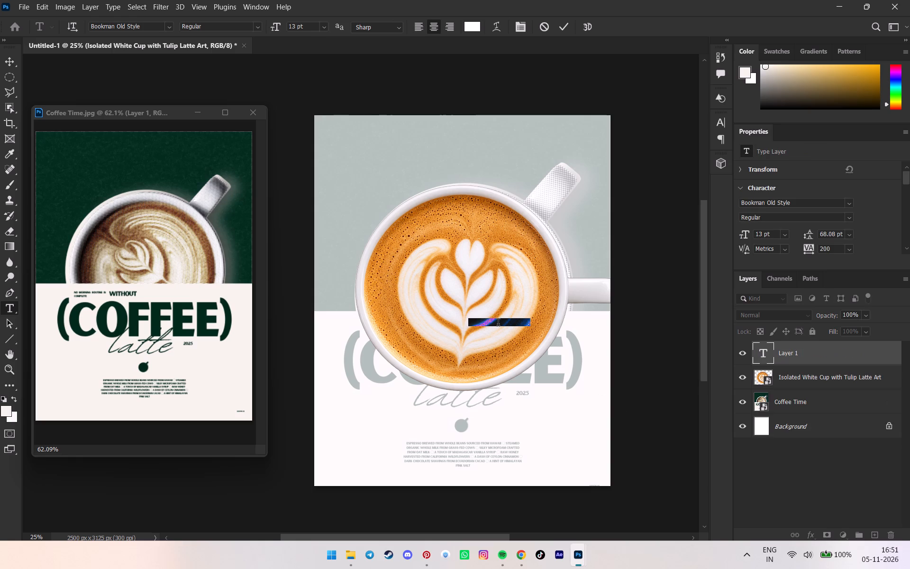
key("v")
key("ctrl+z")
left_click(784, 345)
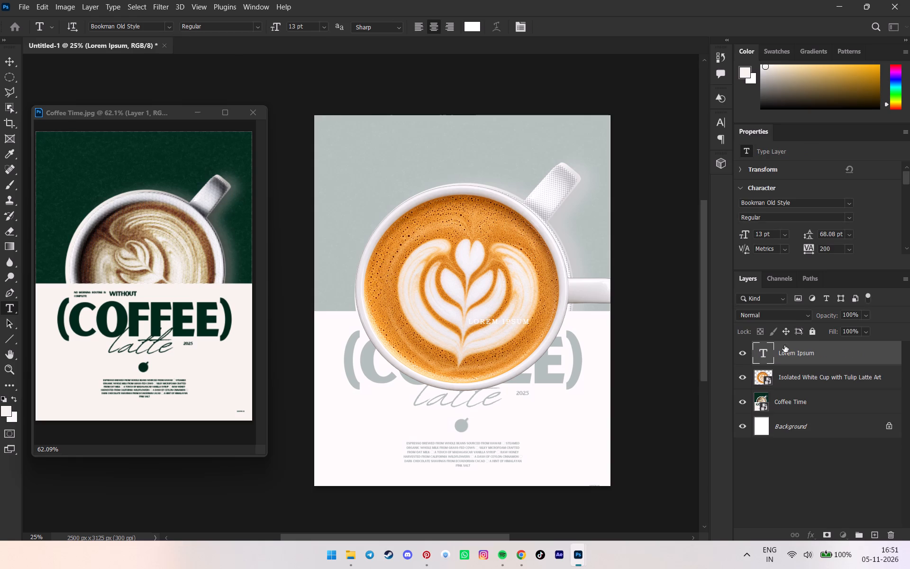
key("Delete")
Free-transform the isolated cup, rotating it to about -49.2° so its handle follows the reference handle, and shift it over the reference cup.
left_click(785, 354)
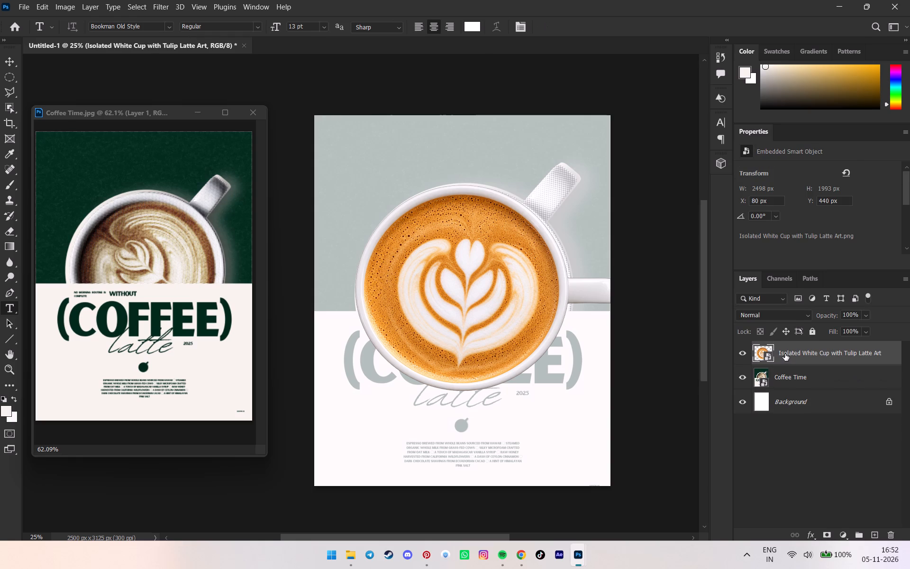
key("ctrl+t")
left_click_drag(630, 433, 651, 387)
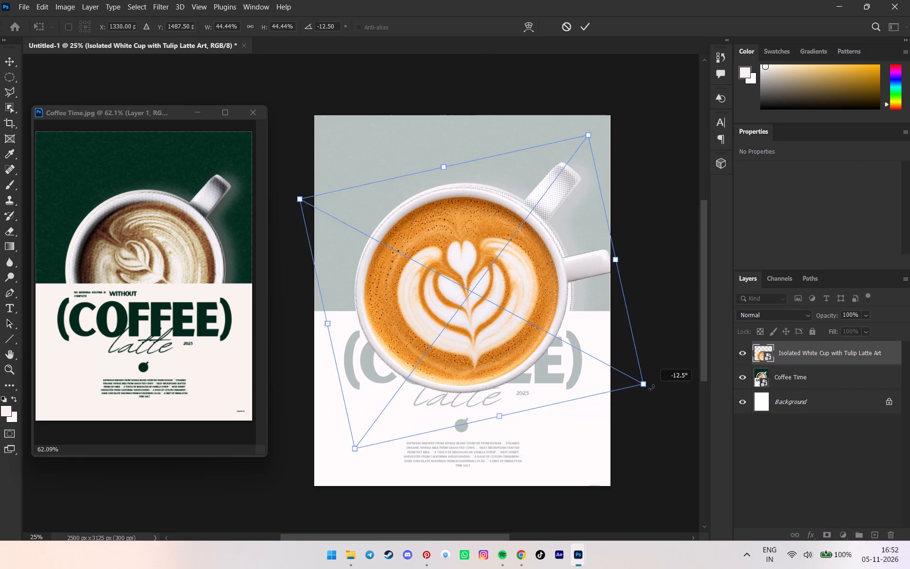
left_click_drag(651, 387, 637, 270)
left_click_drag(532, 285, 532, 278)
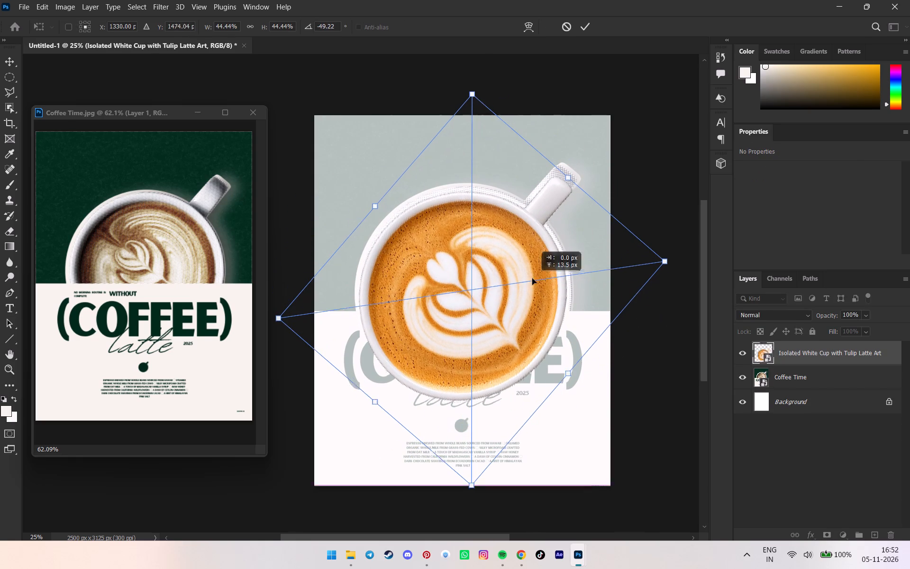
left_click_drag(532, 278, 533, 274)
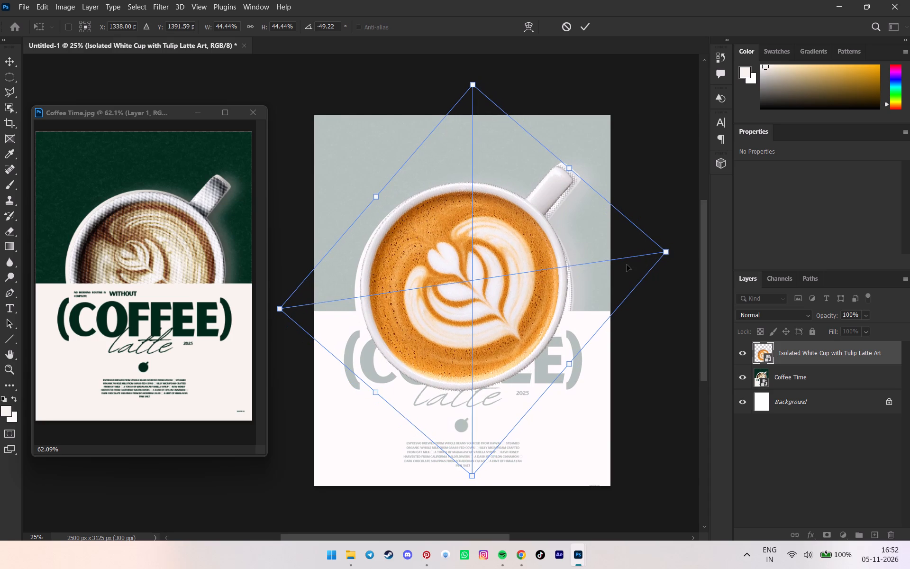
Scale the isolated cup with linked proportions to about 47.4%, align it over the reference cup and apply the transform.
left_click_drag(664, 253, 677, 250)
key("ctrl+z")
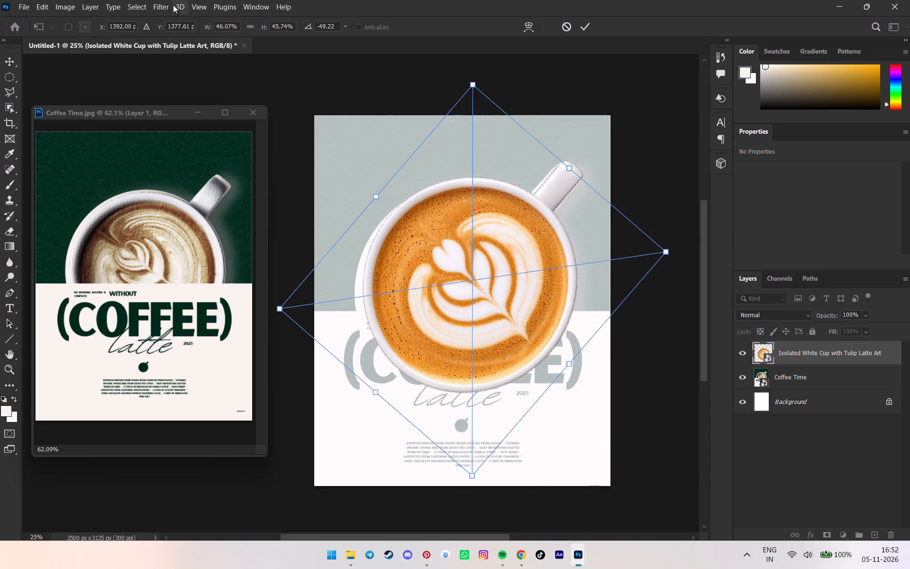
left_click(248, 21)
left_click_drag(668, 247, 678, 244)
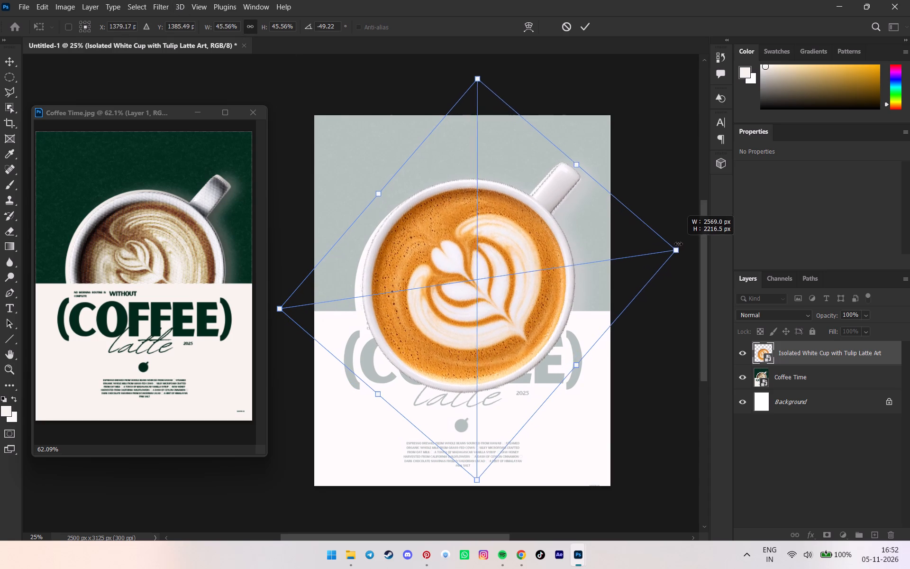
left_click_drag(678, 244, 693, 244)
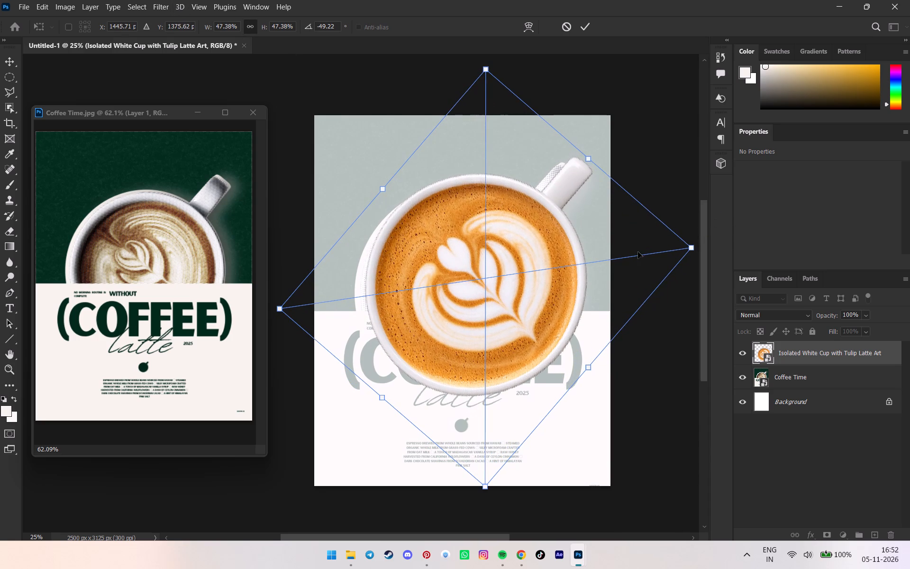
left_click_drag(637, 252, 627, 258)
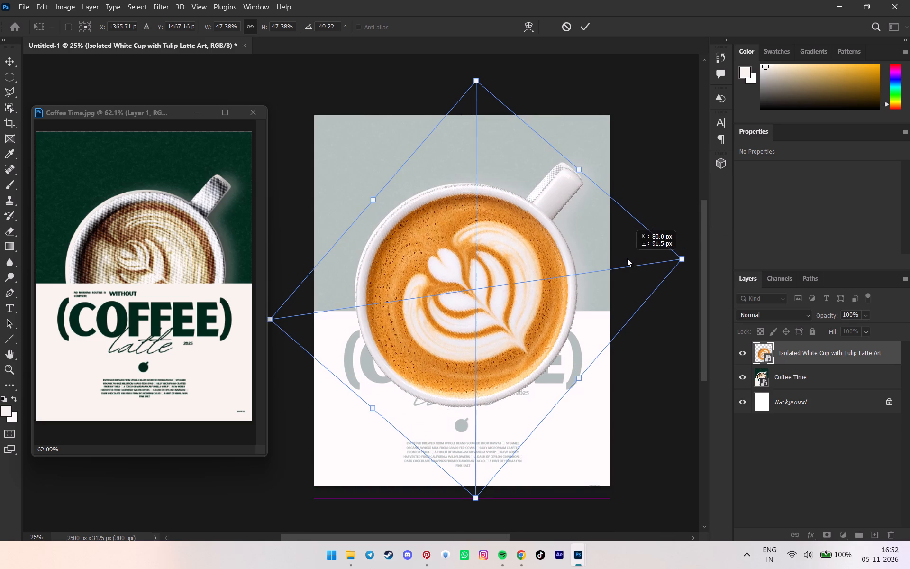
left_click_drag(627, 258, 626, 256)
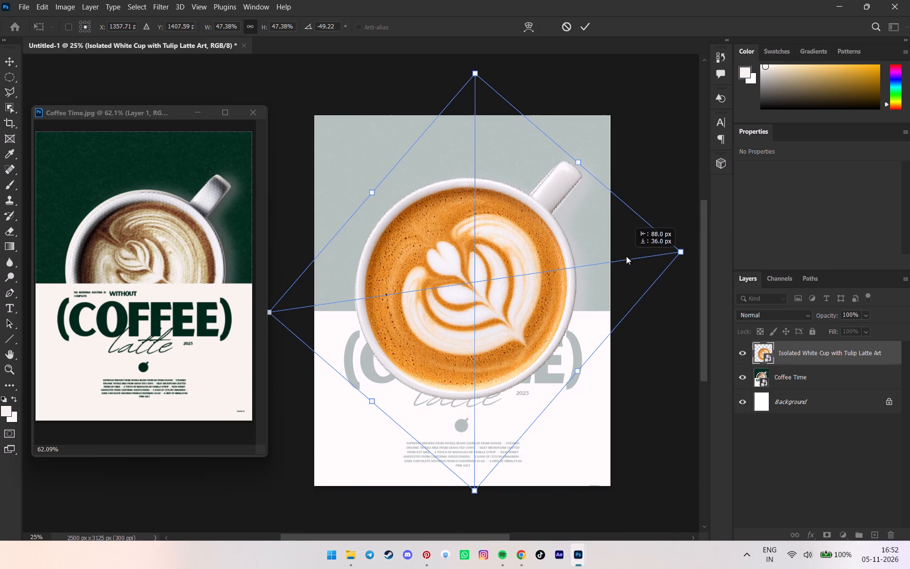
left_click_drag(626, 256, 625, 256)
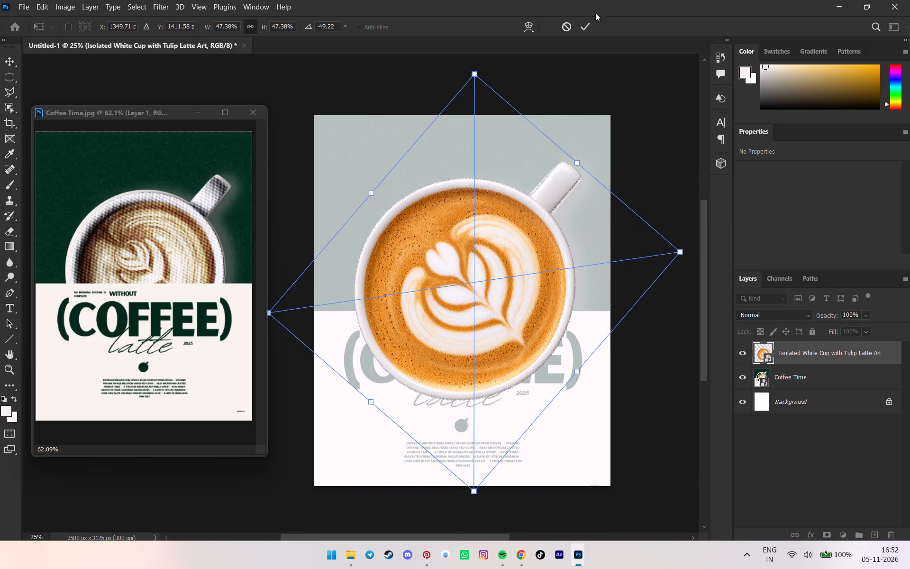
left_click(587, 30)
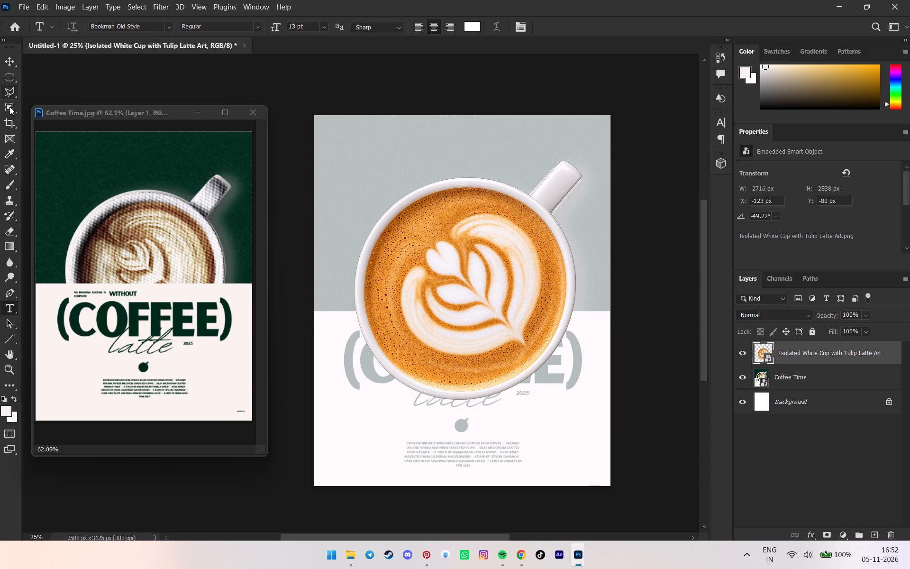
Draw an off-white rectangle about 2753 x 1528 px over the poster's lower half, its top edge on the reference's colour boundary.
left_click_drag(11, 340, 47, 338)
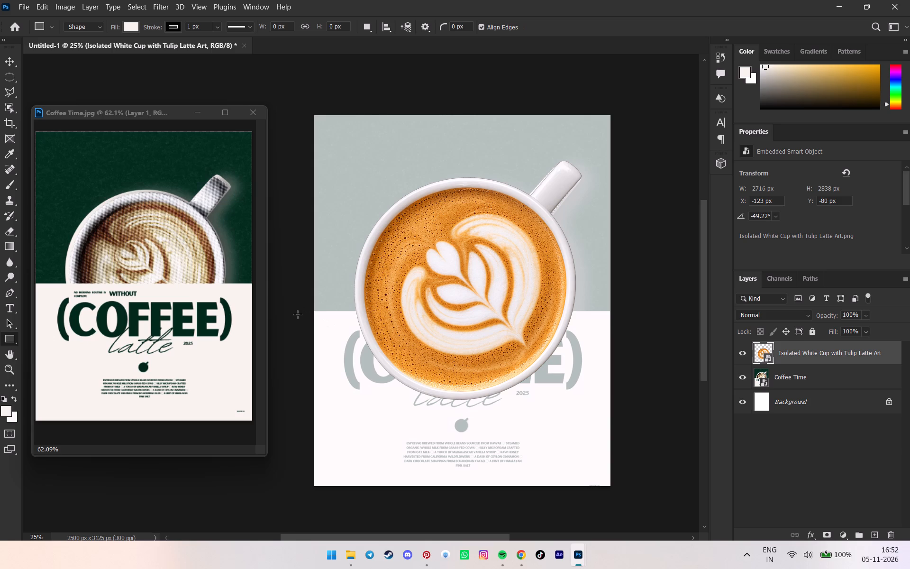
left_click_drag(294, 315, 624, 492)
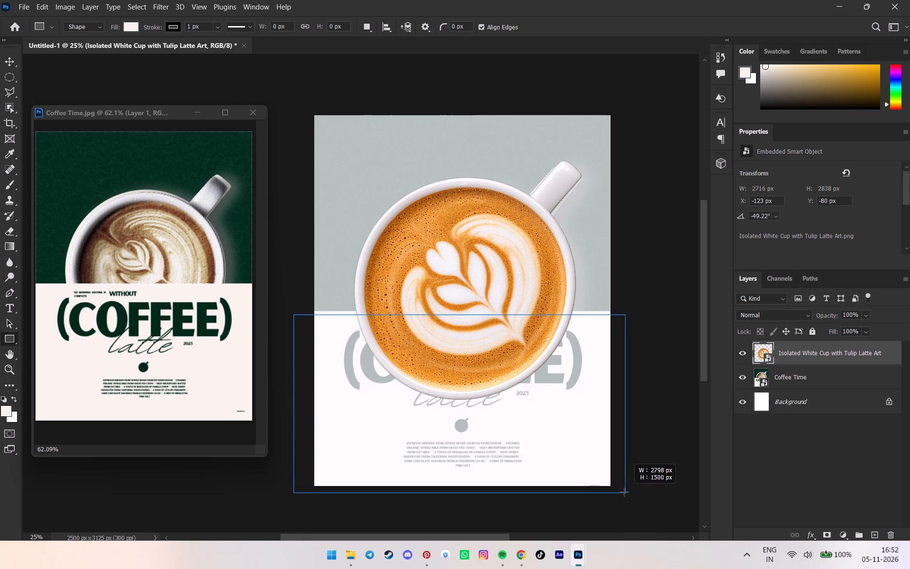
left_click_drag(624, 492, 619, 493)
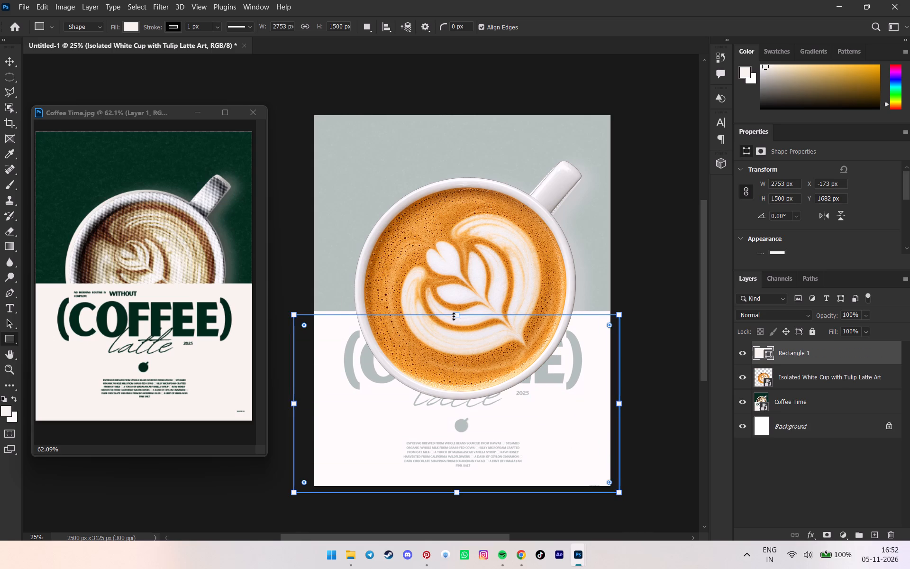
left_click(454, 316)
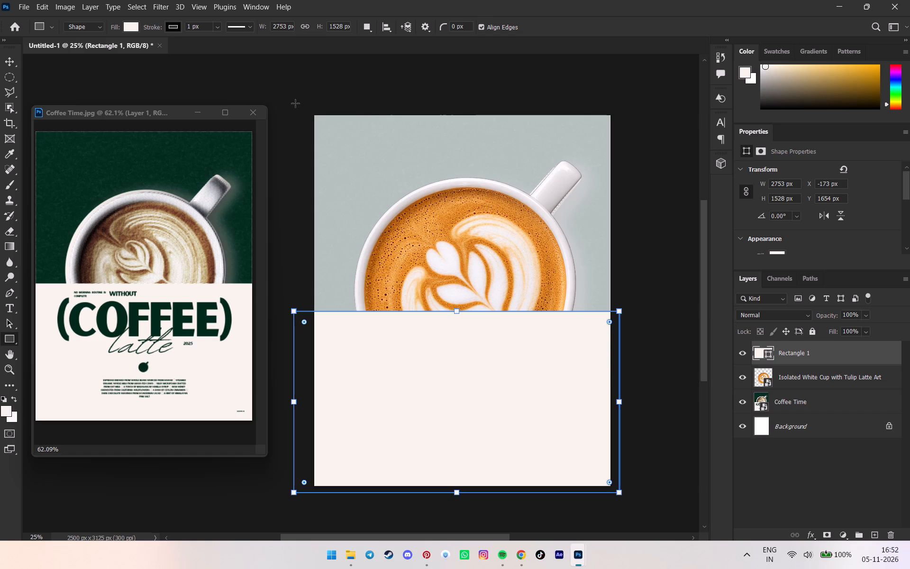
Draw a second rectangle about 2771 x 1768 px covering the poster's upper half, down to the lower rectangle.
left_click_drag(295, 101, 624, 307)
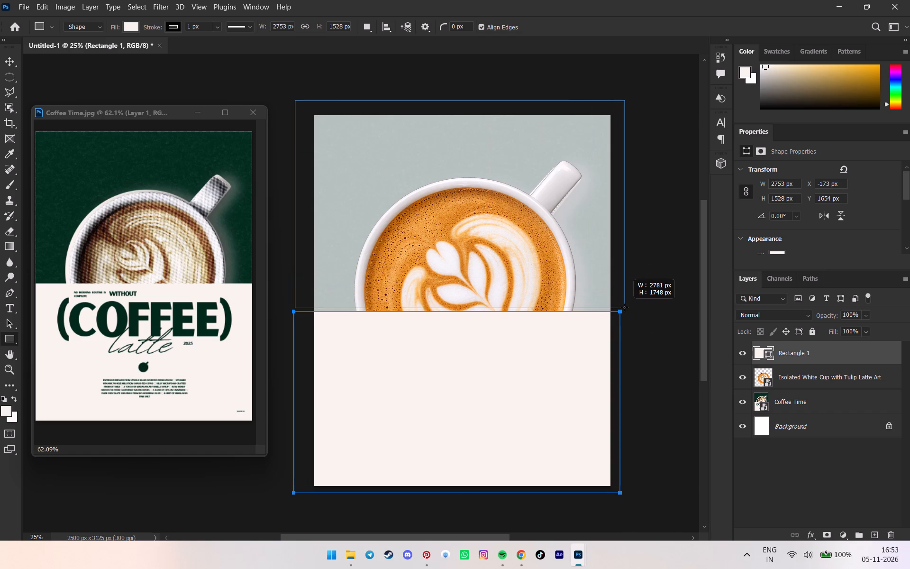
left_click_drag(624, 307, 623, 310)
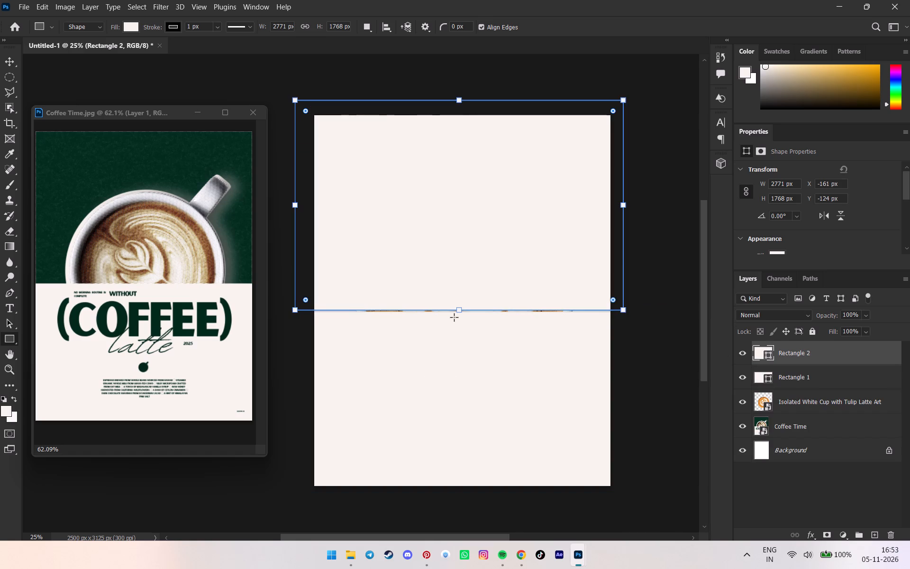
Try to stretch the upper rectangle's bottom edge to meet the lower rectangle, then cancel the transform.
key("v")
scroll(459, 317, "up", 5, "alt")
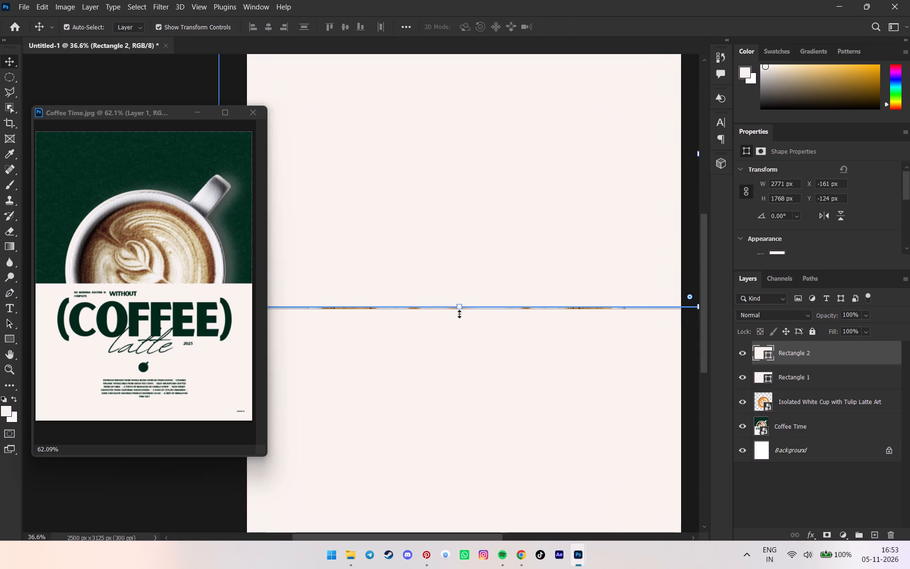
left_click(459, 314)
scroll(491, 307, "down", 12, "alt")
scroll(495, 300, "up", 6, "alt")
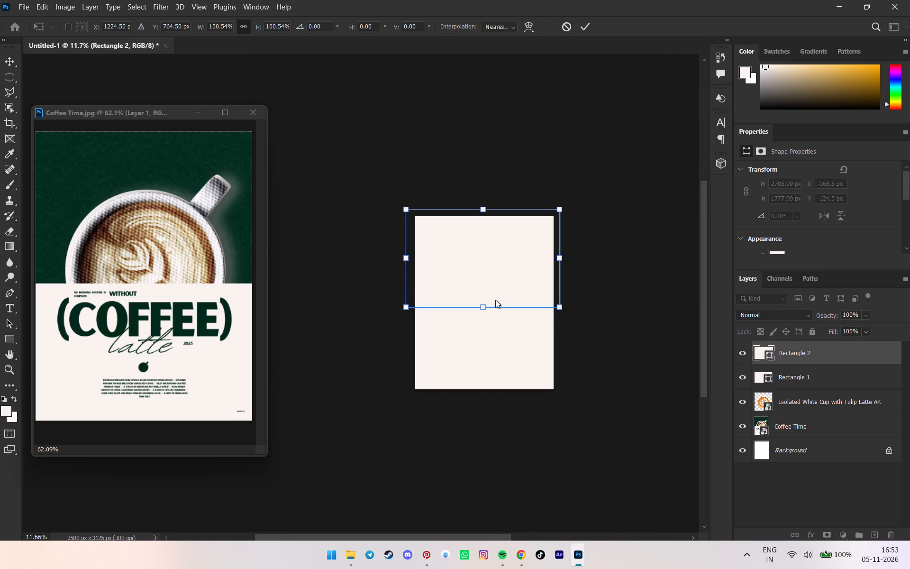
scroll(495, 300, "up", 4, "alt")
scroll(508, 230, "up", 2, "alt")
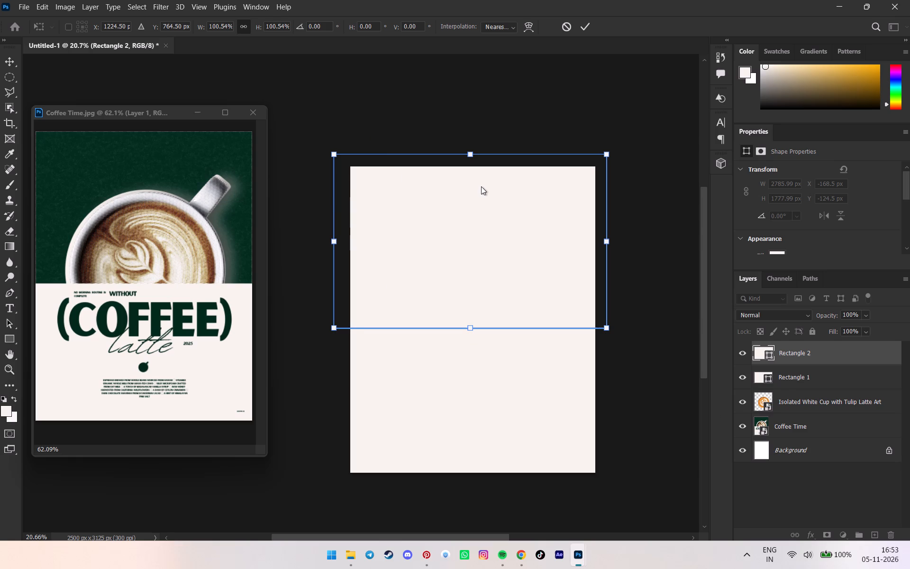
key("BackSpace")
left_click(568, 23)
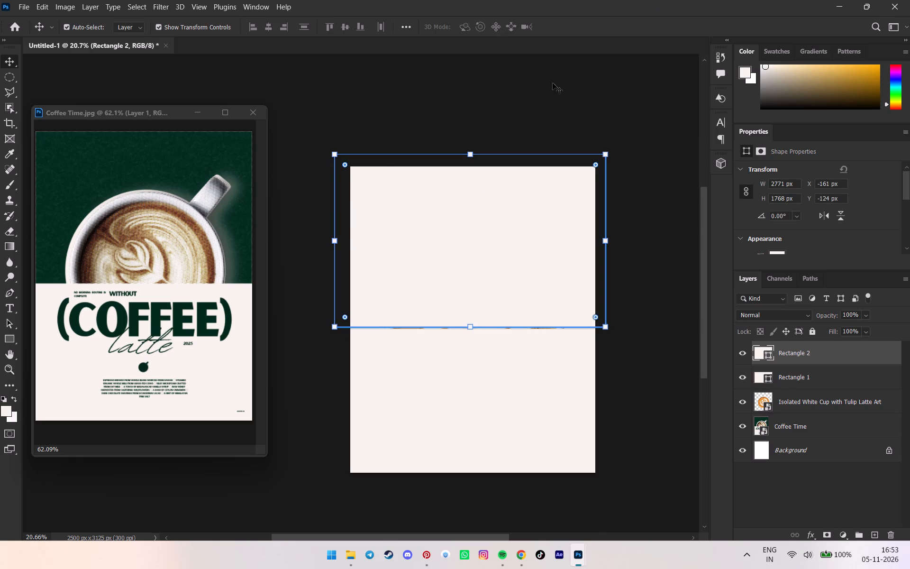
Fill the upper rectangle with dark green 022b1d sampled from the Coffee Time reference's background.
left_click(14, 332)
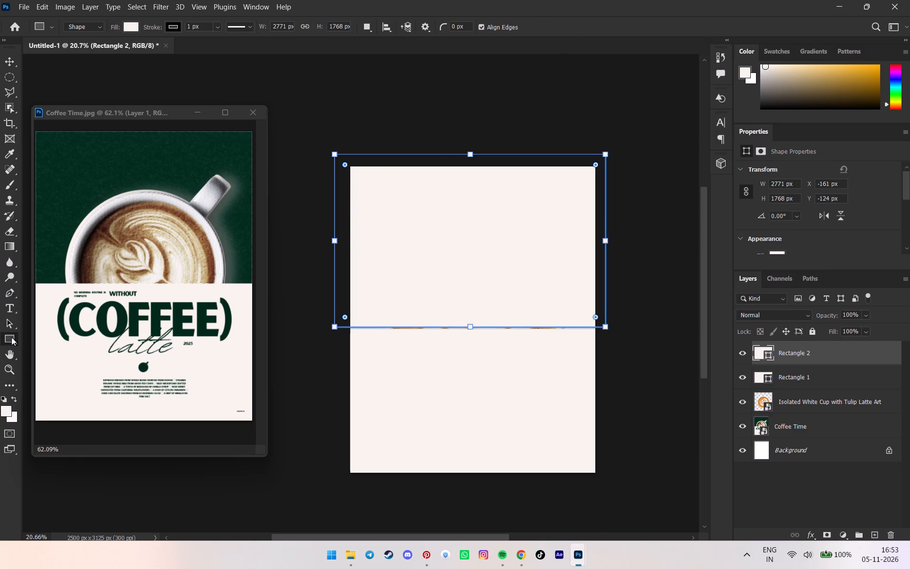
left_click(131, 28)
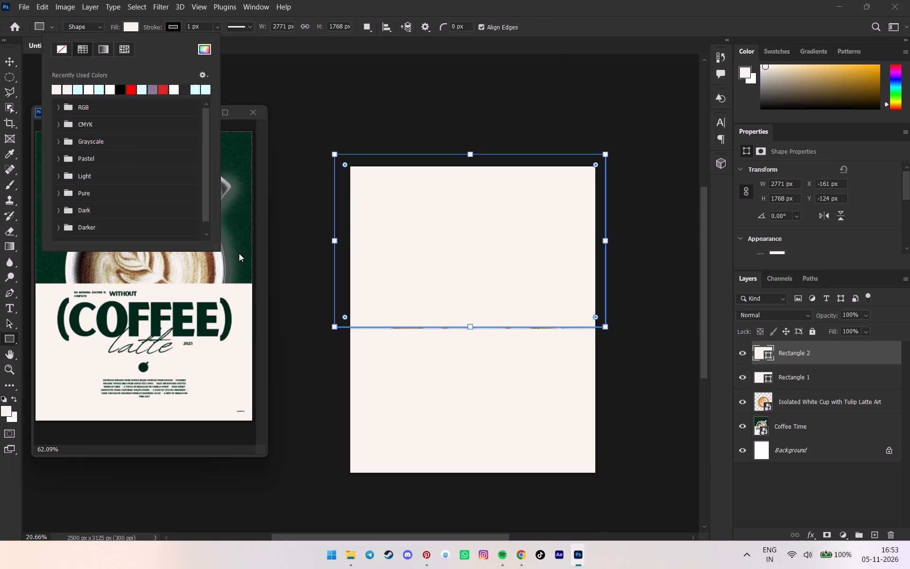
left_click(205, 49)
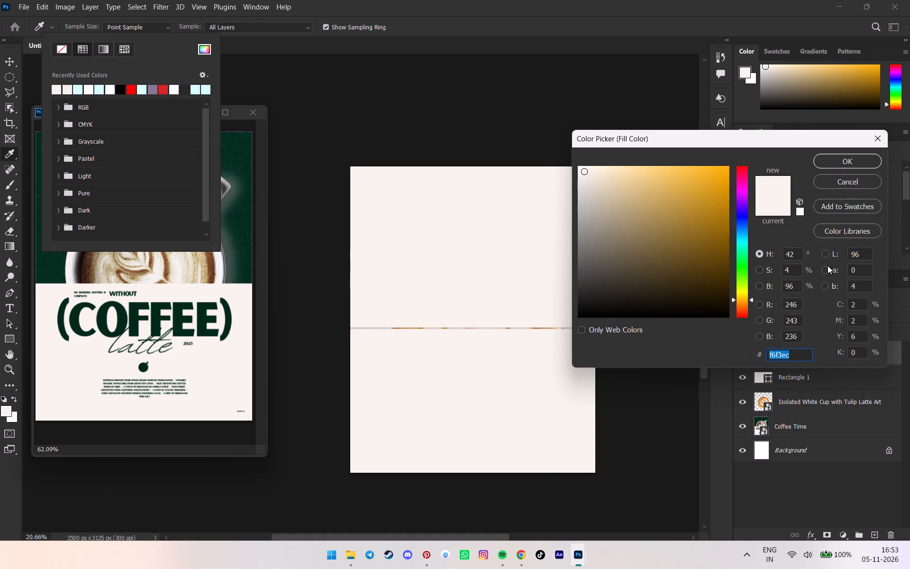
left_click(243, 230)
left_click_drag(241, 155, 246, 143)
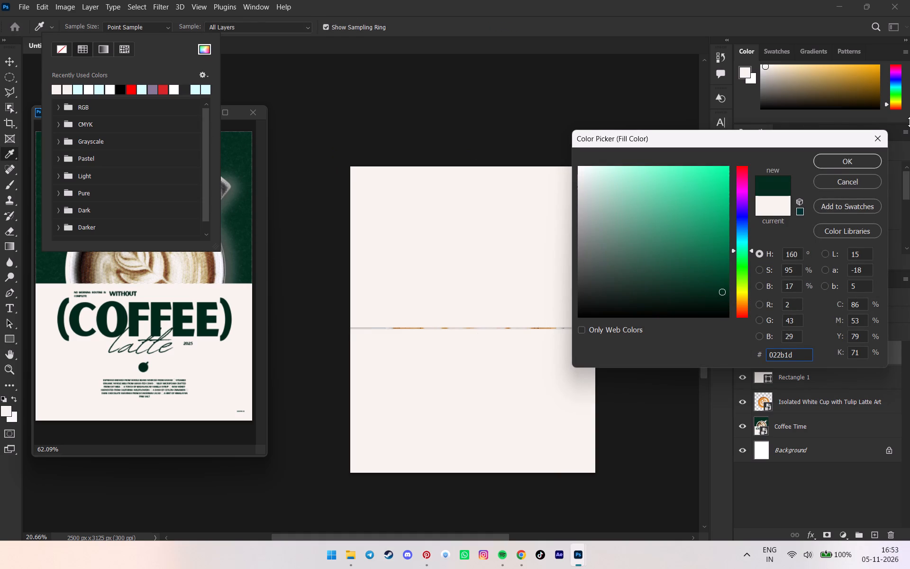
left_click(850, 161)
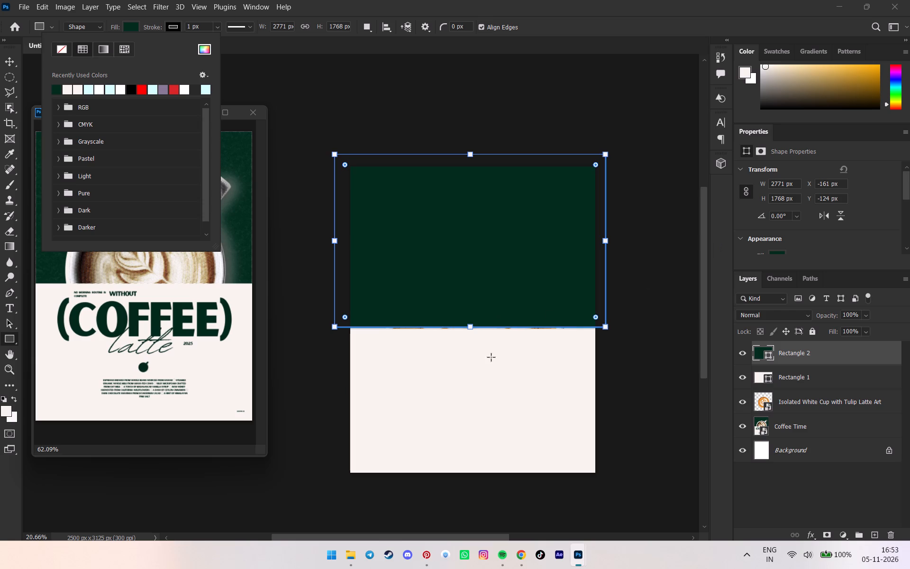
Stretch the green rectangle's bottom edge to a height of about 1778 px so it meets the off-white rectangle.
scroll(498, 367, "up", 3, "alt")
left_click(462, 317)
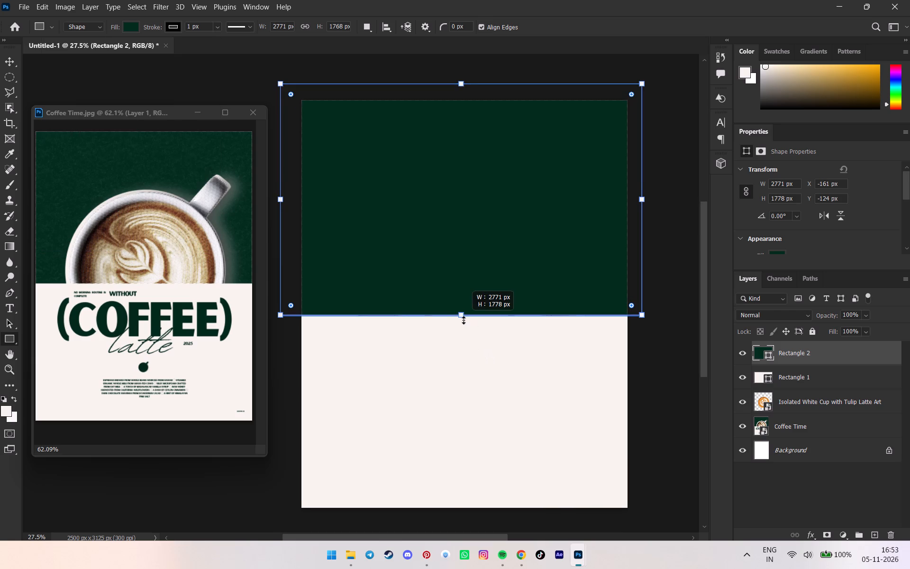
scroll(465, 320, "up", 4, "alt")
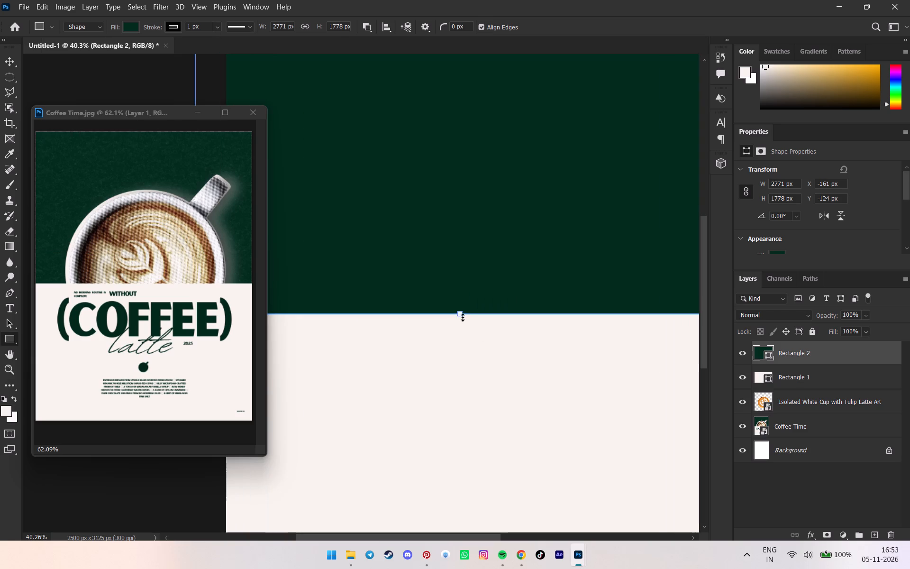
Resample the green rectangle's fill from the reference's background as 012a1c.
scroll(462, 312, "down", 5, "alt")
left_click(133, 26)
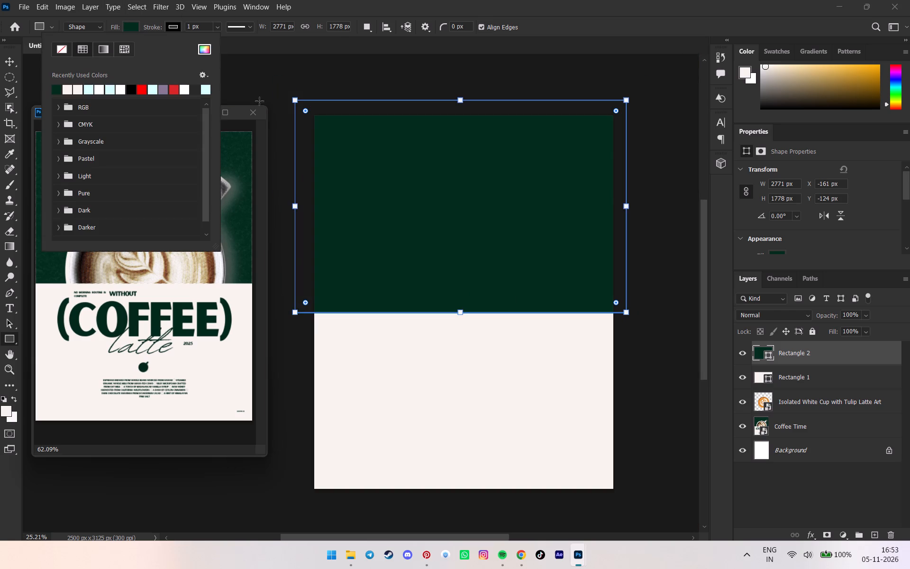
left_click(204, 49)
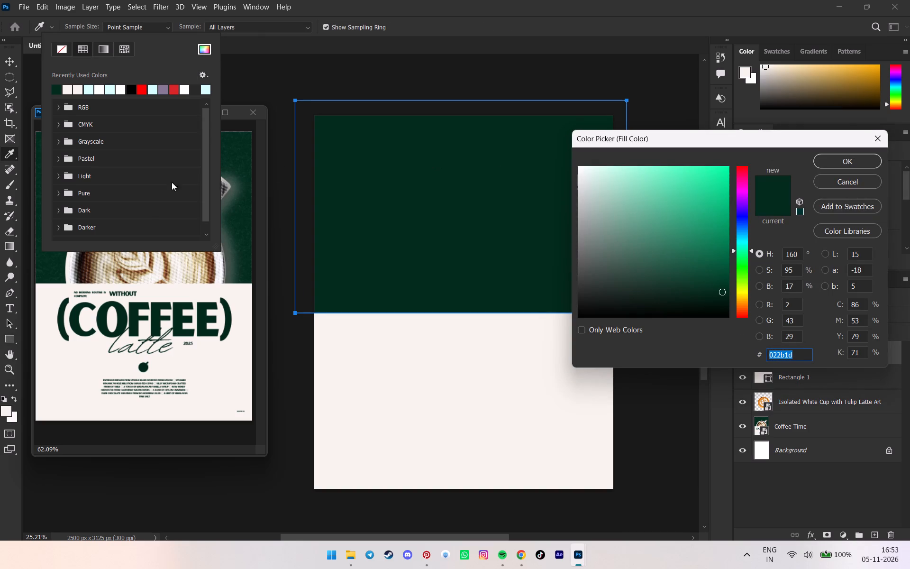
left_click(243, 217)
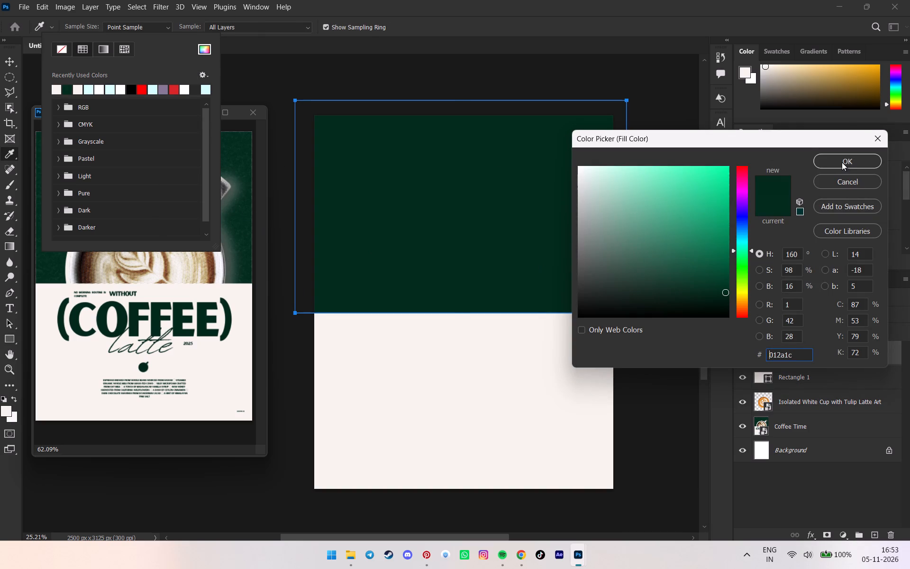
left_click(842, 162)
left_click(715, 259)
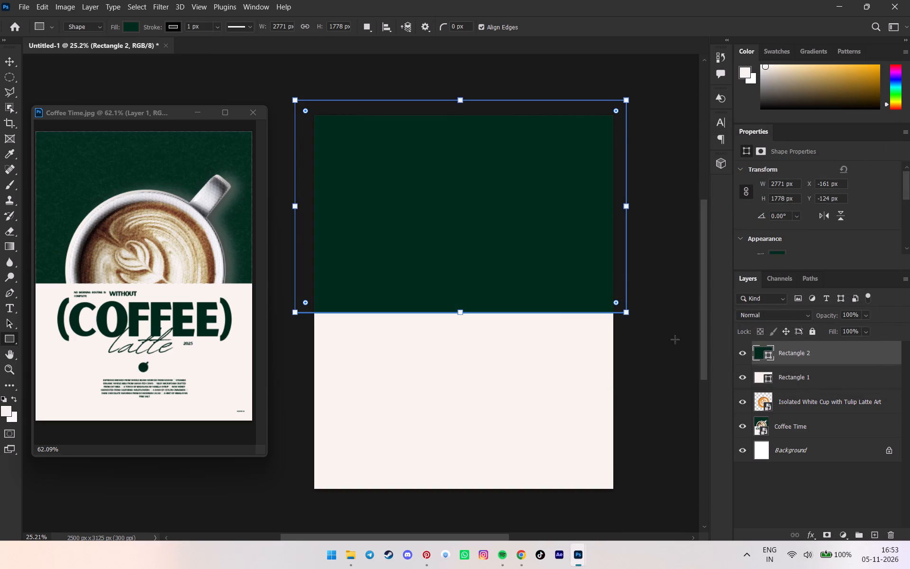
Reorder the layers so the off-white rectangle is on top, the latte cup below it and the green rectangle beneath the cup.
left_click(801, 480)
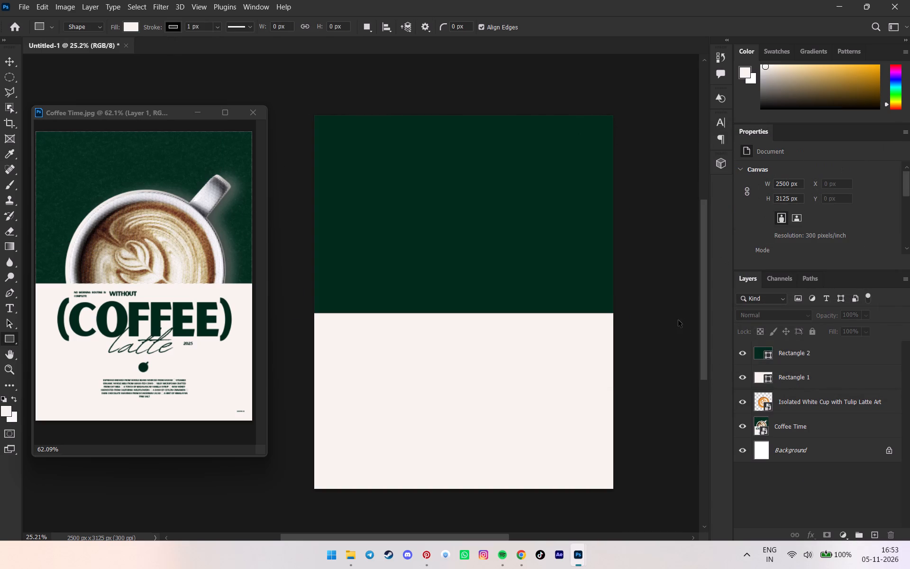
left_click_drag(802, 404, 782, 360)
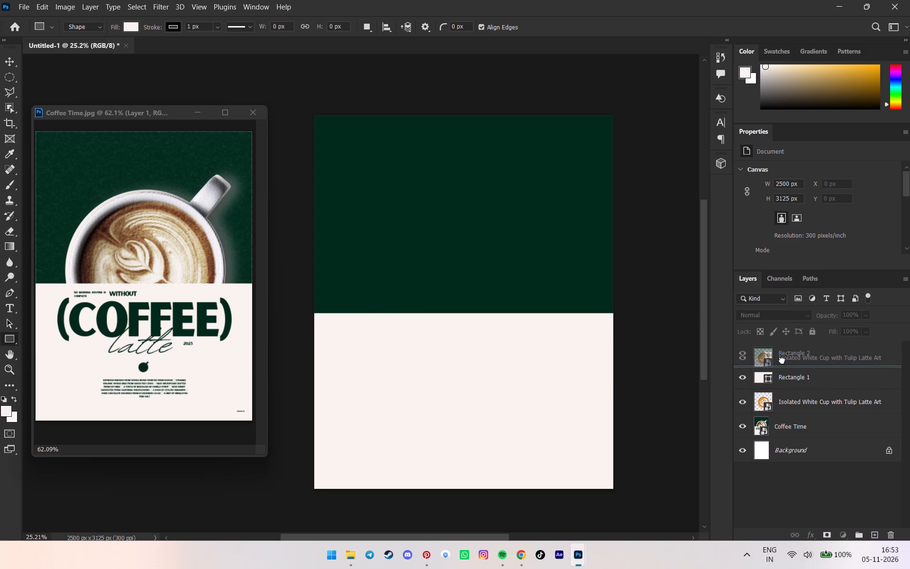
left_click_drag(782, 360, 783, 363)
left_click_drag(802, 374, 797, 364)
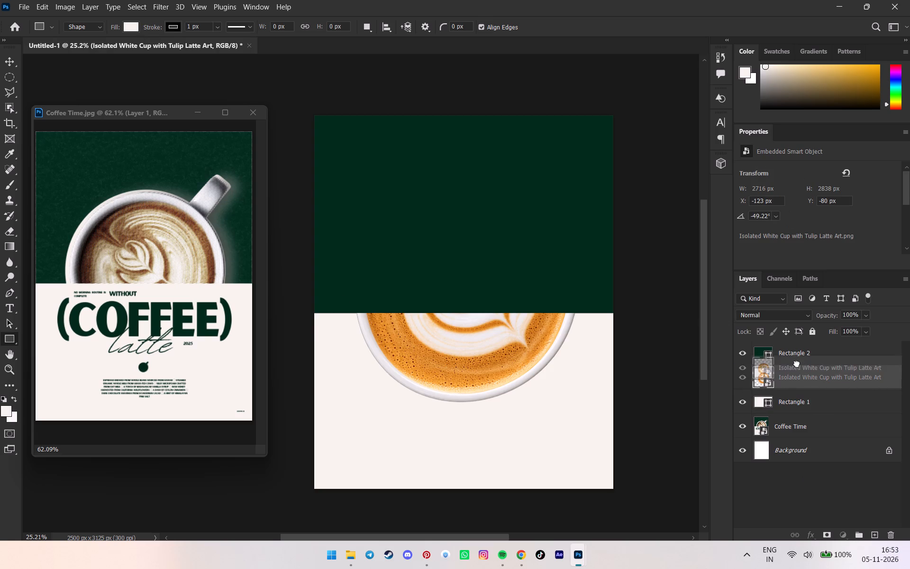
left_click_drag(797, 364, 785, 351)
left_click_drag(795, 383, 788, 357)
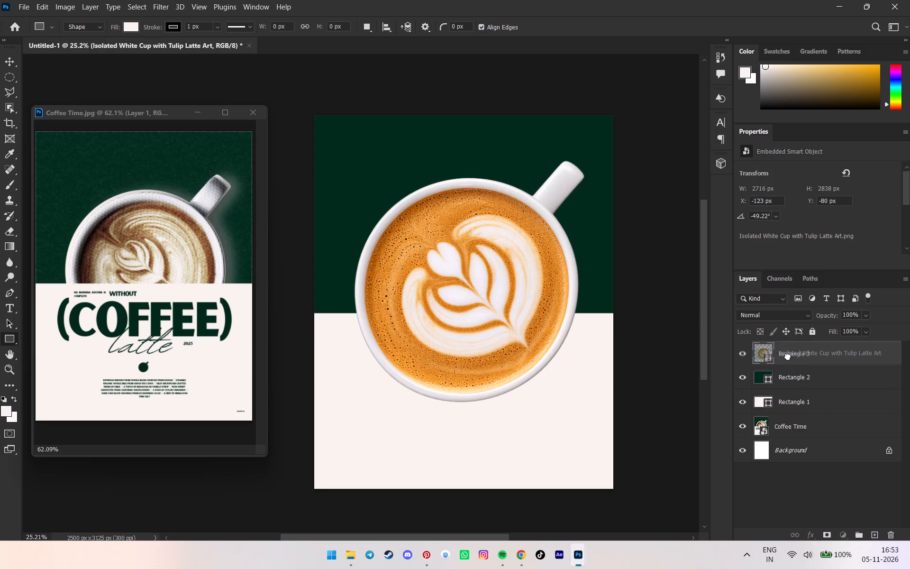
left_click_drag(788, 357, 781, 347)
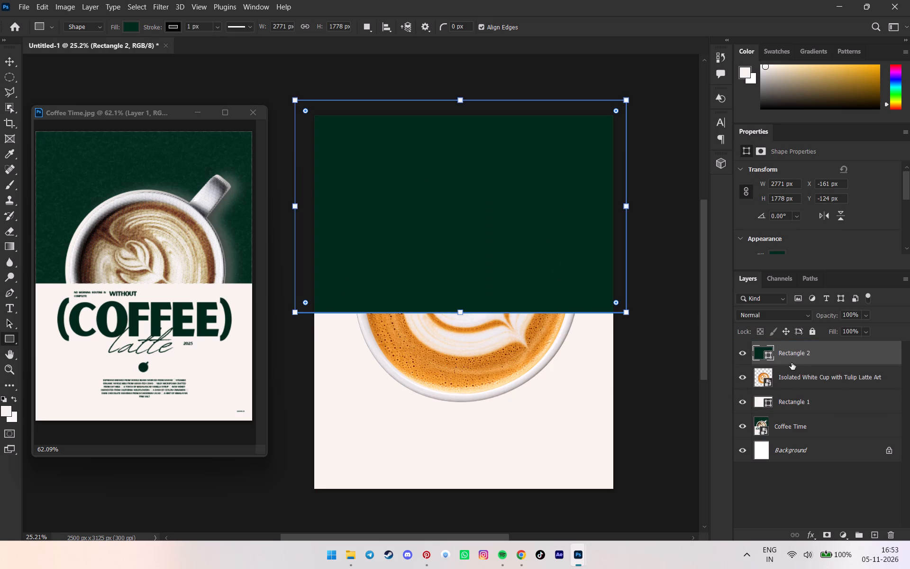
left_click_drag(802, 355, 807, 389)
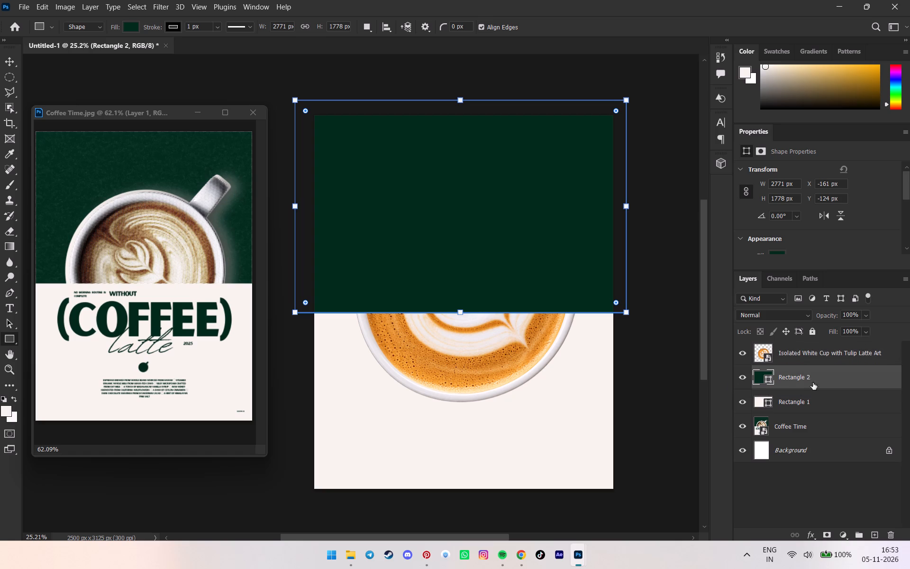
left_click_drag(800, 400, 795, 354)
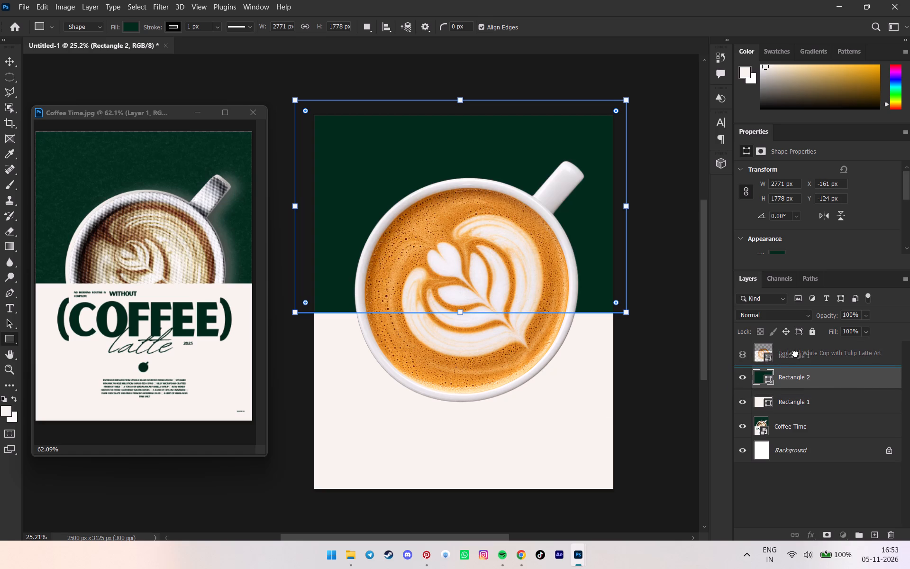
left_click_drag(795, 354, 792, 351)
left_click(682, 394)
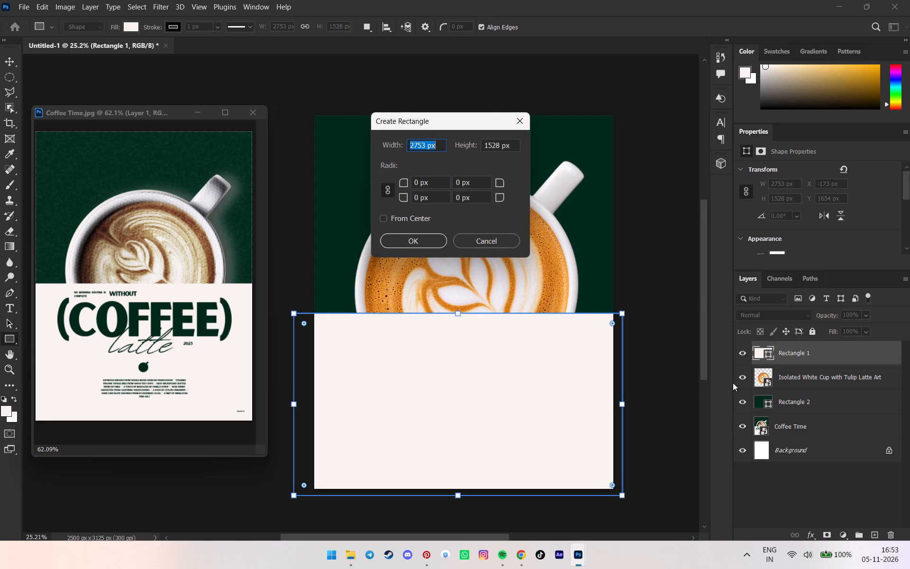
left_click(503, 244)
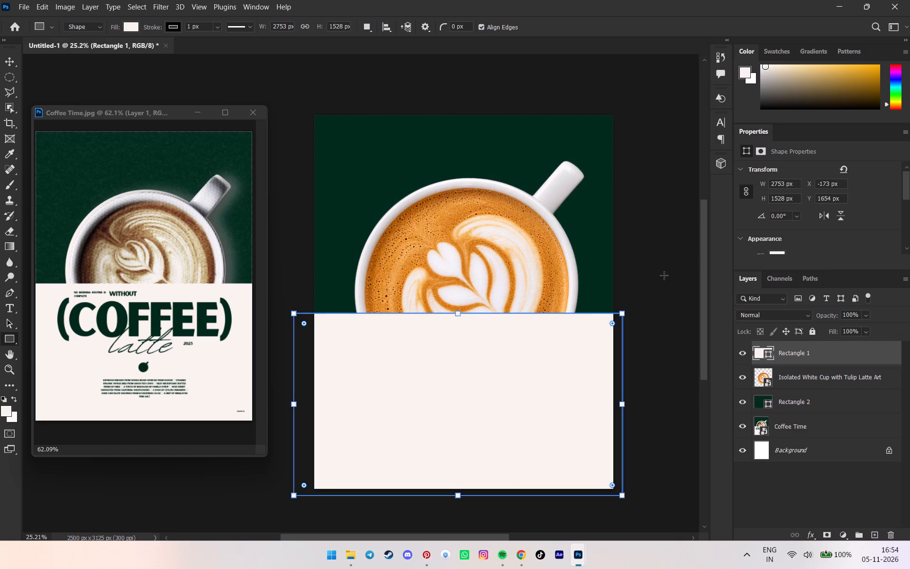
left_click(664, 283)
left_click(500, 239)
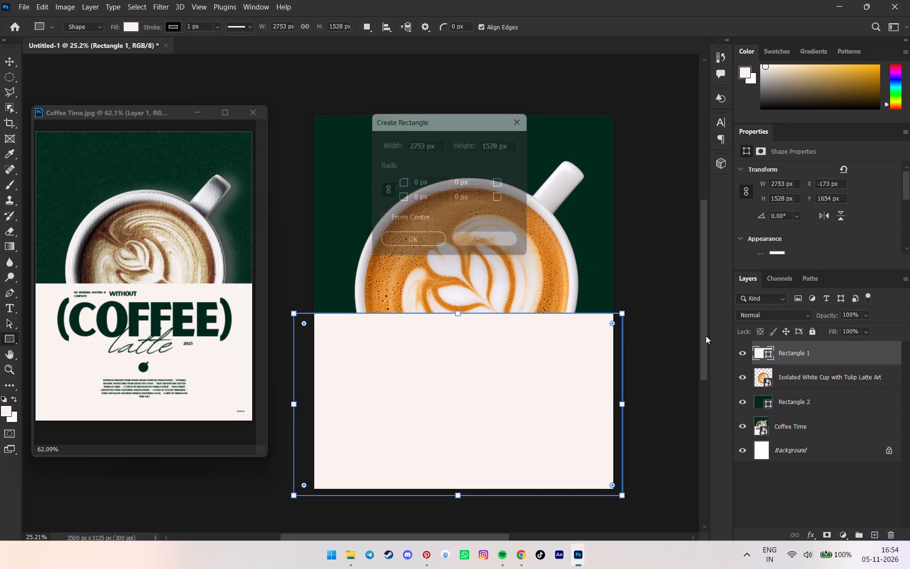
Move the latte cup slightly left and down to about X -151 px, Y -69 px and apply the transform.
left_click(792, 373)
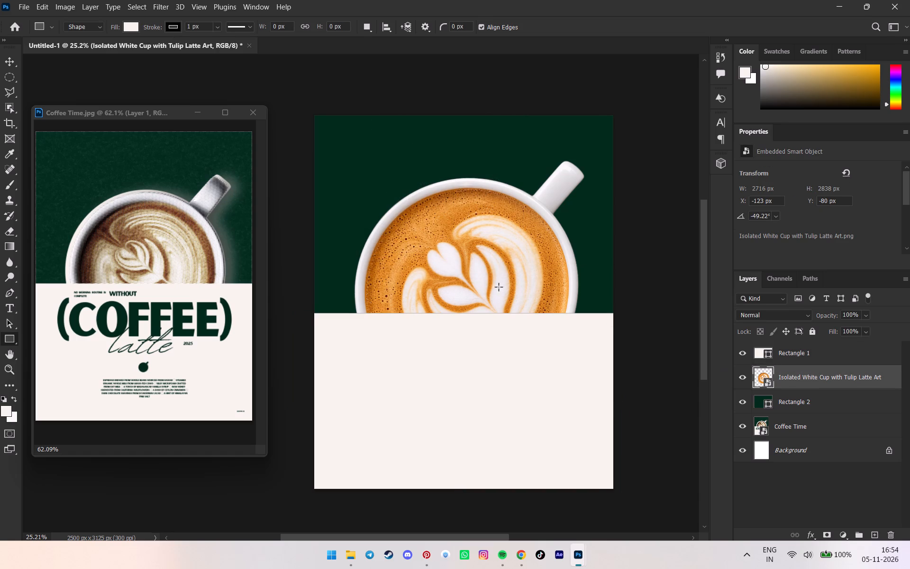
key("ctrl+t")
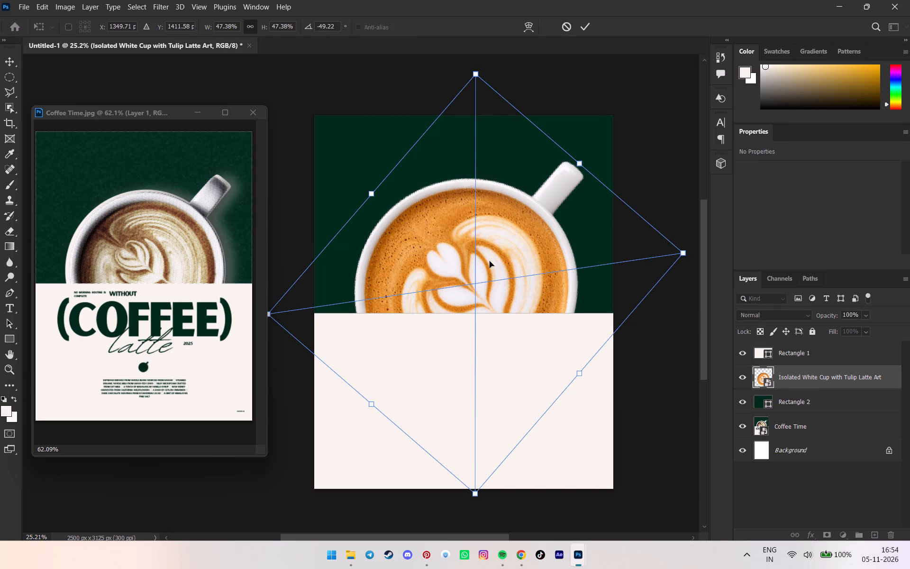
left_click(495, 262)
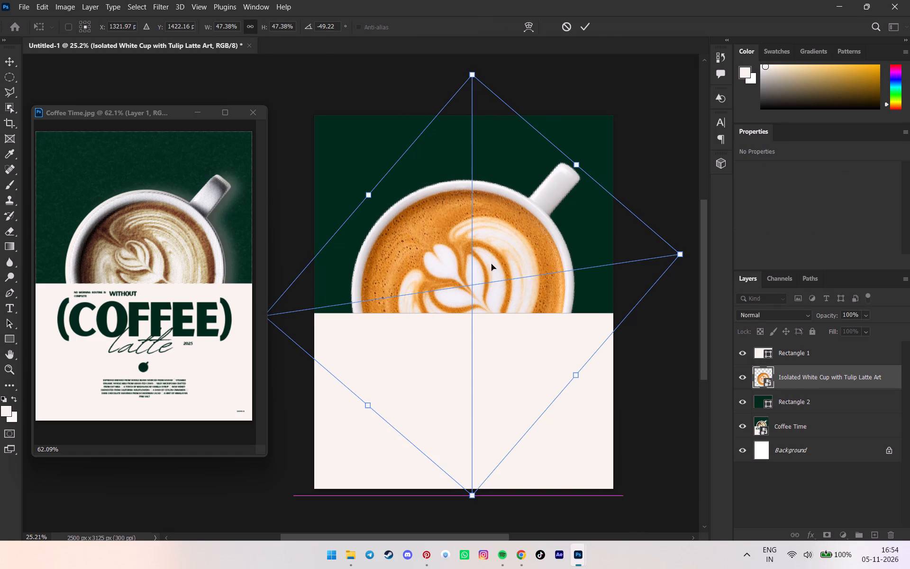
left_click(589, 29)
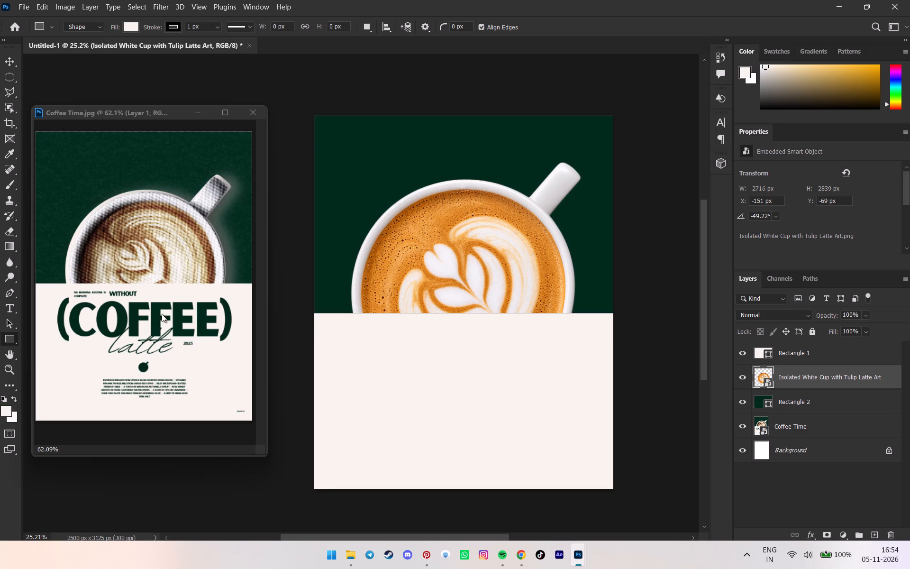
Examine the cup and background treatment in the Coffee Time reference against the poster's cup.
scroll(137, 265, "up", 6, "alt")
scroll(137, 264, "up", 7)
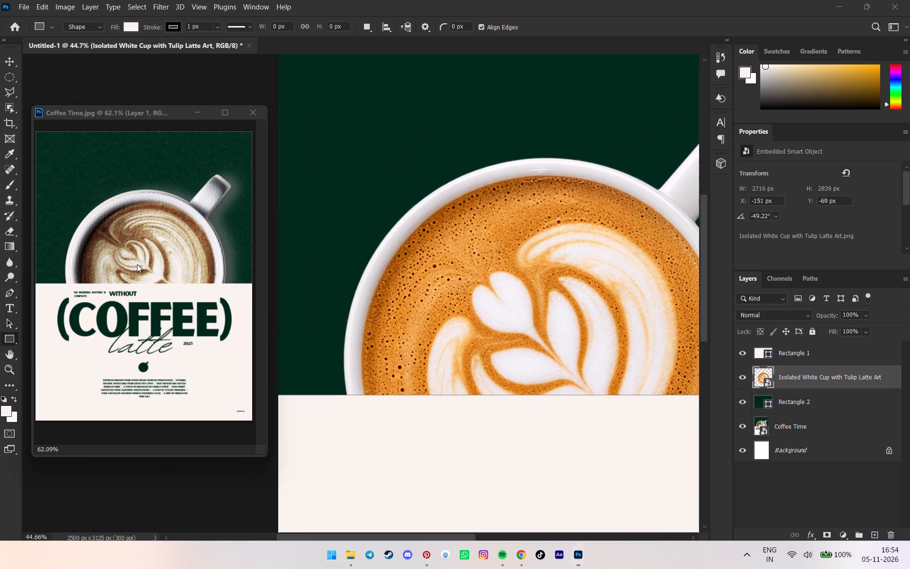
left_click(148, 261)
scroll(148, 261, "up", 6)
left_click(143, 263)
scroll(143, 263, "down", 3)
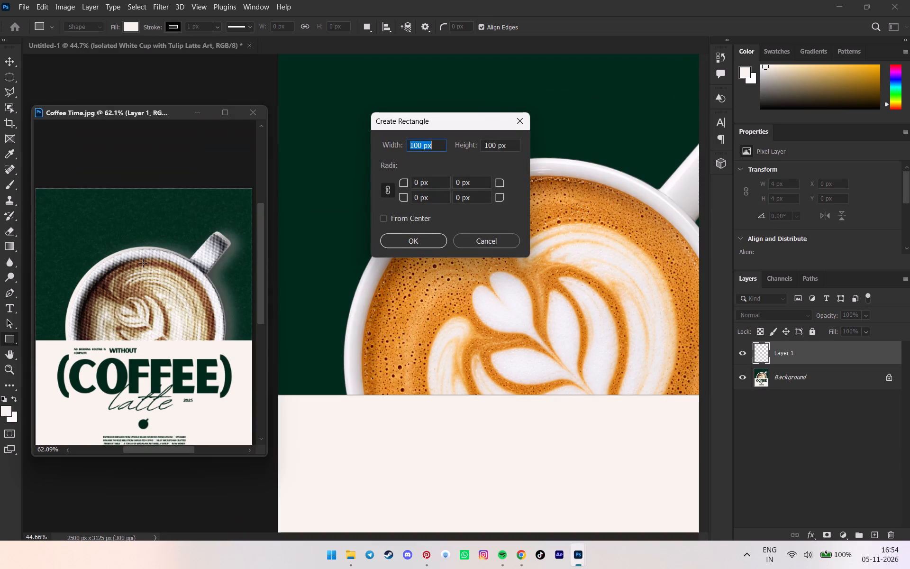
left_click(498, 243)
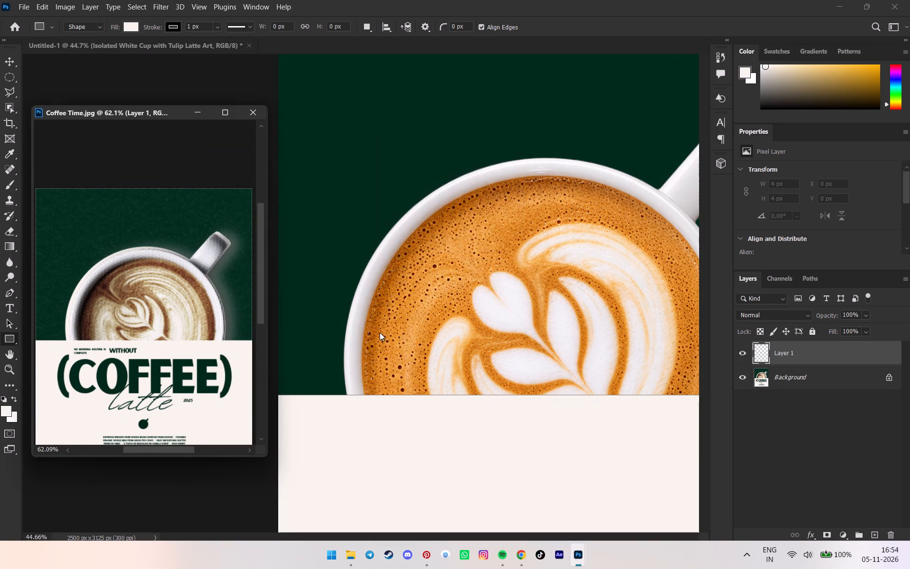
scroll(227, 305, "down", 5)
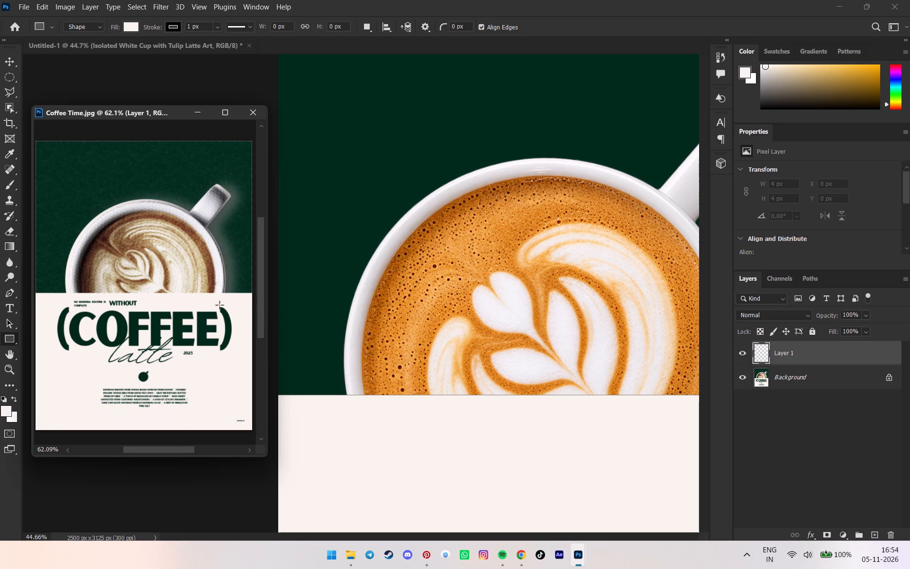
Browse the Downloads folder for texture images and preview the crumpled paper image download (14).jpg.
left_click(351, 549)
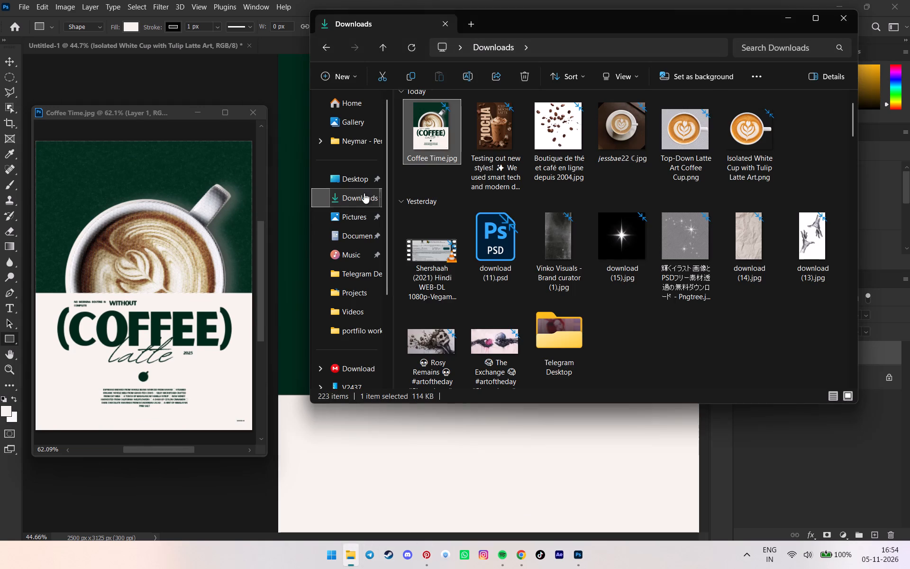
scroll(486, 274, "down", 1)
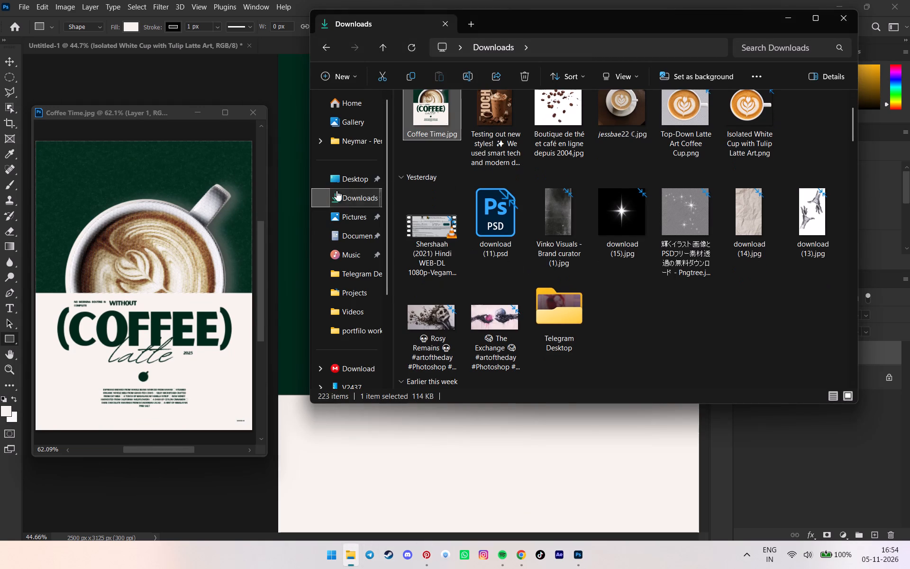
left_click(354, 201)
scroll(519, 252, "down", 2)
scroll(698, 248, "up", 5)
double_click(755, 245)
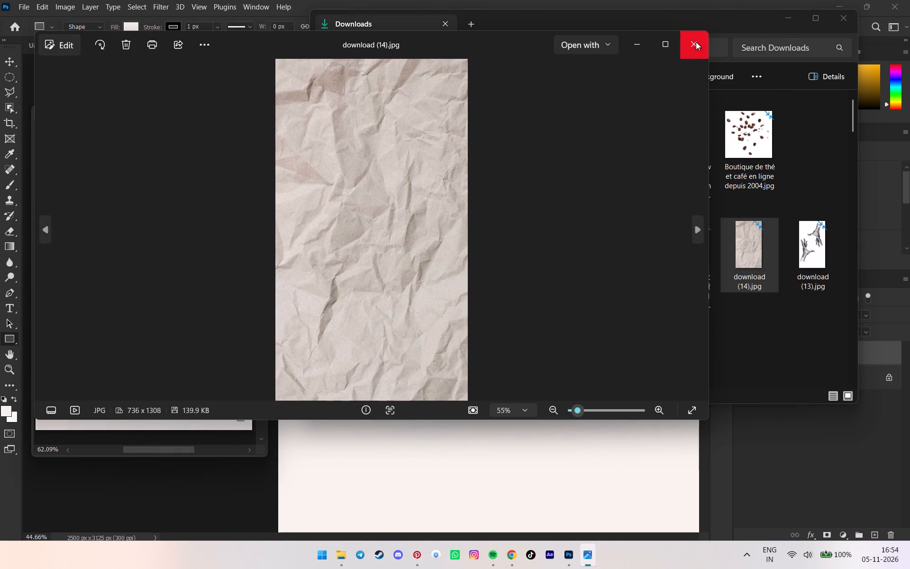
left_click(696, 42)
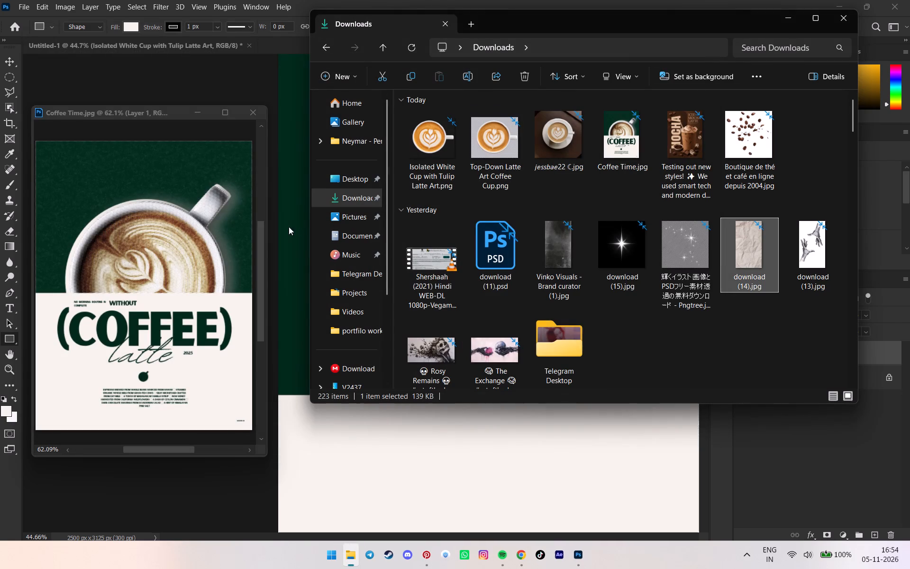
left_click(230, 261)
Open Coffee Time.jpg from Downloads in Photos and examine the cup's halftone, glow and background texture at full size.
left_click(344, 551)
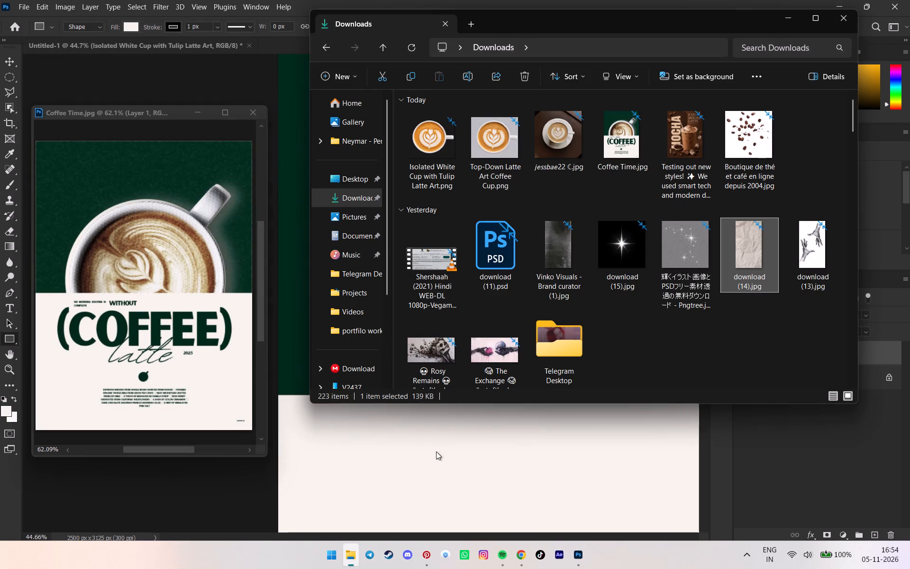
scroll(560, 227, "up", 8)
scroll(563, 186, "up", 5)
double_click(630, 143)
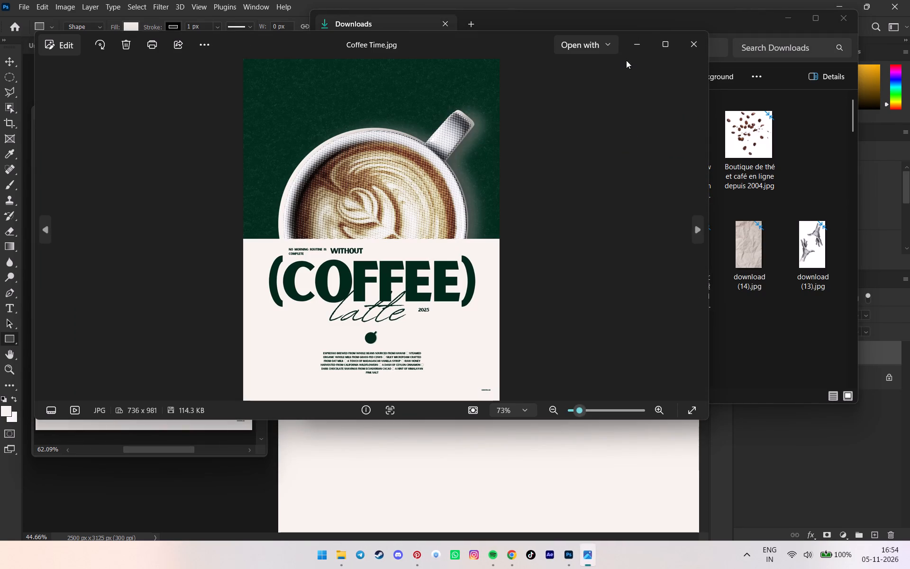
left_click(661, 50)
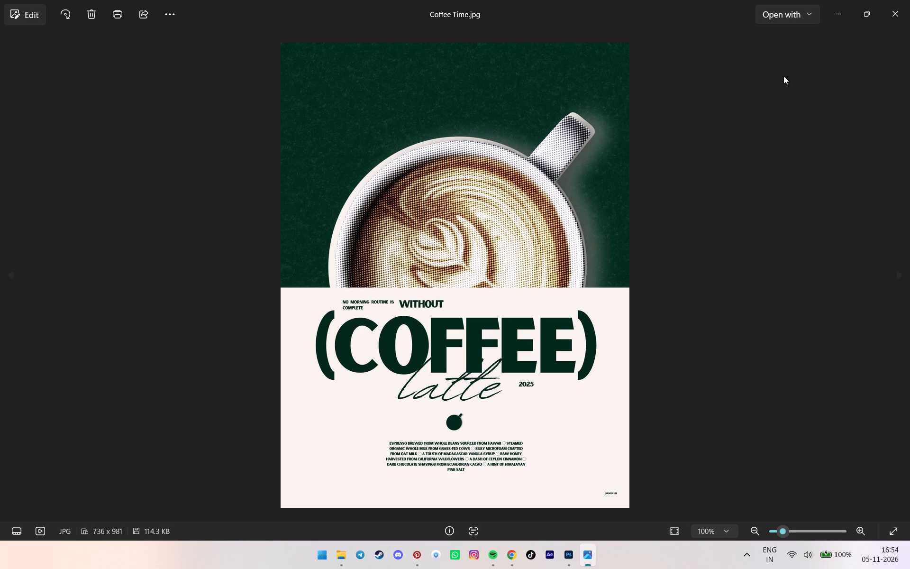
left_click(909, 0)
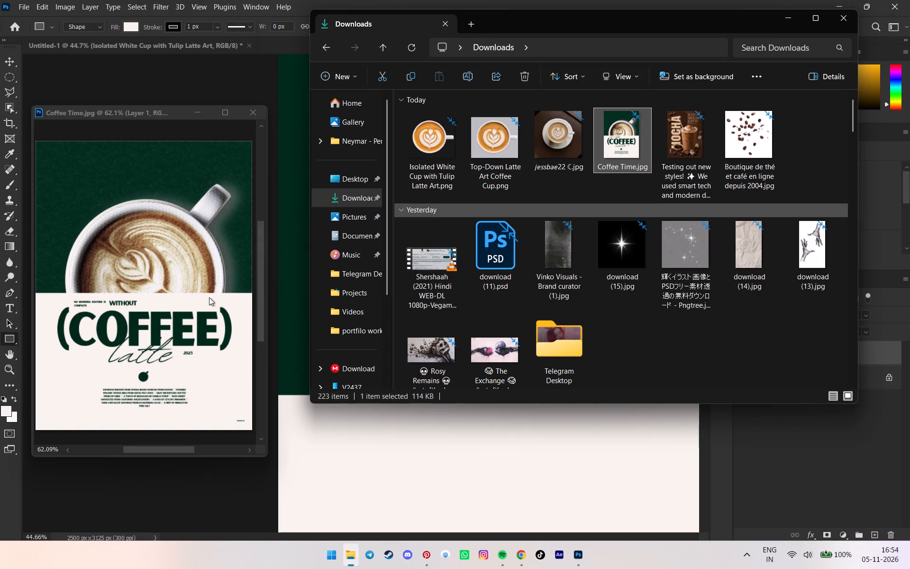
left_click(209, 297)
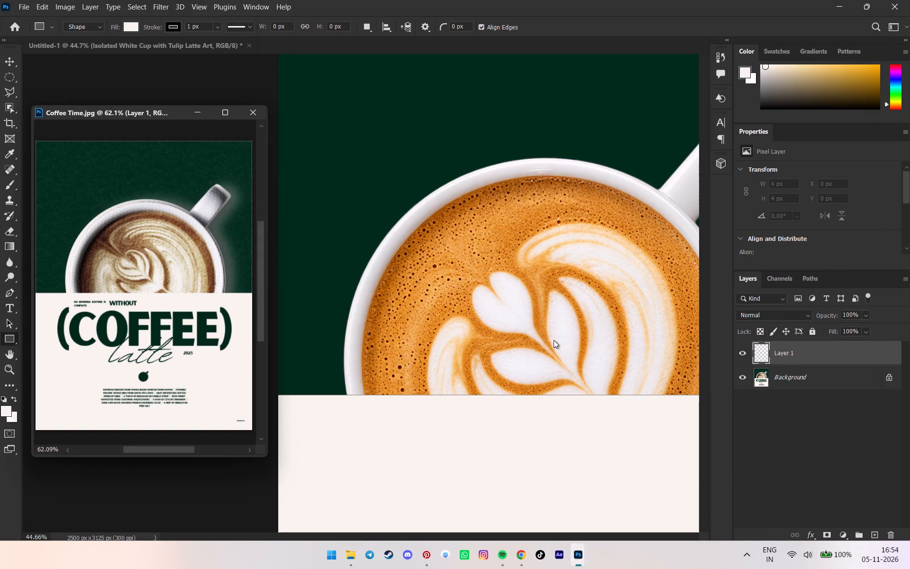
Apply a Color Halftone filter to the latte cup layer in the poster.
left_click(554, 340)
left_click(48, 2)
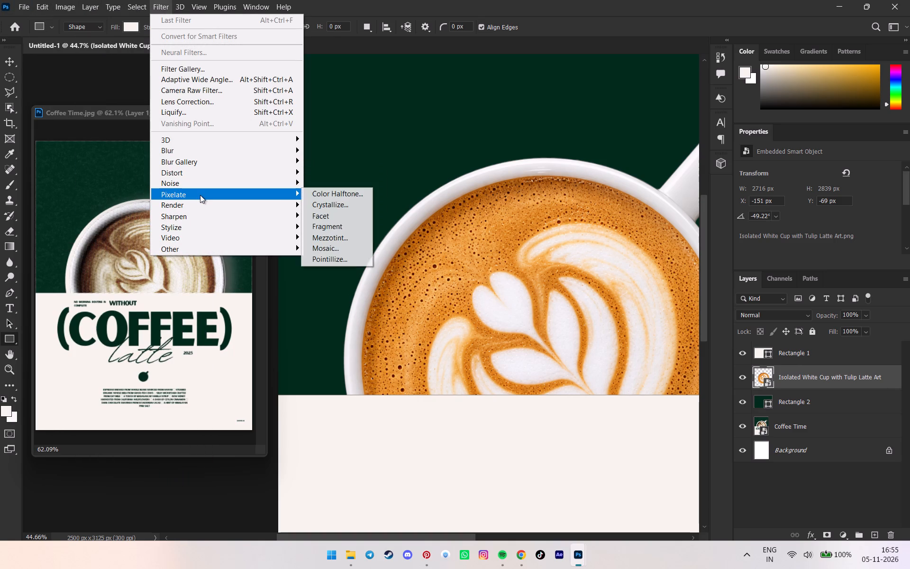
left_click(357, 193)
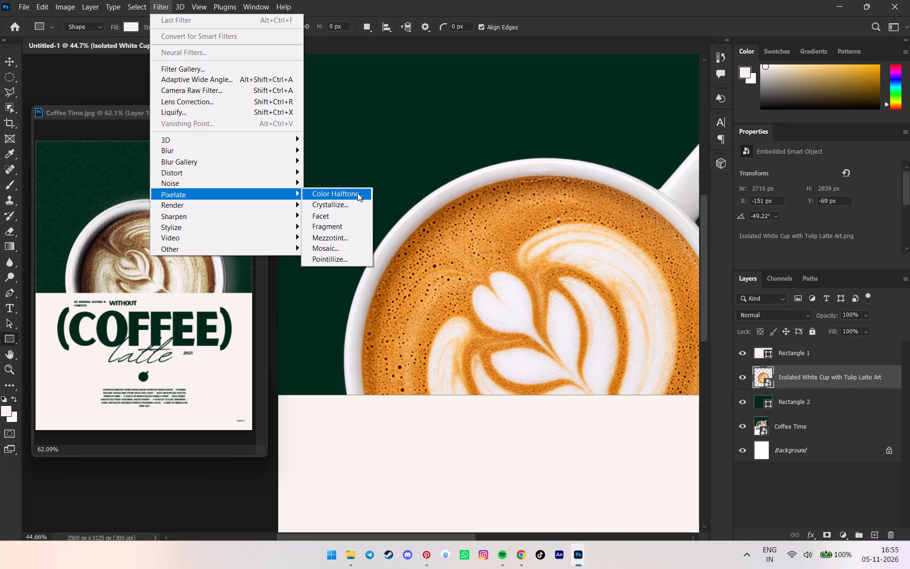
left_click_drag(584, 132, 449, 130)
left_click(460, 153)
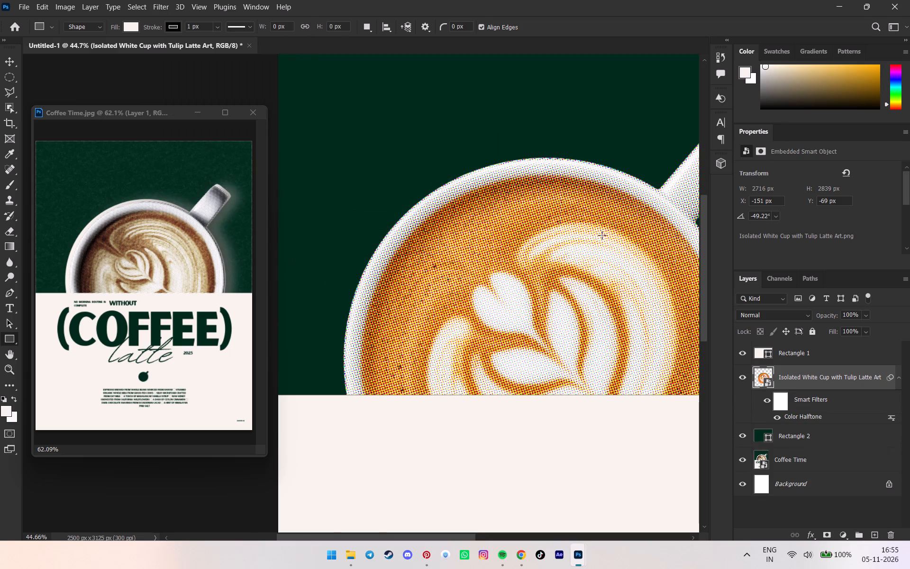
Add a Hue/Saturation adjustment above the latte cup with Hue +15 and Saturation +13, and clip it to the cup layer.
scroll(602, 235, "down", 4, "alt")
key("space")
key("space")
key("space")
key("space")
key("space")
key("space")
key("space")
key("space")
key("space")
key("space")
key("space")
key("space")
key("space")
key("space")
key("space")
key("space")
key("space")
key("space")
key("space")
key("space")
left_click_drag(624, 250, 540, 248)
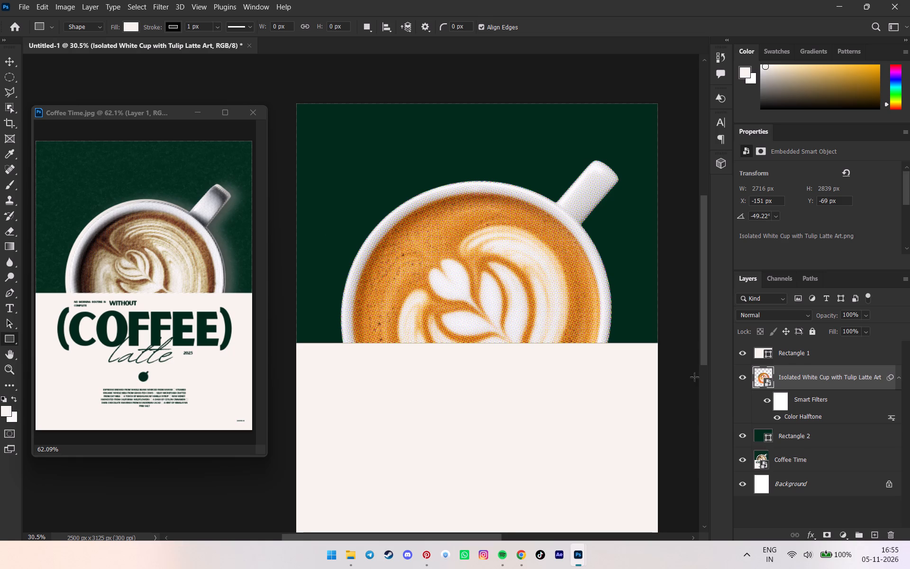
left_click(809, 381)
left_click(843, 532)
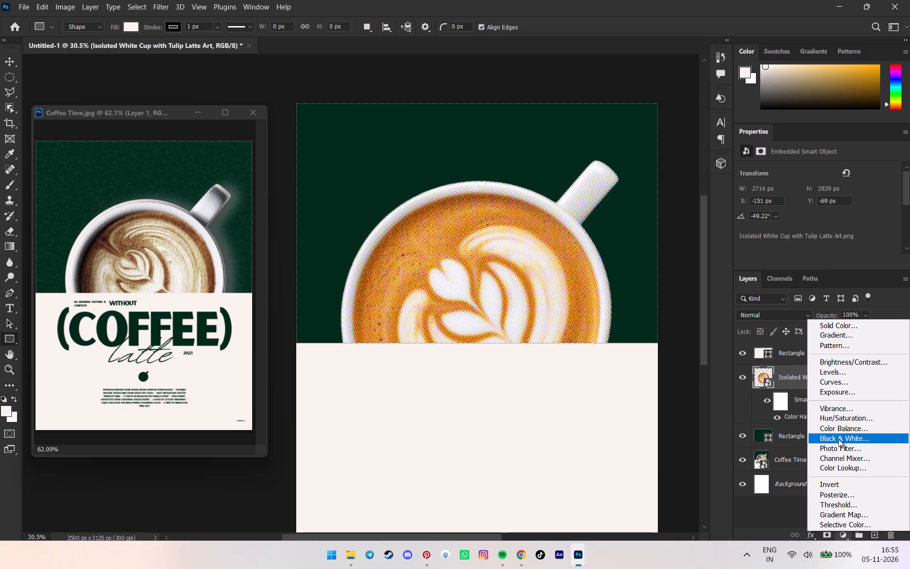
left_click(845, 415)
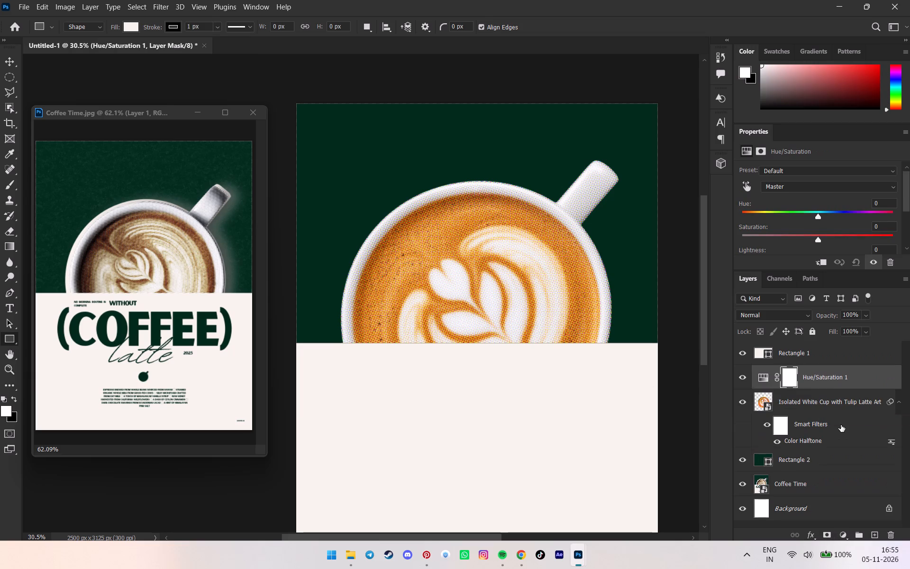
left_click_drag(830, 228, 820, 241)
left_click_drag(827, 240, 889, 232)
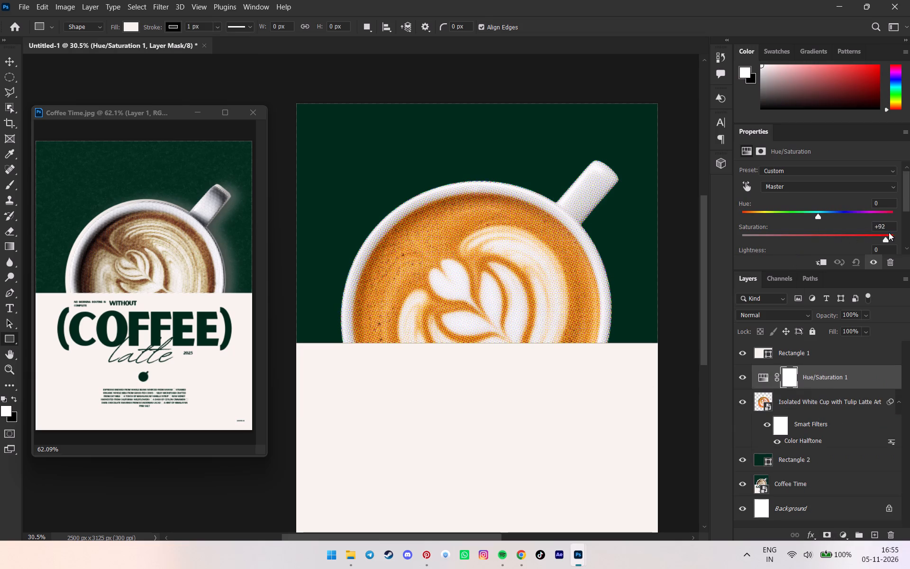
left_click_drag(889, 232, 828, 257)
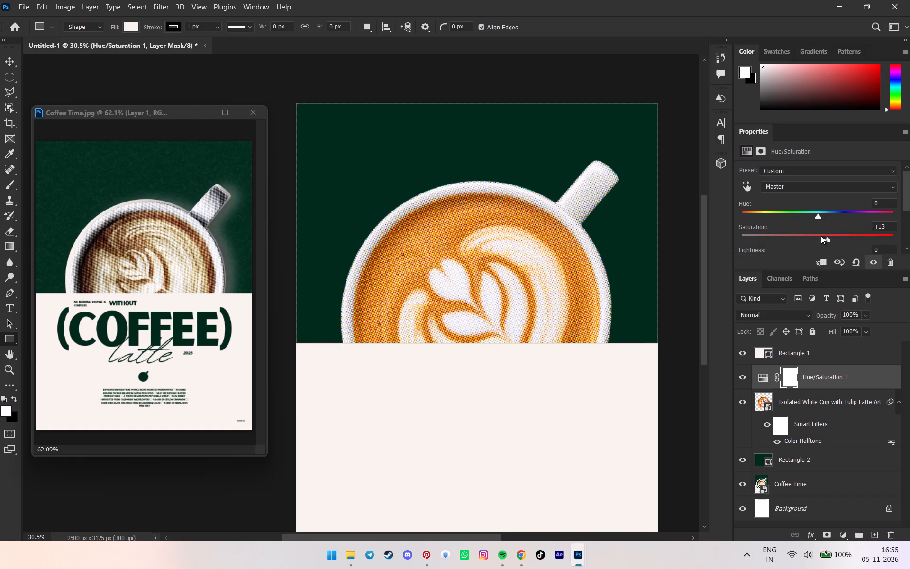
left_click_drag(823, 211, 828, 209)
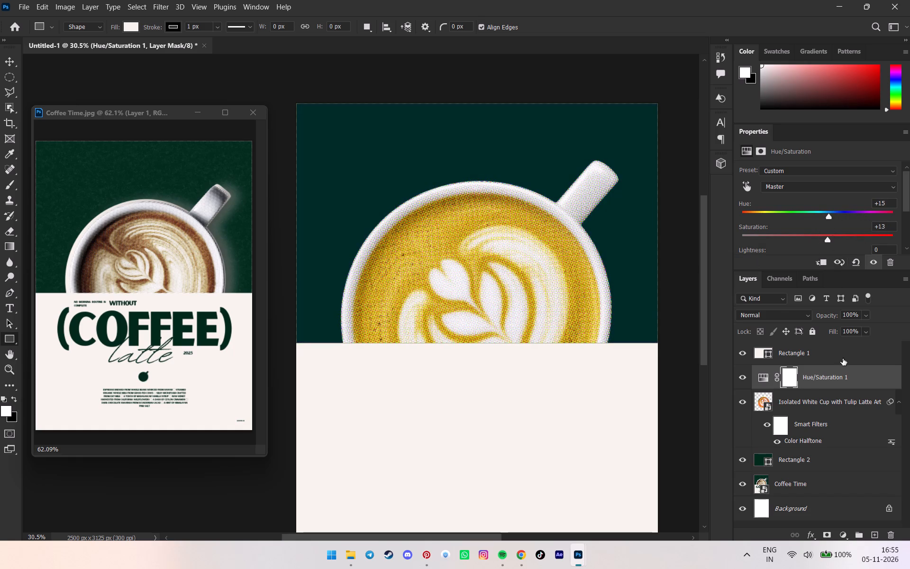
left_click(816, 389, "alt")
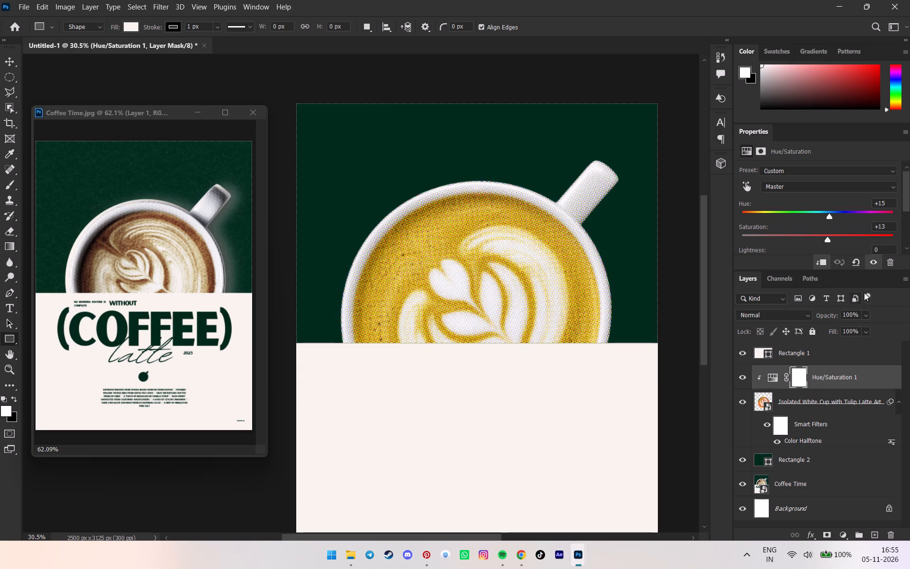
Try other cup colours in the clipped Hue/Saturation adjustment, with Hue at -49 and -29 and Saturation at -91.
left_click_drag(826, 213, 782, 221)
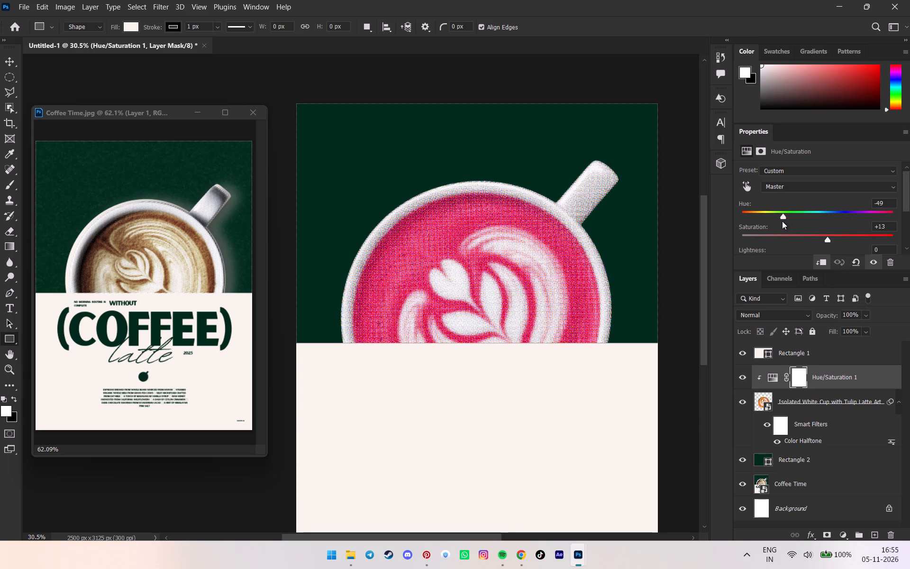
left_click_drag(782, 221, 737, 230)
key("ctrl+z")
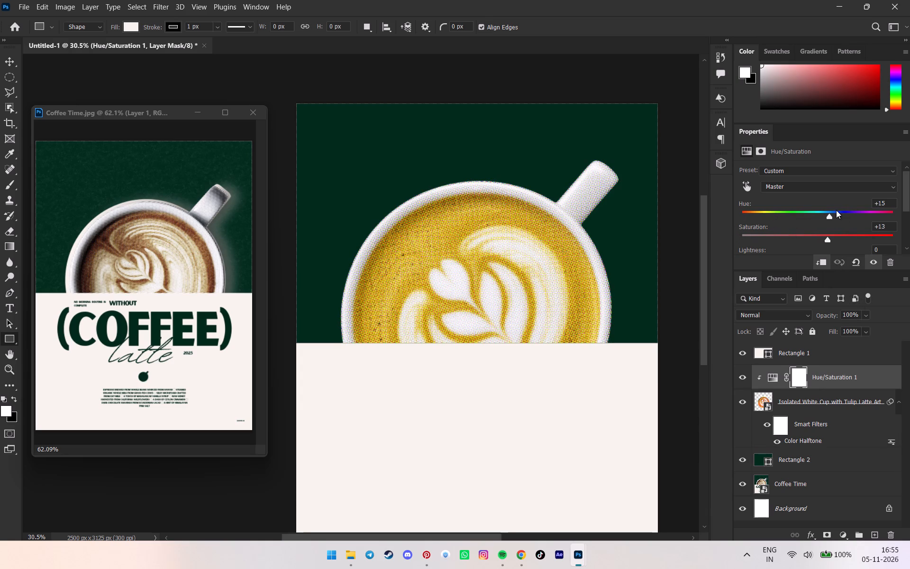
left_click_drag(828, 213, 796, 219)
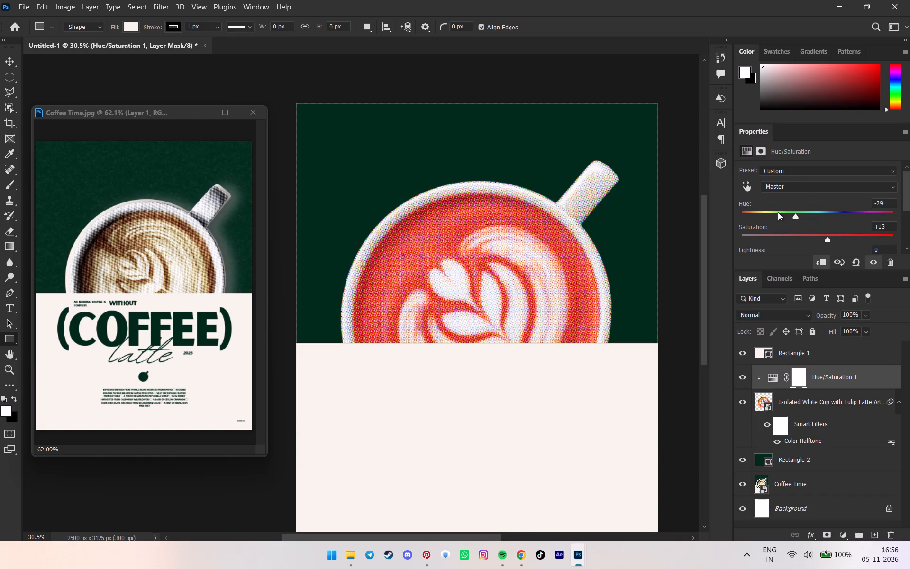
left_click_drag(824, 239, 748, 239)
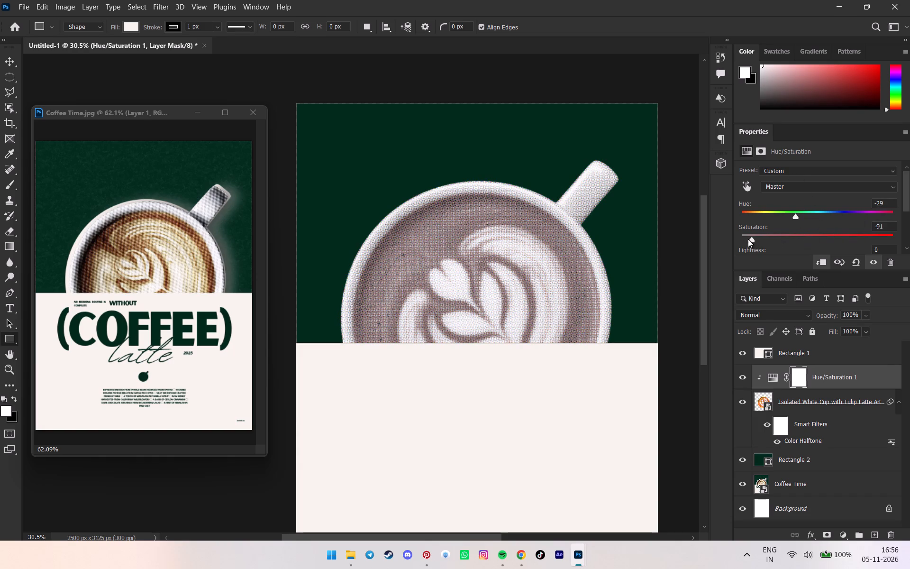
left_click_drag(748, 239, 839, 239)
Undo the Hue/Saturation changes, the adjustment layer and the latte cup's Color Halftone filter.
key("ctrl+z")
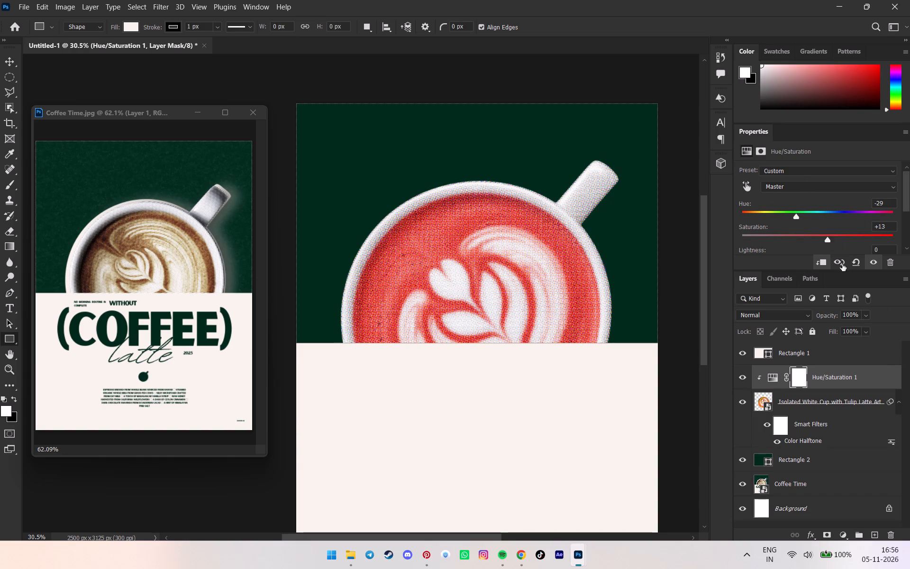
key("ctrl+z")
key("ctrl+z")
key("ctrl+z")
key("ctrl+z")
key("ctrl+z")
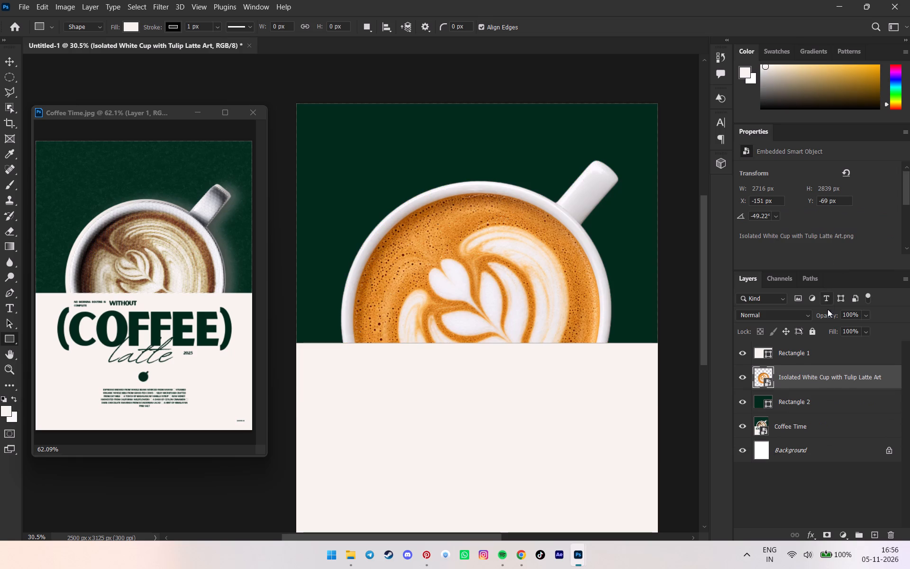
Add a Hue/Saturation adjustment layer directly above the unfiltered latte cup and clip it to the cup layer.
left_click(837, 530)
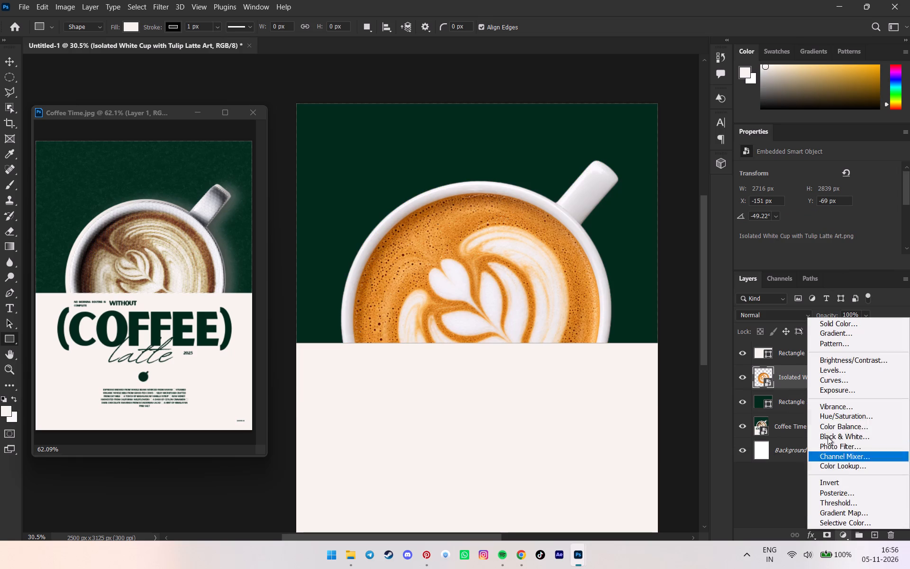
left_click(832, 417)
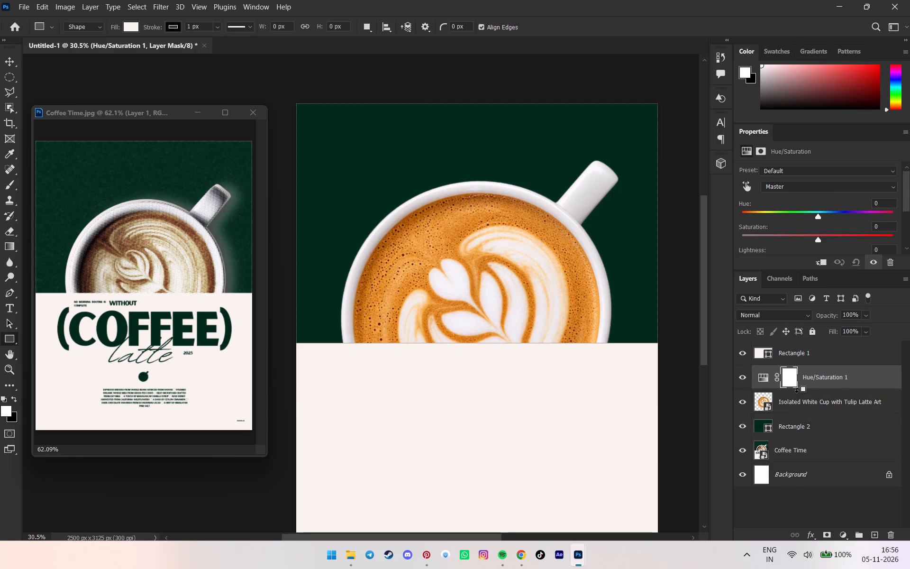
left_click(792, 391, "alt")
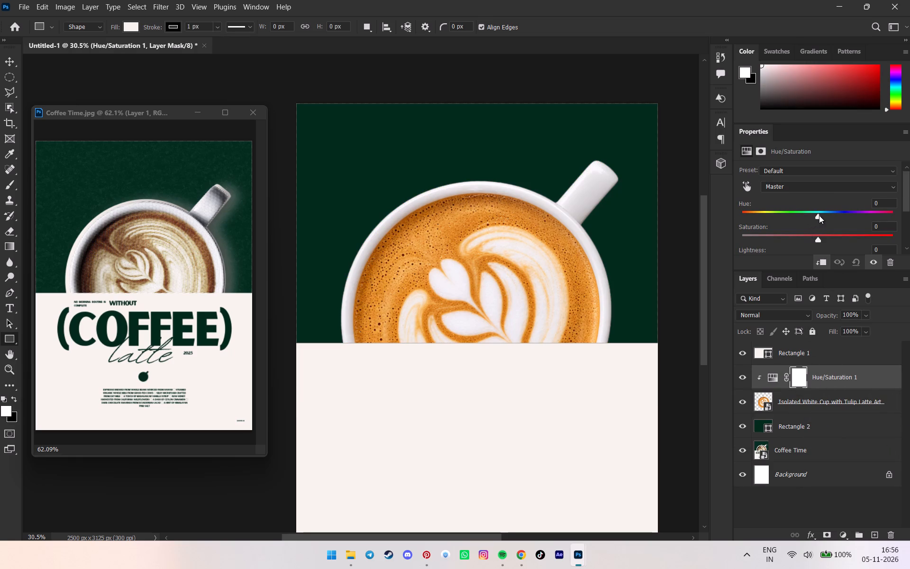
Reduce the cup adjustment's Saturation to -30, keeping its Hue at 0.
left_click_drag(819, 215, 834, 215)
key("ctrl+z")
left_click_drag(817, 236, 847, 236)
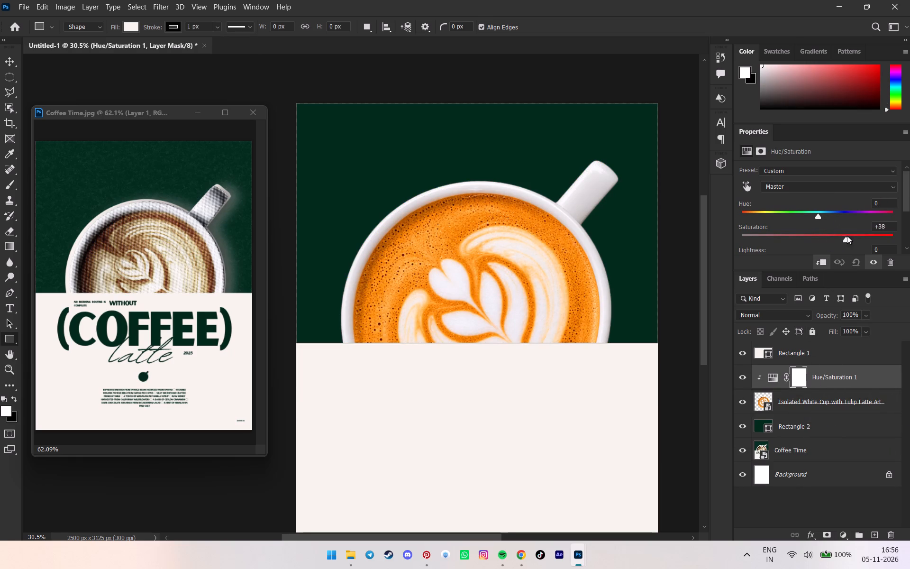
left_click_drag(847, 236, 785, 242)
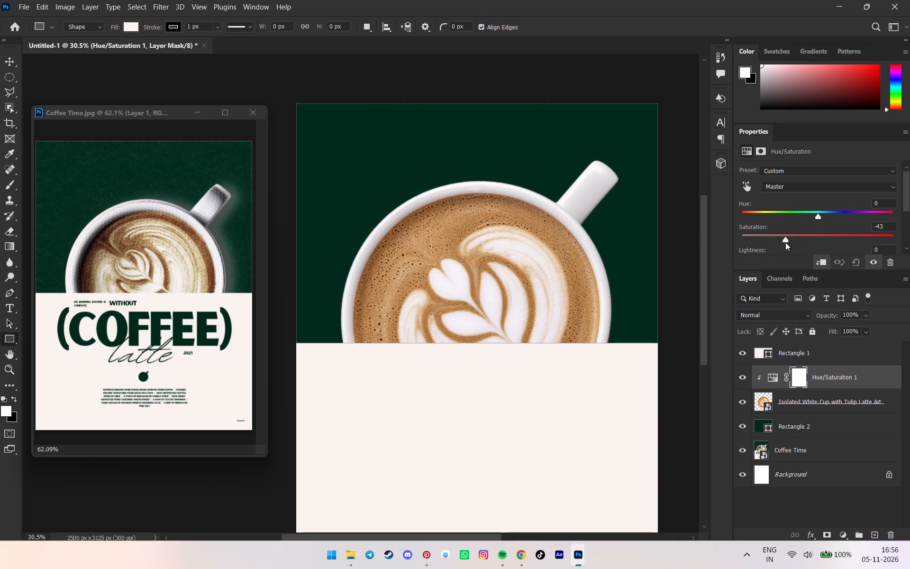
left_click_drag(785, 242, 795, 243)
left_click_drag(795, 243, 795, 243)
Fine-tune the cup's Hue/Saturation adjustment to Lightness -5 and Saturation -17, and leave no layer selected.
scroll(806, 239, "down", 2)
left_click_drag(814, 243, 814, 243)
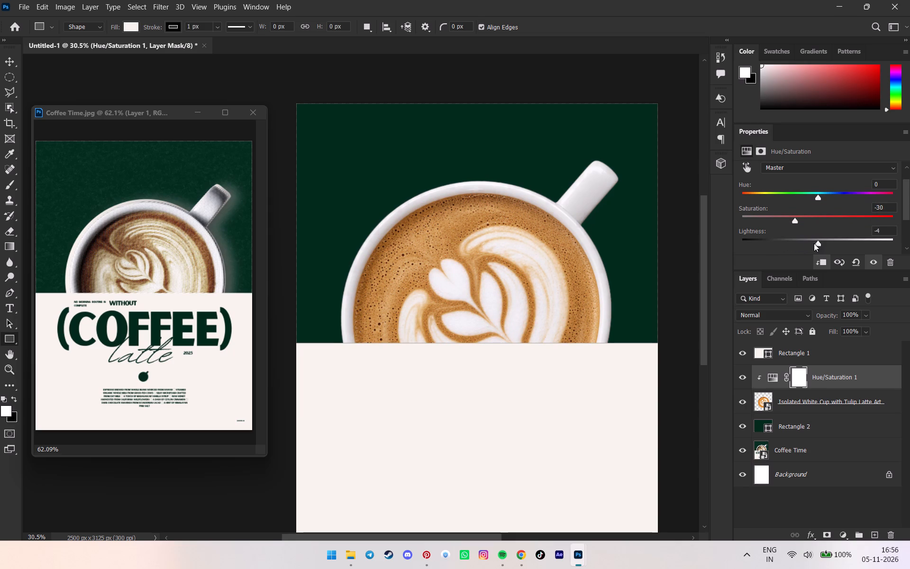
left_click_drag(814, 243, 794, 242)
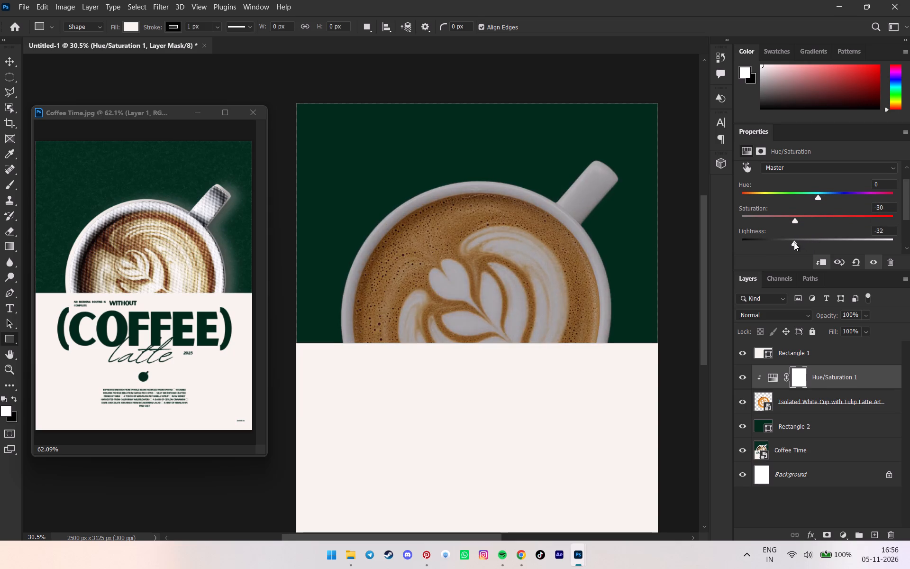
left_click_drag(794, 242, 808, 242)
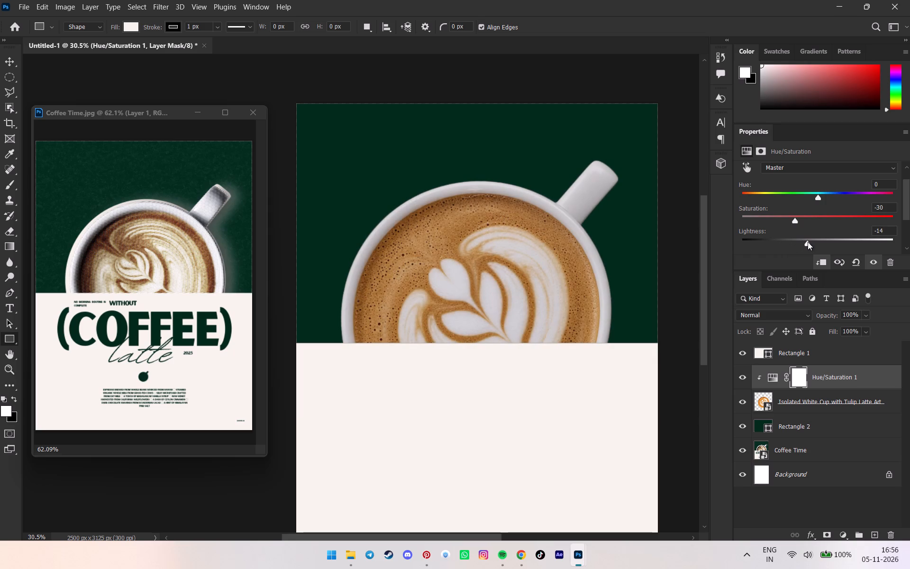
left_click_drag(808, 242, 835, 239)
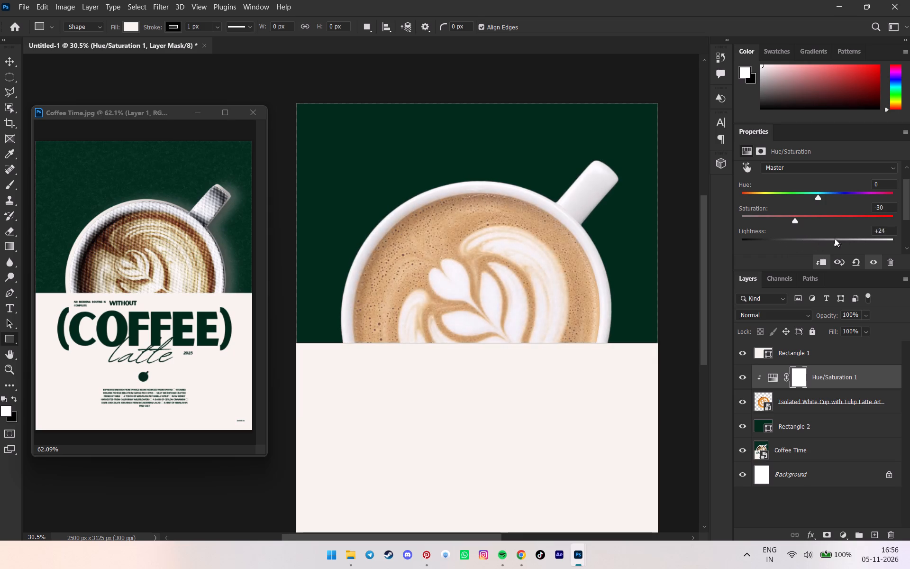
left_click_drag(835, 239, 814, 239)
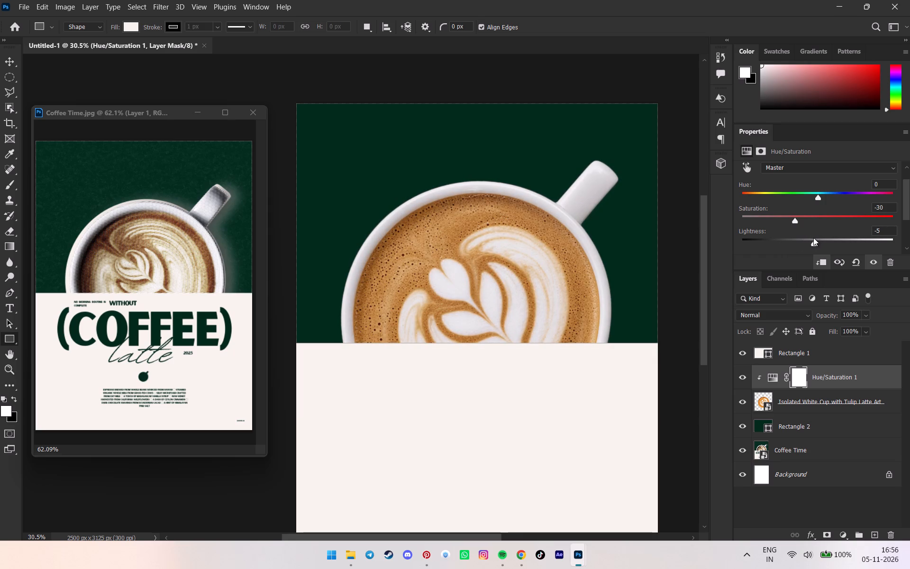
left_click_drag(795, 219, 792, 220)
left_click_drag(792, 220, 805, 220)
left_click_drag(805, 220, 805, 220)
left_click(800, 489)
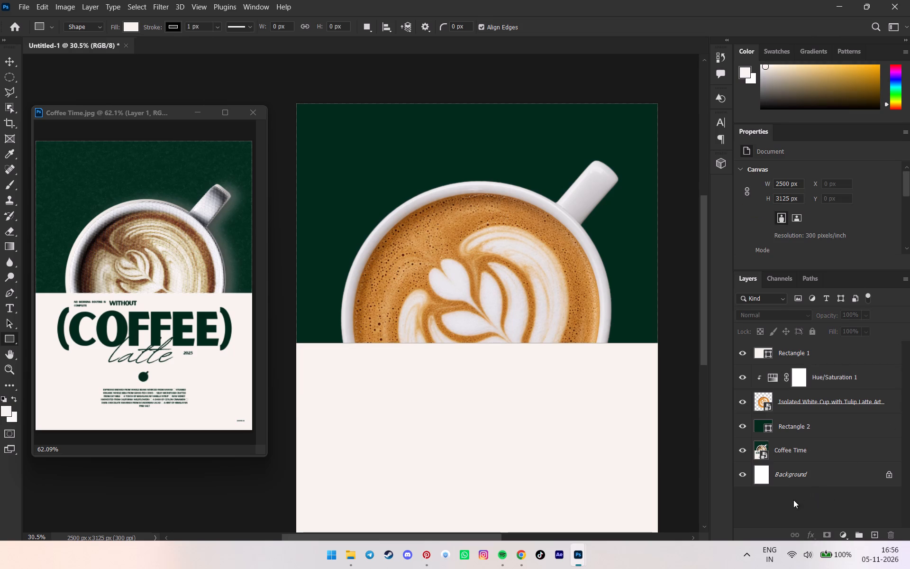
Save the poster document to the Desktop as a Photoshop file named cup.
key("ctrl+s")
scroll(93, 227, "up", 5)
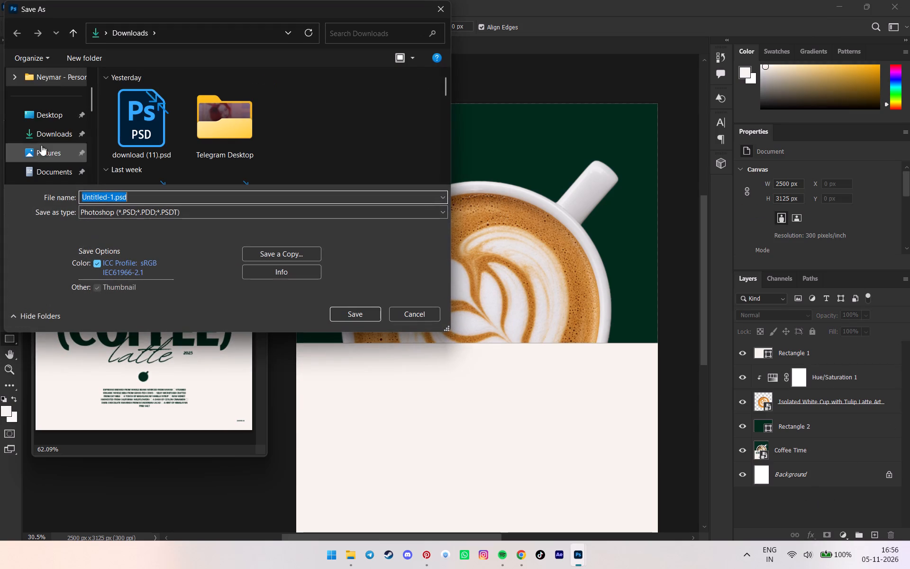
left_click(54, 118)
left_click(171, 193)
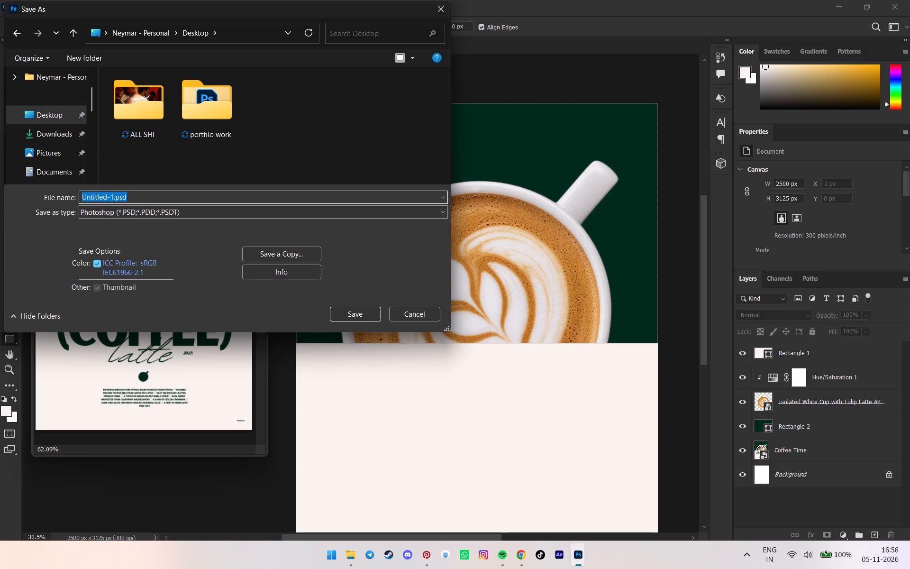
type("cup")
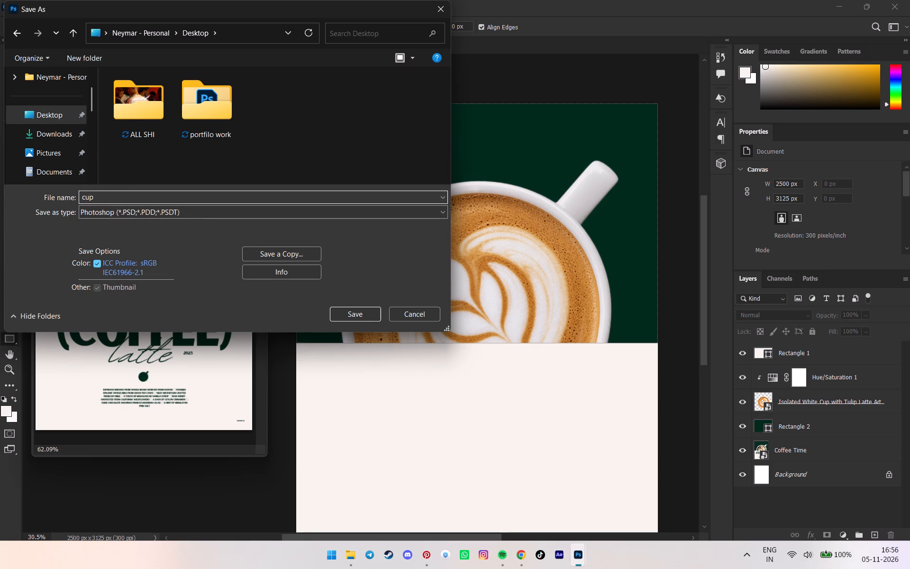
key("Return")
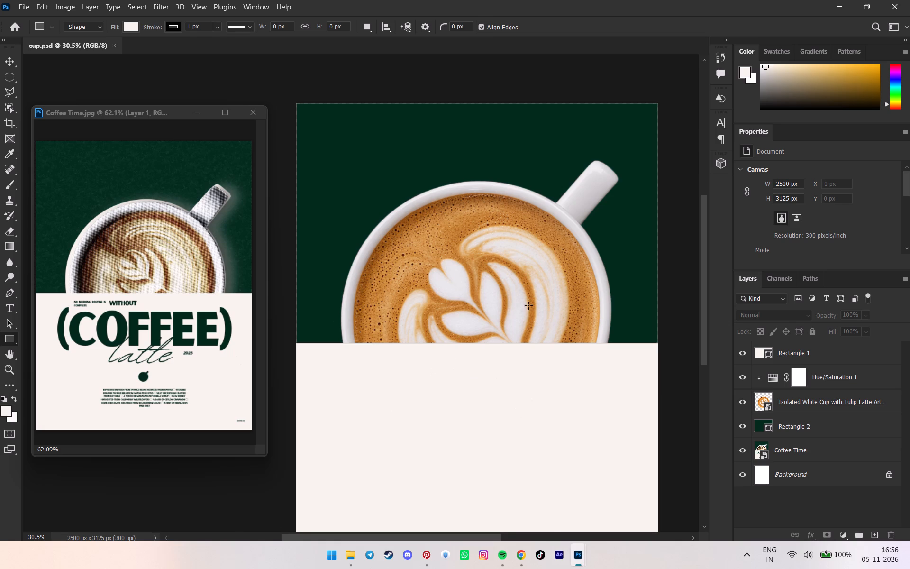
Examine the cup's halftone texture and the text layout in the Coffee Time reference up close.
left_click(176, 338)
scroll(140, 381, "up", 3, "alt")
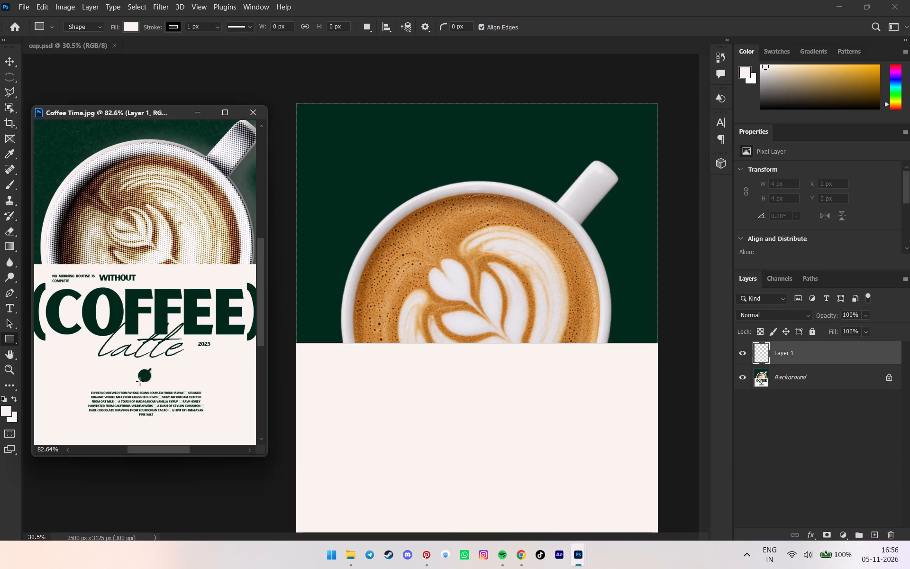
scroll(141, 381, "down", 2)
scroll(142, 381, "down", 1, "alt")
scroll(147, 346, "up", 3)
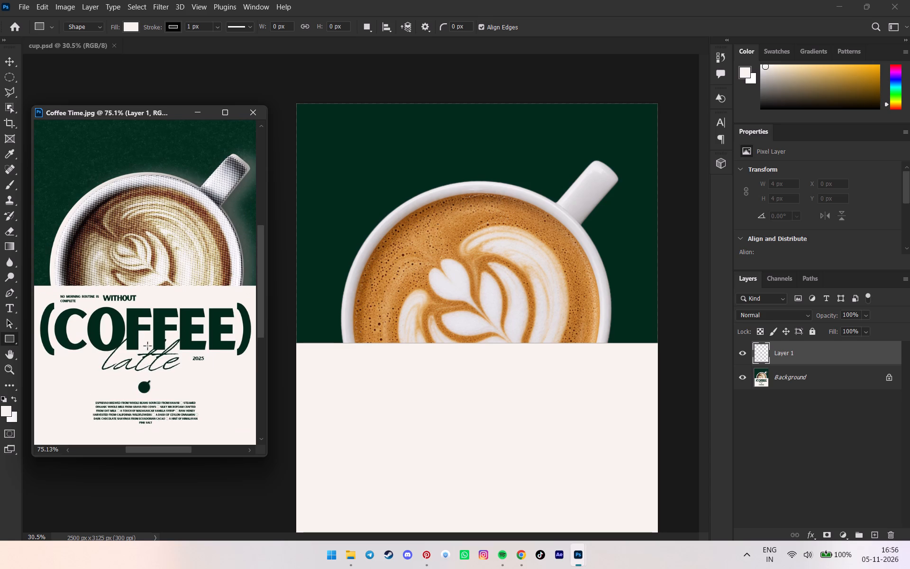
scroll(147, 346, "up", 5)
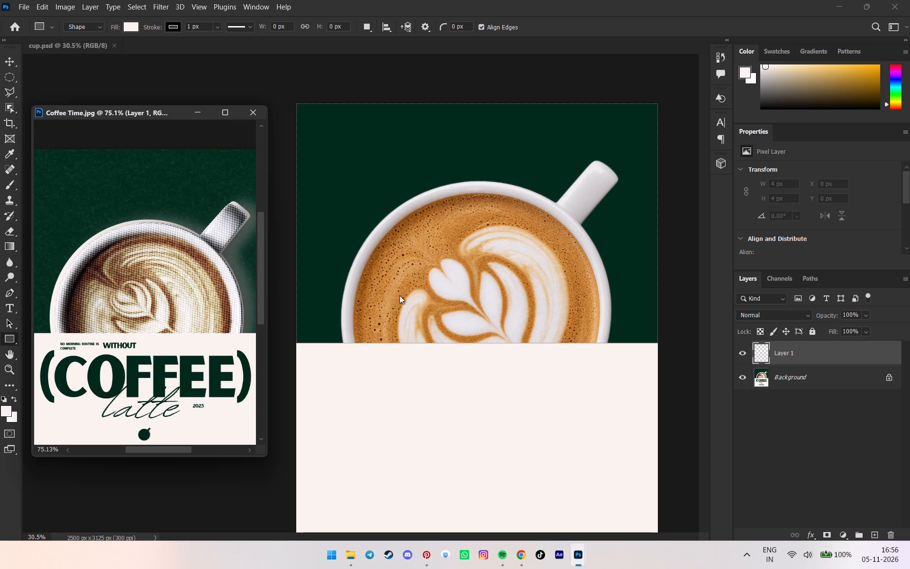
left_click(581, 359)
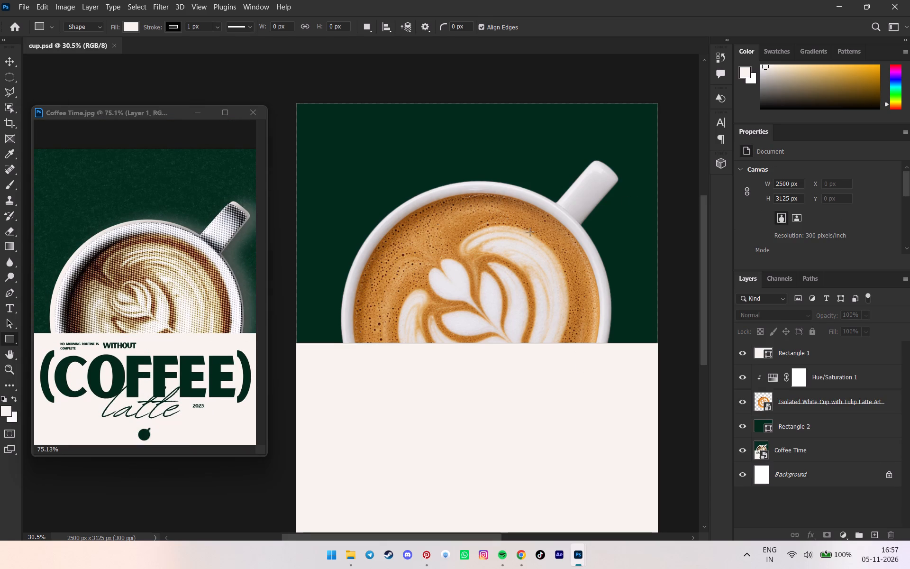
Apply a Color Halftone filter with a Max. Radius of 20 pixels to the latte cup layer.
left_click(536, 229)
left_click(496, 239)
key("v")
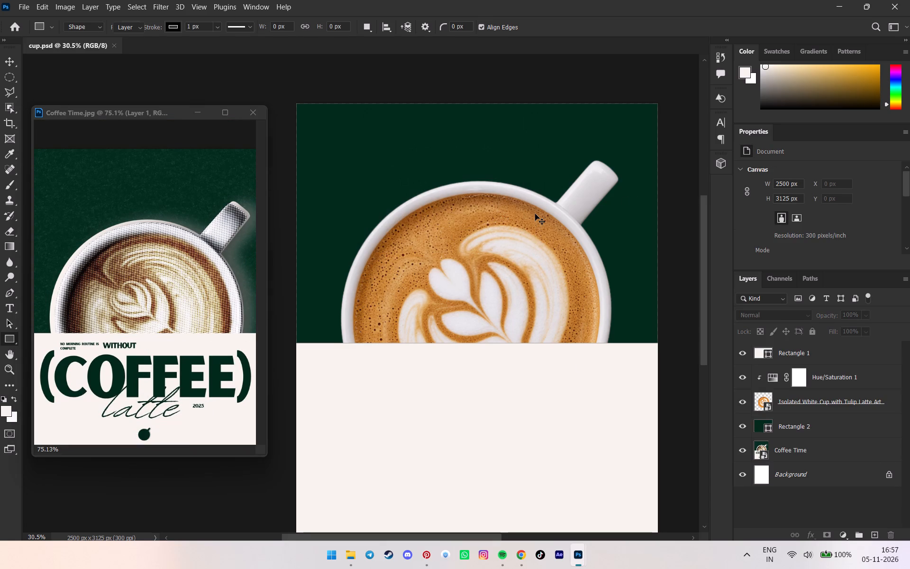
left_click(535, 214)
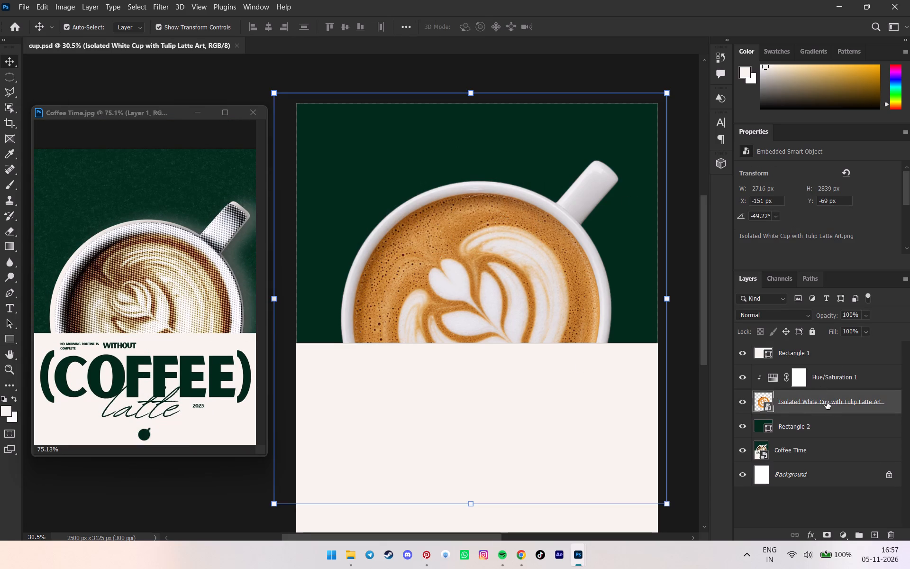
left_click(835, 398)
left_click(164, 5)
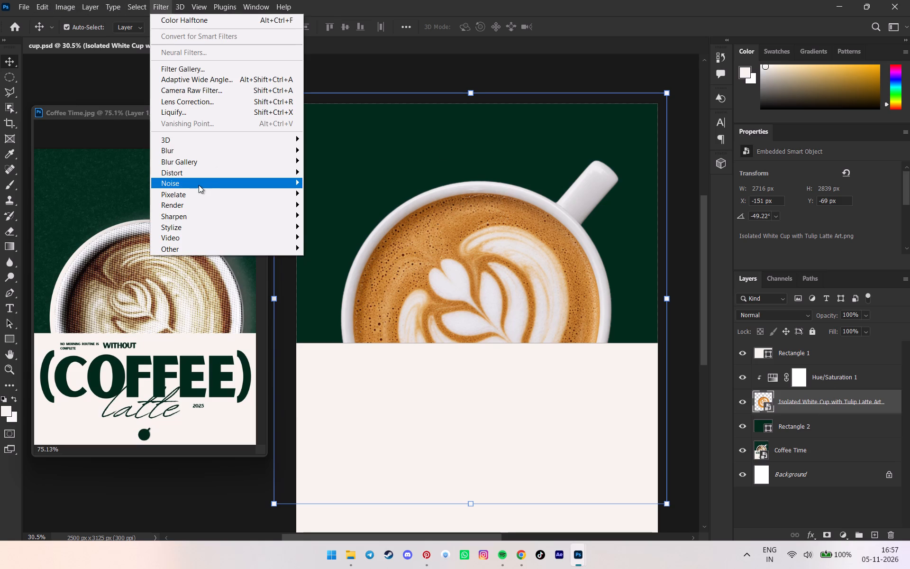
left_click(322, 192)
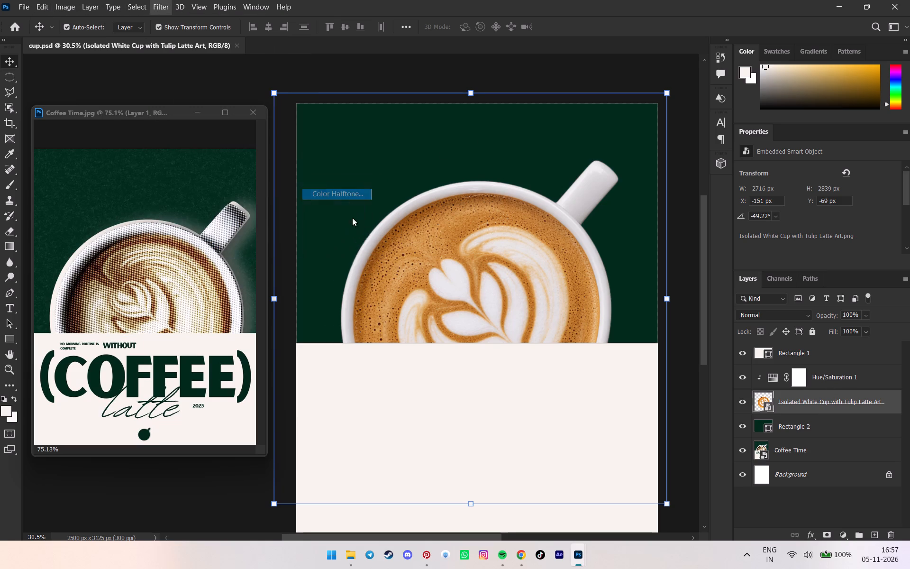
left_click_drag(417, 136, 265, 144)
left_click(228, 165)
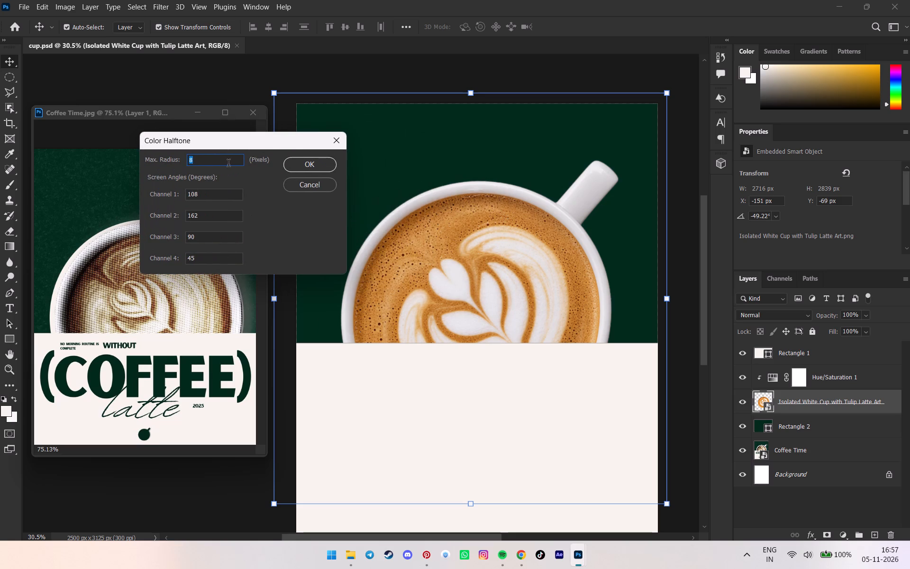
key("BackSpace")
type("20")
key("Return")
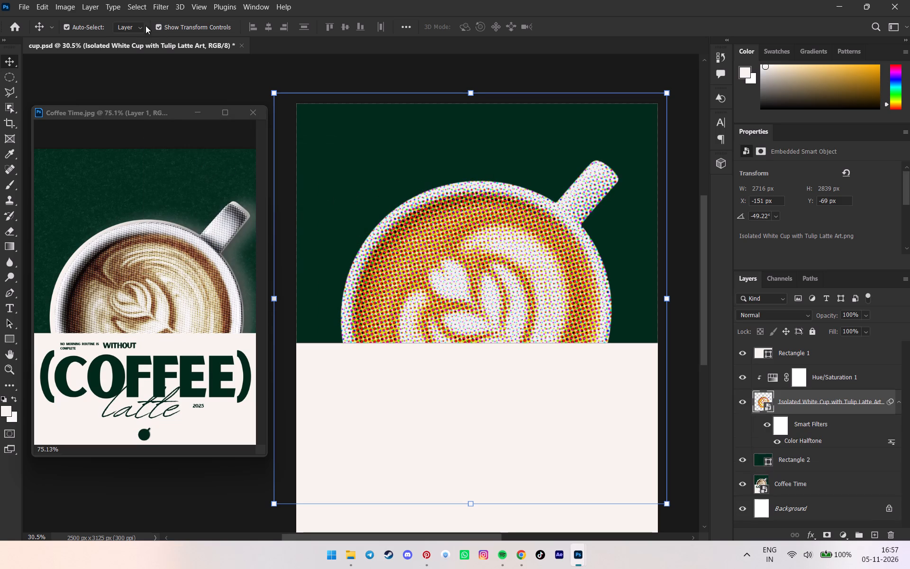
Add a second Color Halftone filter to the latte cup with a Max. Radius of 14 pixels.
left_click(110, 7)
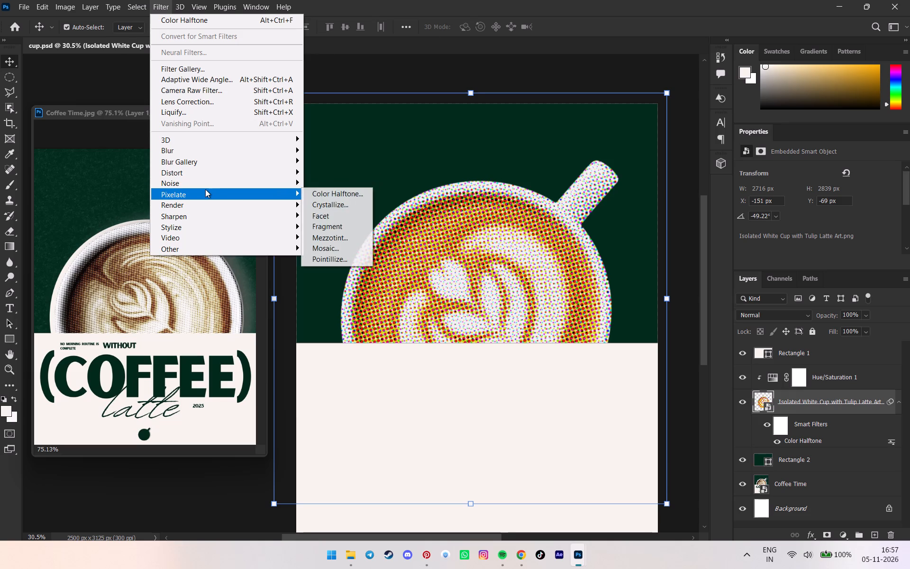
left_click(330, 194)
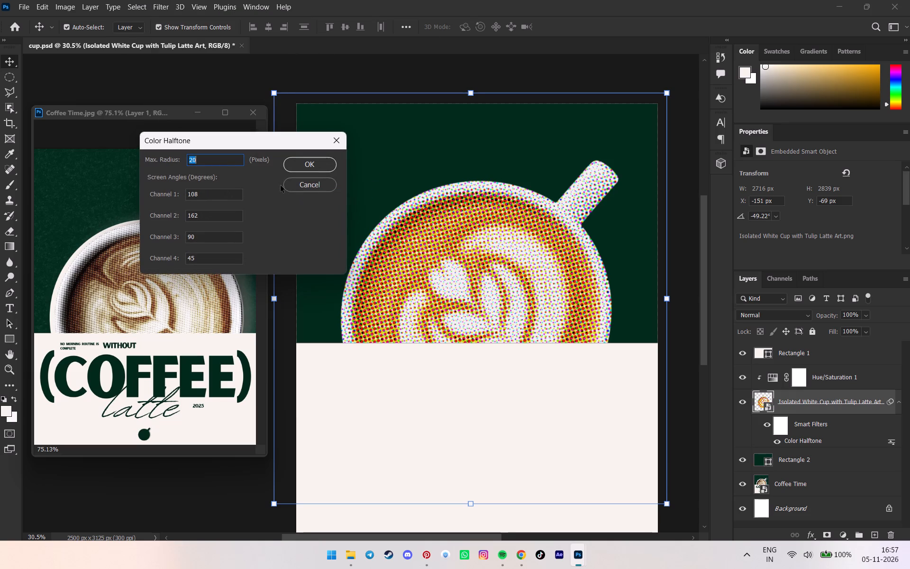
type("24")
key("BackSpace")
key("BackSpace")
type("14")
key("Return")
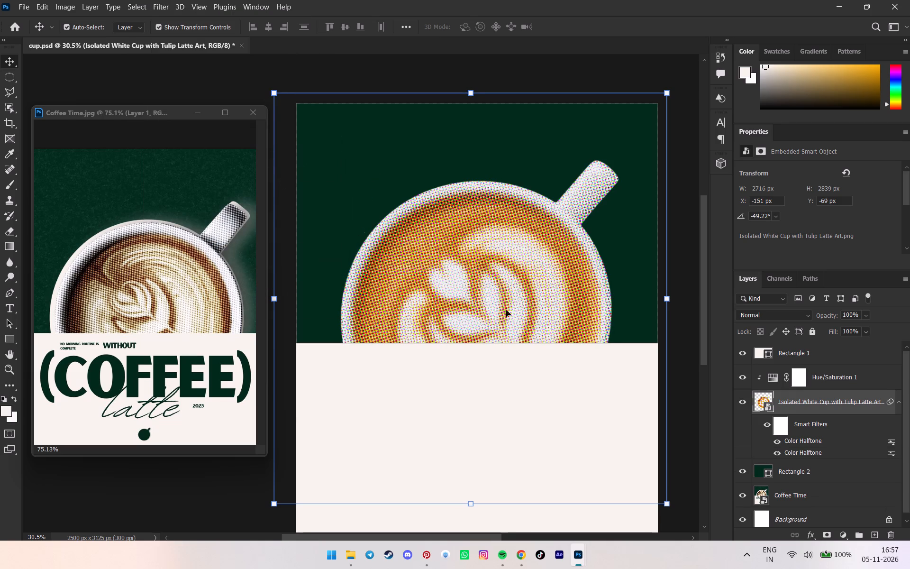
scroll(456, 267, "down", 5, "alt")
scroll(458, 267, "up", 3, "alt")
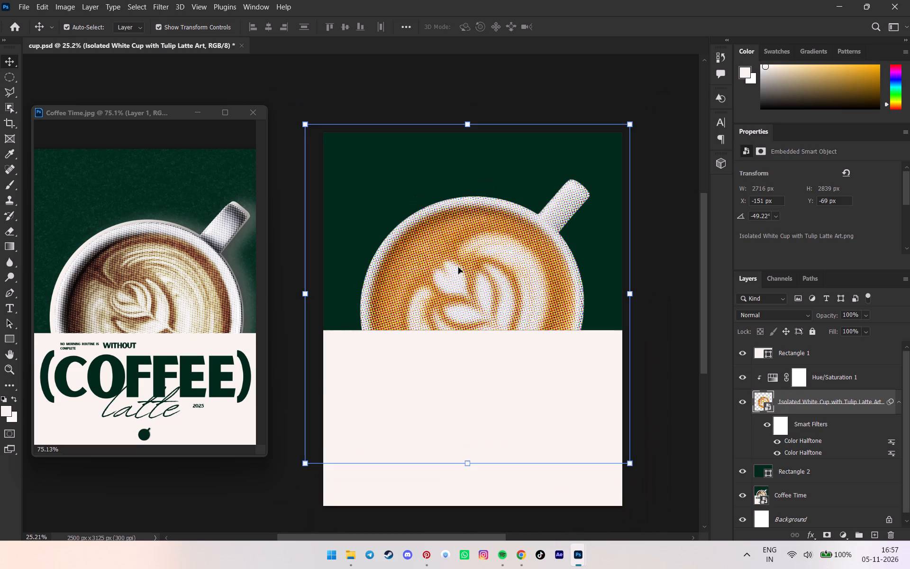
Add a third Color Halftone filter to the latte cup with a Max. Radius of 10 pixels.
left_click(103, 6)
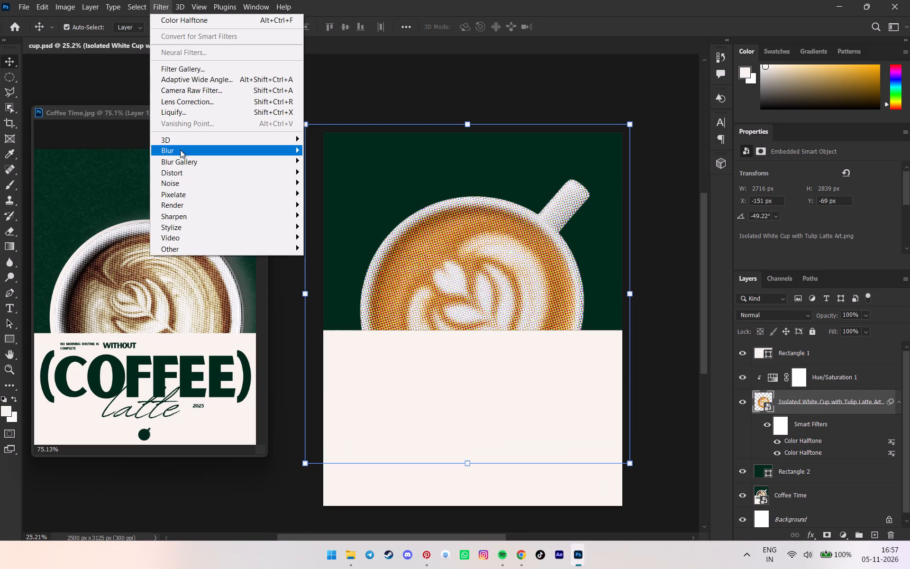
left_click(323, 195)
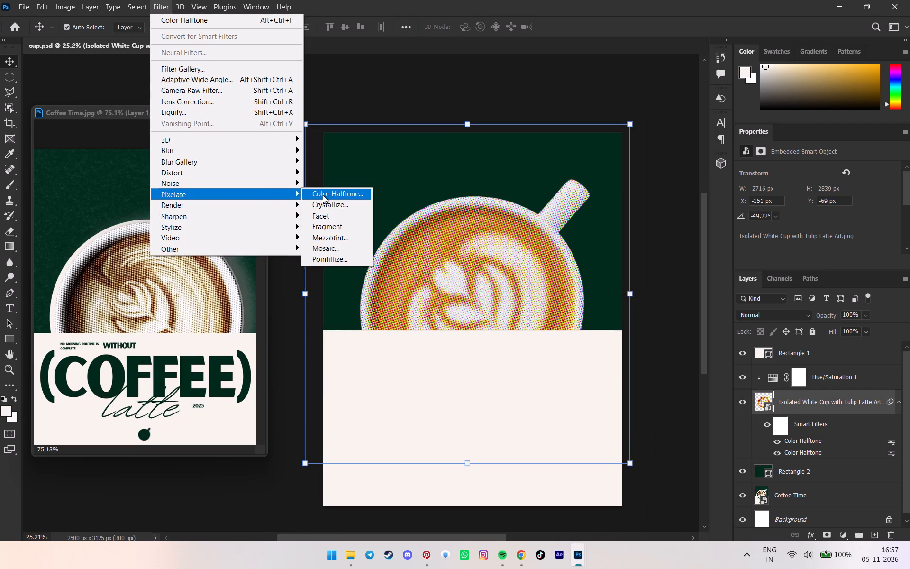
type("190")
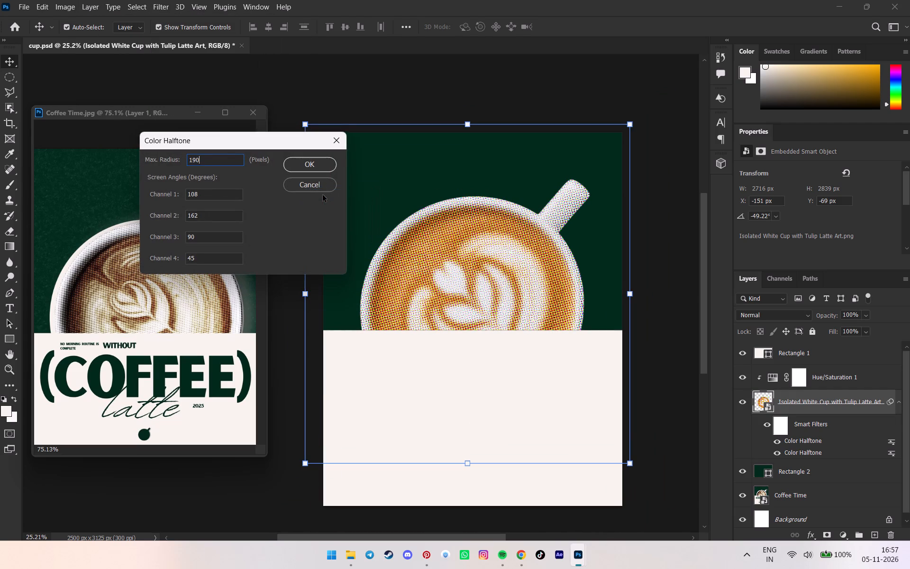
key("BackSpace")
key("BackSpace")
key("0")
key("Return")
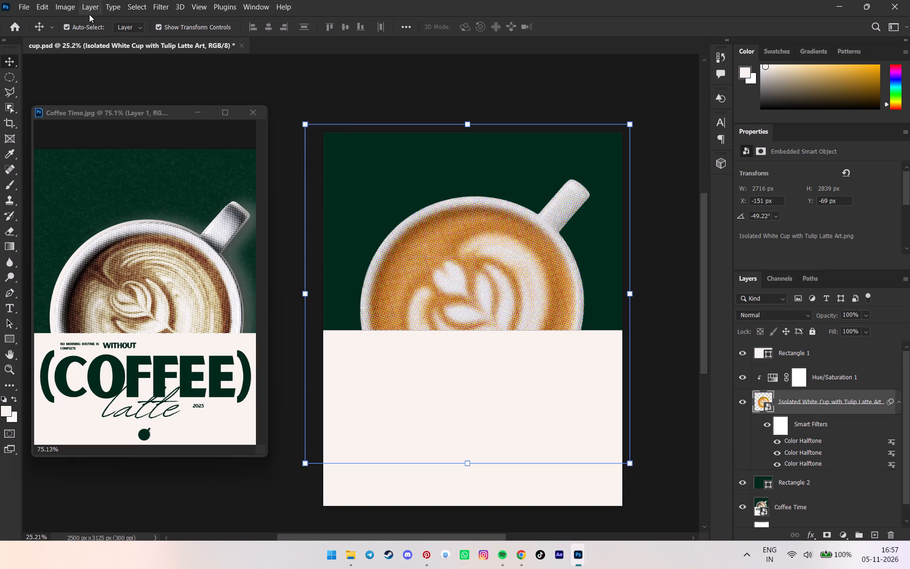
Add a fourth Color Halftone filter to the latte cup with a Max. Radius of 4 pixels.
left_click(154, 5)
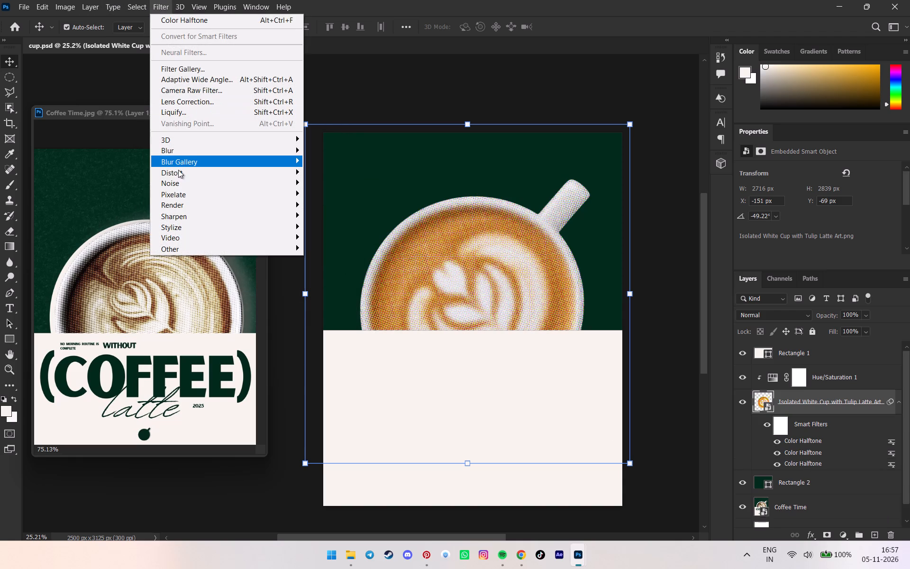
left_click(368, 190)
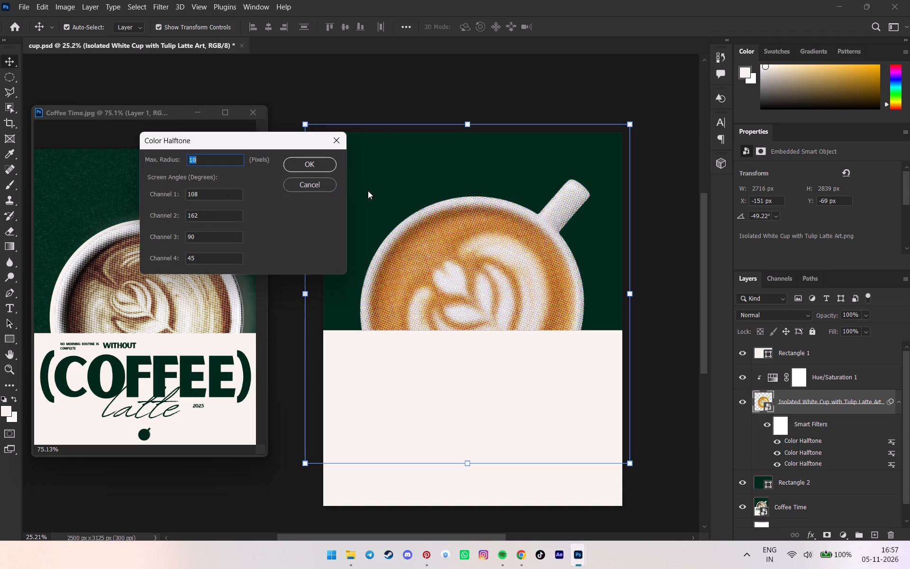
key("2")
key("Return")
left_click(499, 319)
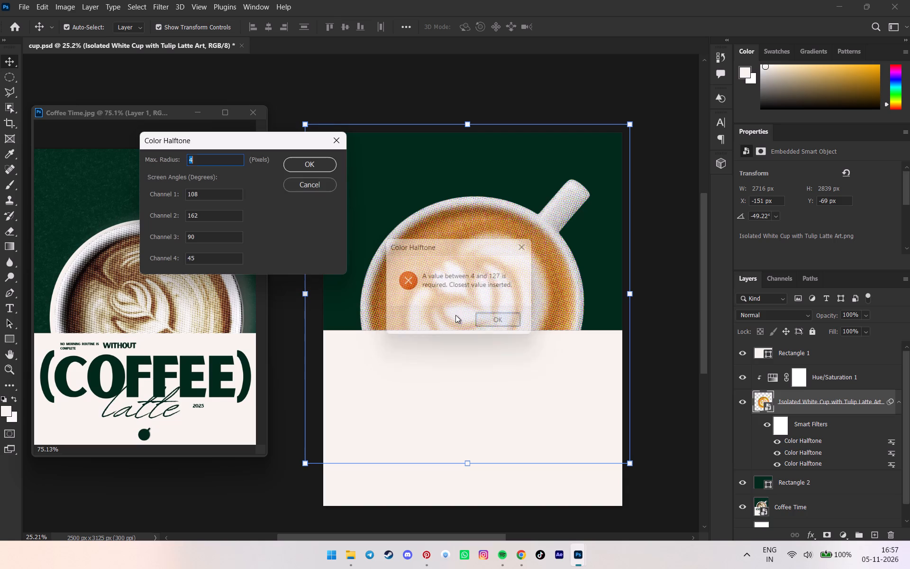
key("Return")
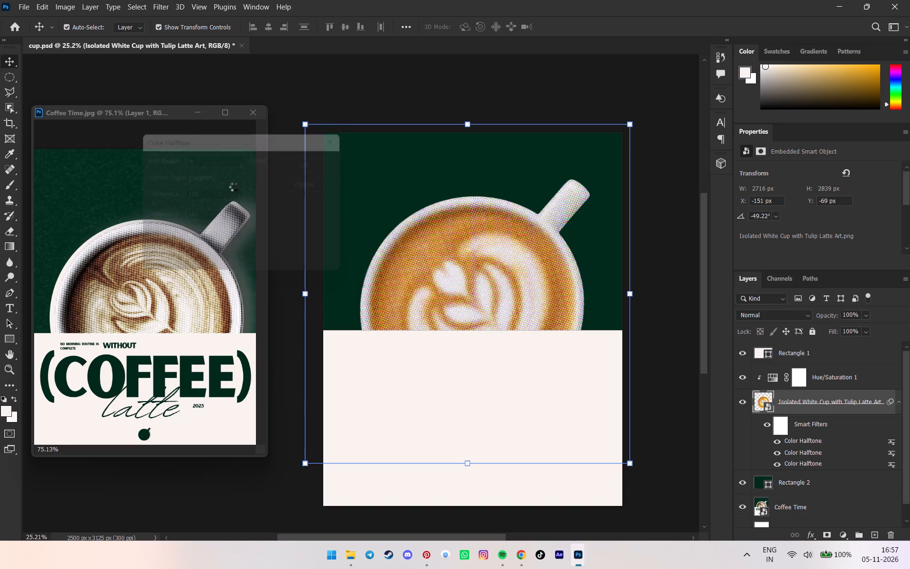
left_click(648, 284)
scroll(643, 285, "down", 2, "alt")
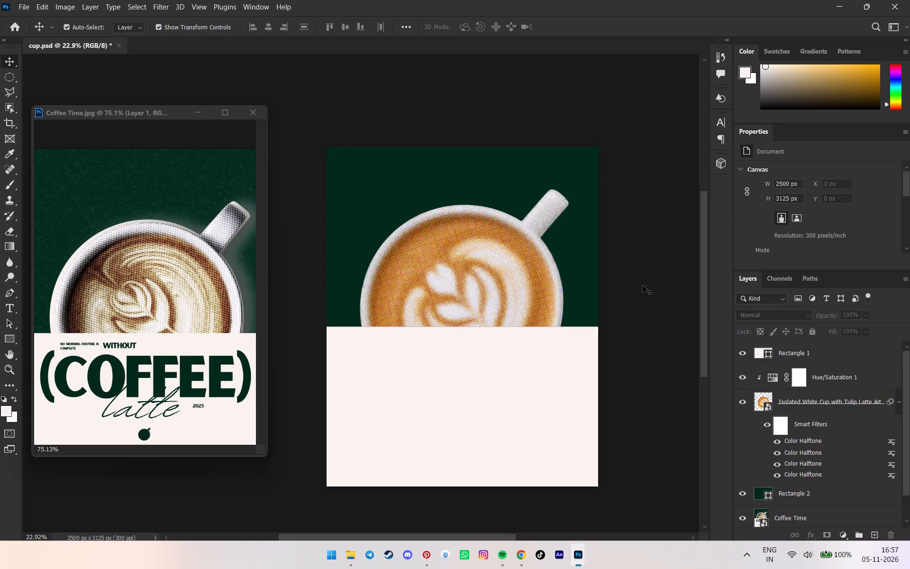
Undo all four Color Halftone filters on the latte cup layer.
key("ctrl+z")
key("ctrl+z")
key("ctrl+z")
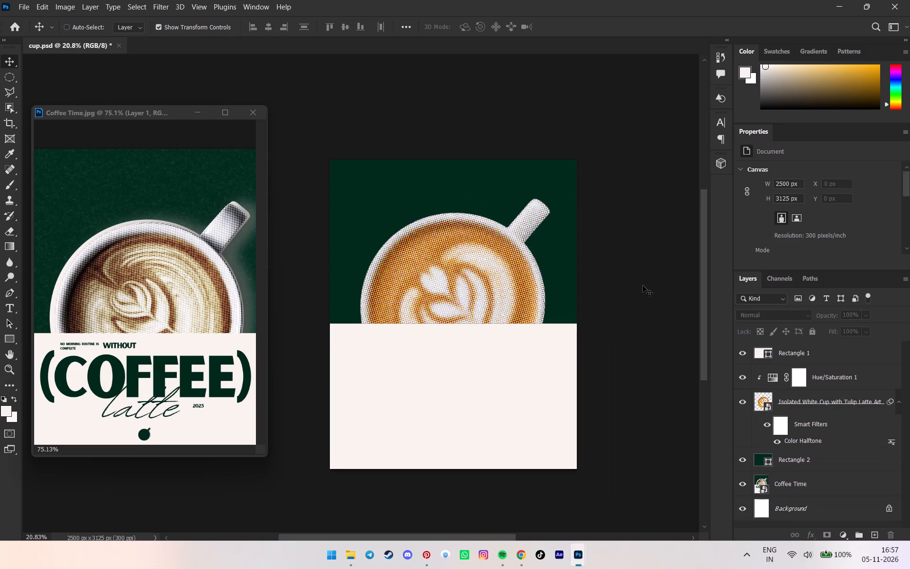
key("ctrl+z")
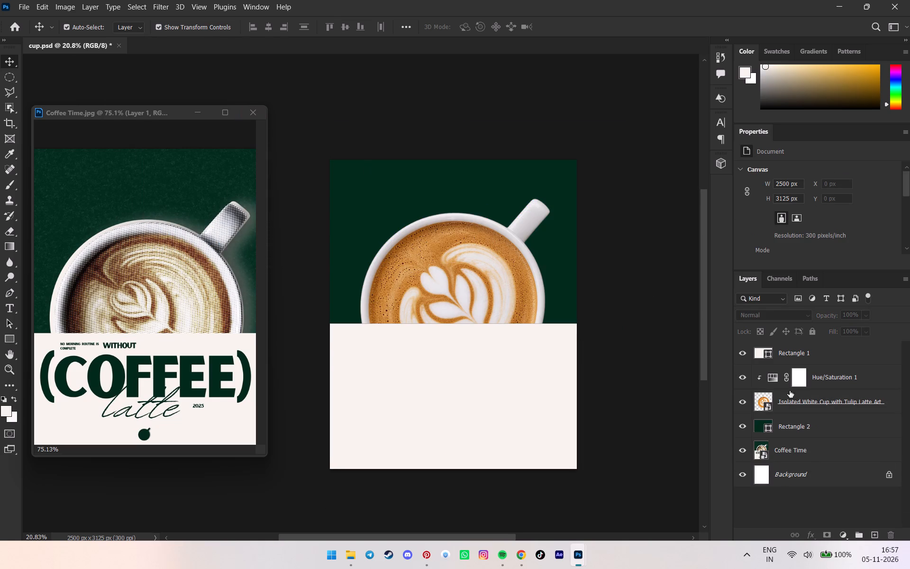
Apply a single Color Halftone filter to the latte cup layer with a Max. Radius of 6 pixels.
left_click(800, 398)
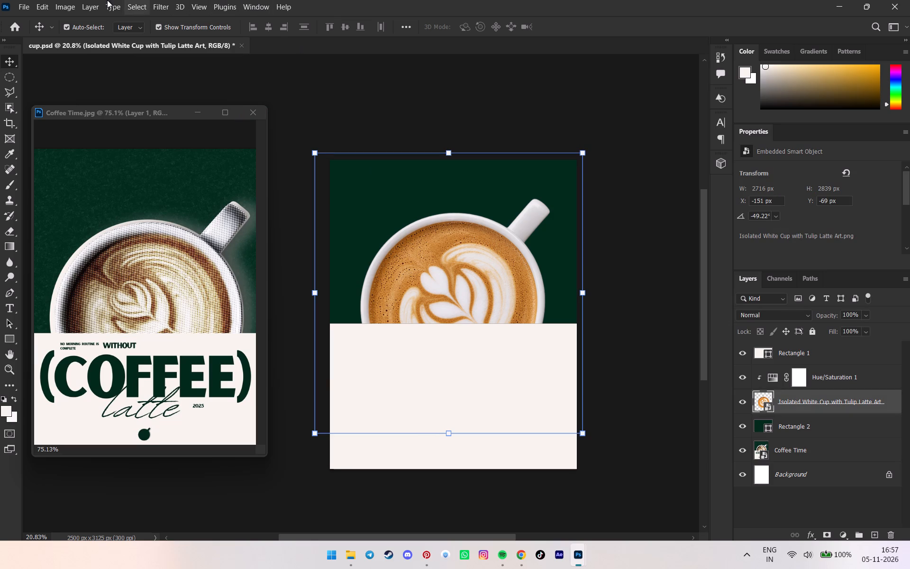
left_click(155, 3)
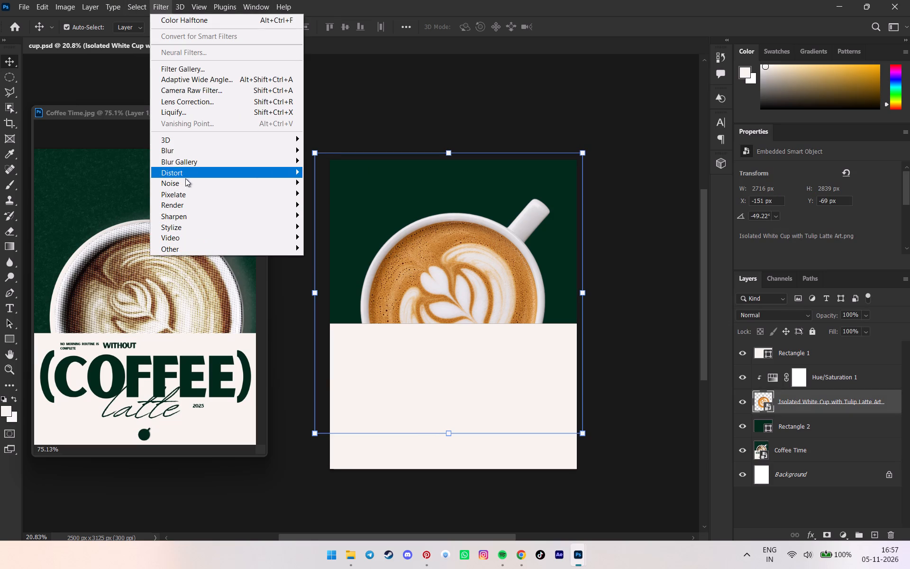
left_click(320, 190)
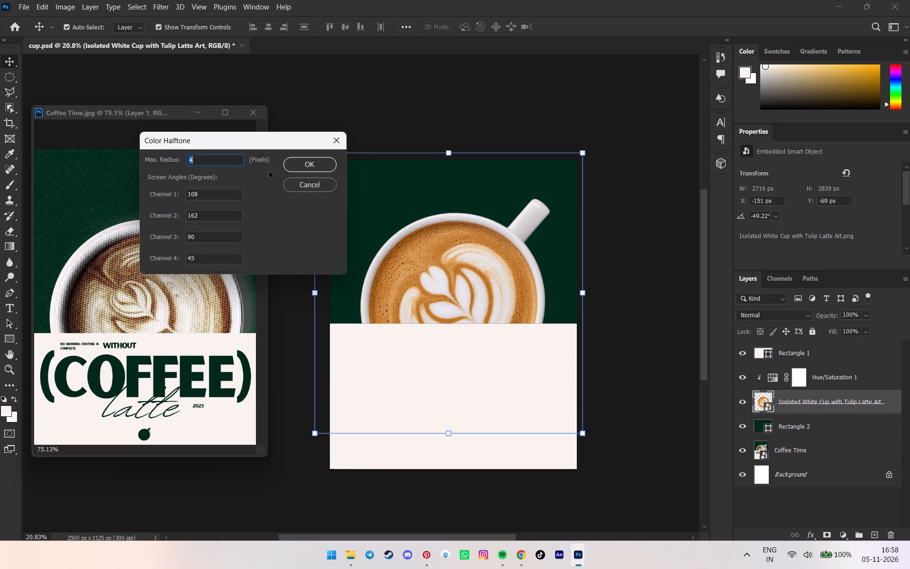
key("6")
key("Return")
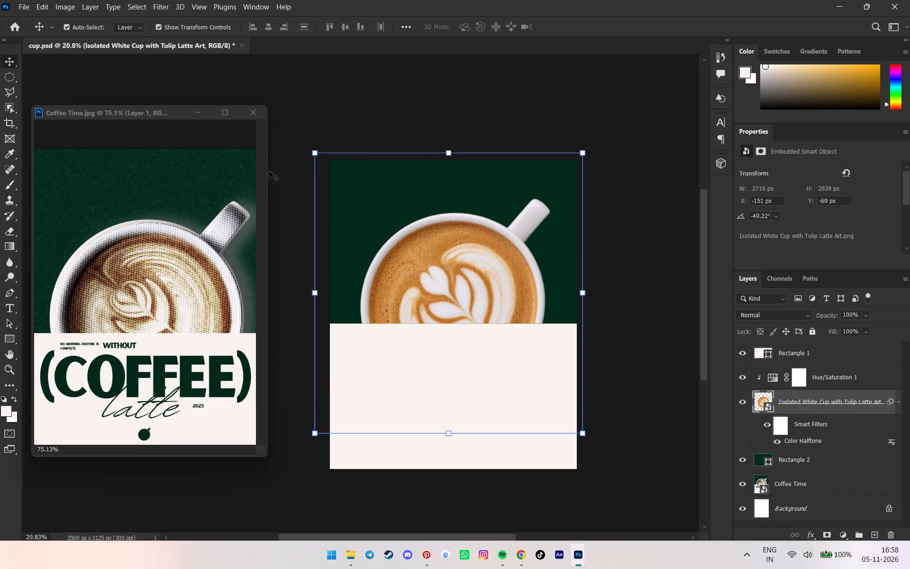
left_click(675, 352)
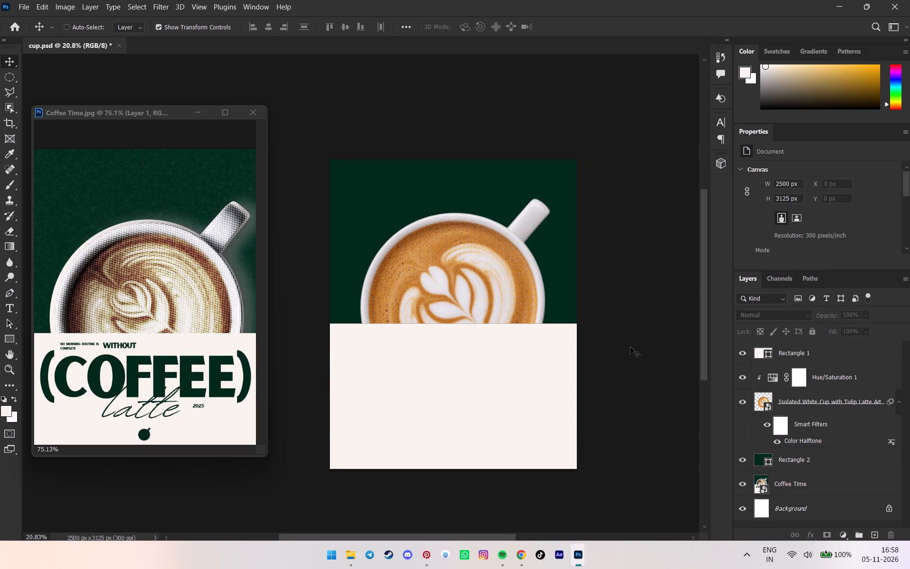
Save the cup.psd poster document.
key("ctrl+s")
Compare the poster's halftoned latte cup and colour blocks with the Coffee Time reference at different zoom levels.
scroll(175, 256, "down", 3, "alt")
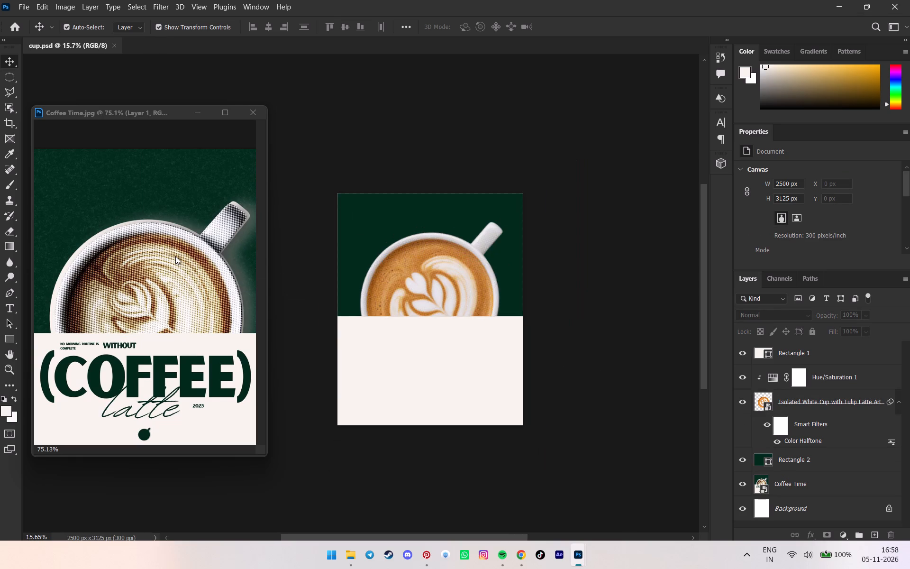
scroll(175, 256, "up", 4, "alt")
scroll(170, 203, "down", 4)
scroll(170, 203, "down", 1, "alt")
scroll(166, 220, "up", 1, "alt")
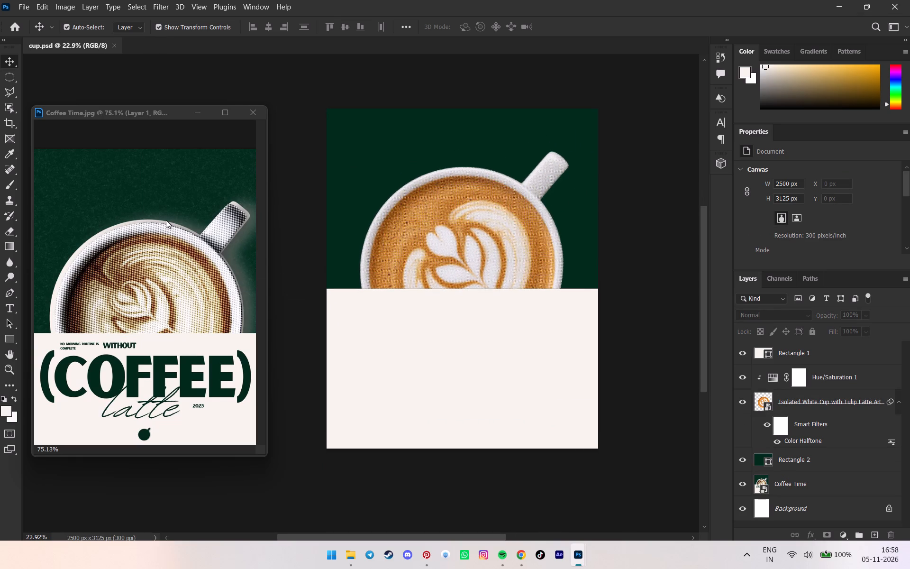
scroll(166, 220, "up", 1, "alt")
scroll(207, 248, "up", 4)
scroll(207, 248, "down", 3)
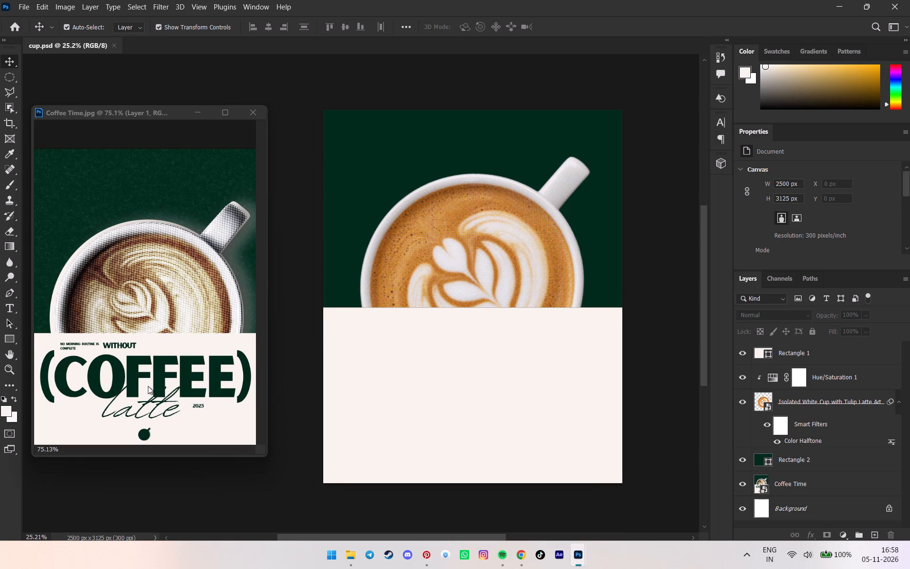
View Coffee Time.jpg from the Downloads folder in Photos and examine its cup halftone and green background texture, returning to Photoshop.
left_click(354, 559)
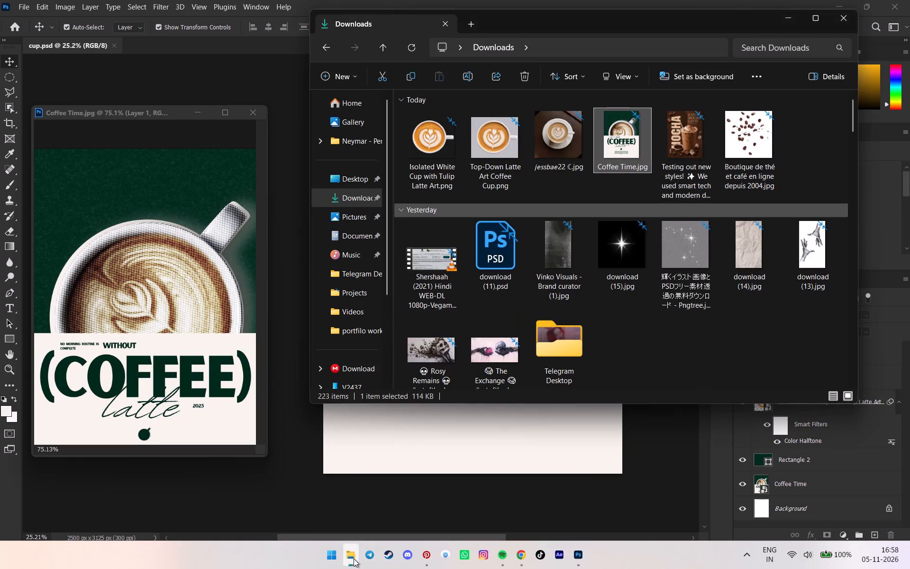
double_click(628, 156)
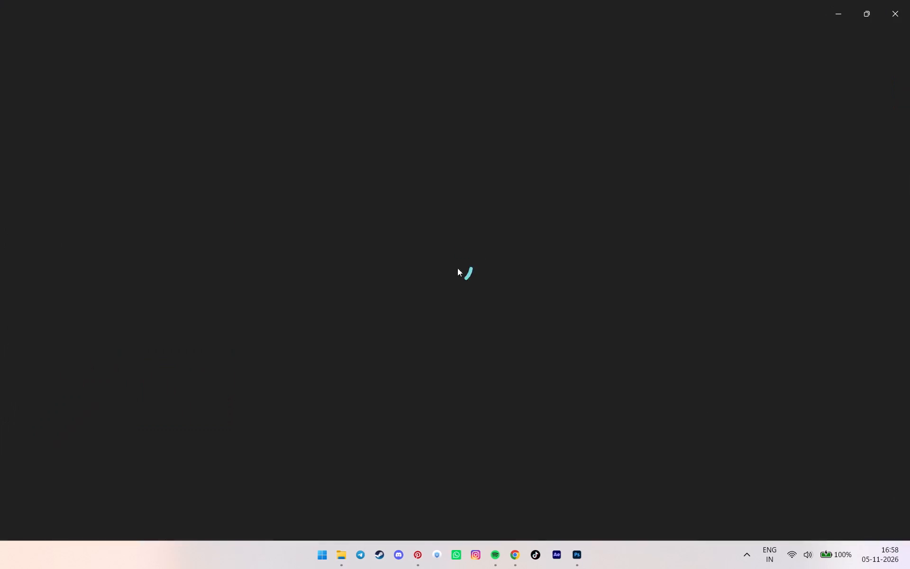
scroll(444, 274, "up", 2, "alt")
key("space")
key("space")
key("space")
key("space")
key("space")
key("space")
key("space")
key("space")
key("space")
key("space")
key("space")
key("space")
key("space")
key("space")
key("space")
key("space")
key("space")
left_click_drag(437, 159, 436, 252)
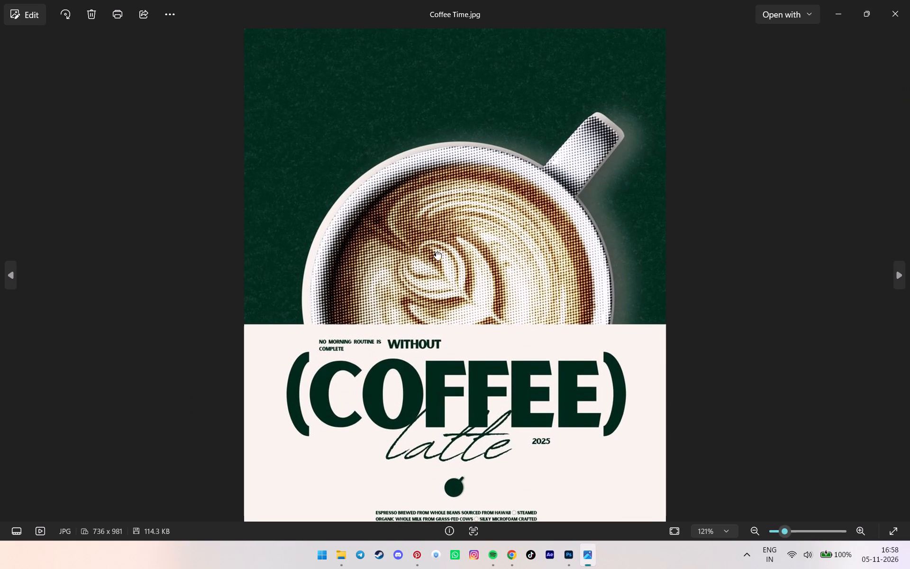
left_click_drag(436, 252, 436, 275)
scroll(391, 145, "up", 2, "alt")
scroll(400, 137, "up", 6)
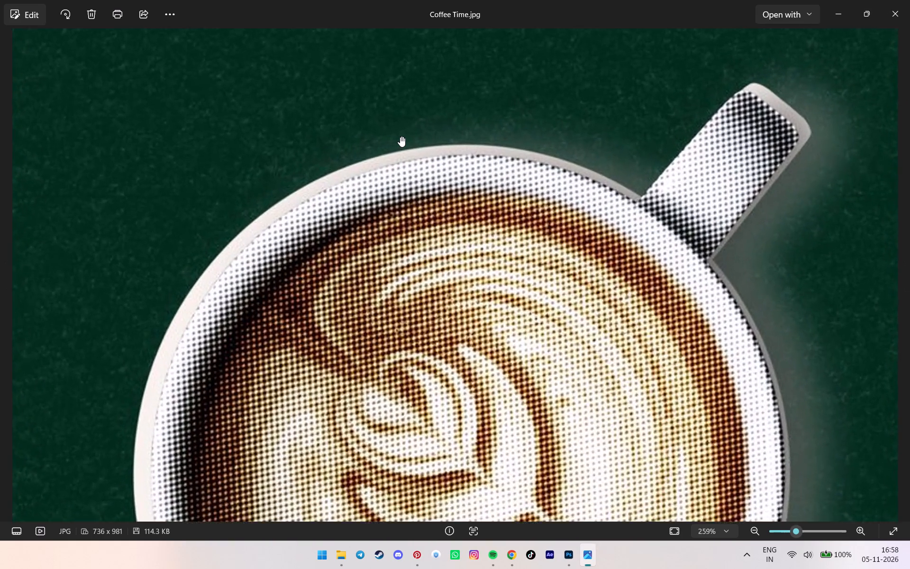
scroll(400, 137, "down", 4)
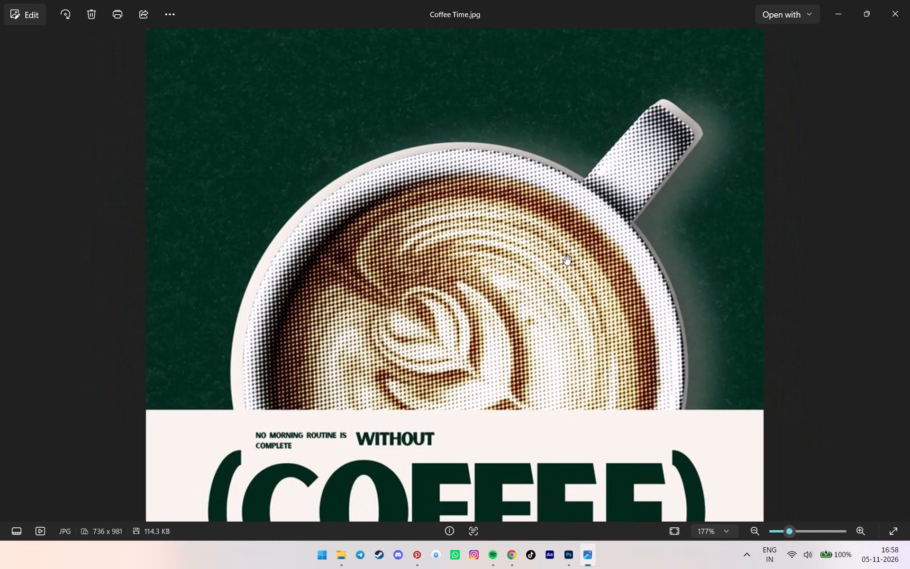
scroll(565, 255, "down", 9, "alt")
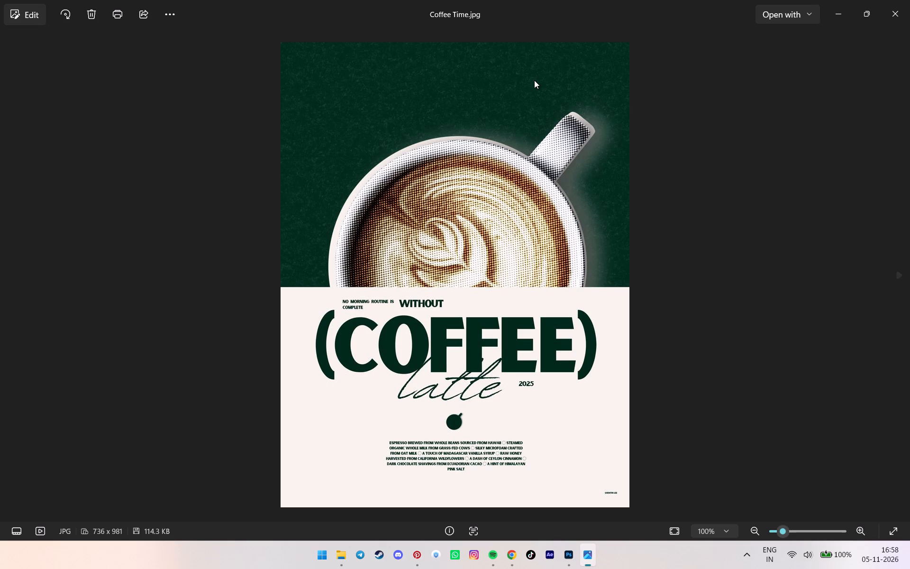
left_click(833, 1)
left_click(492, 454)
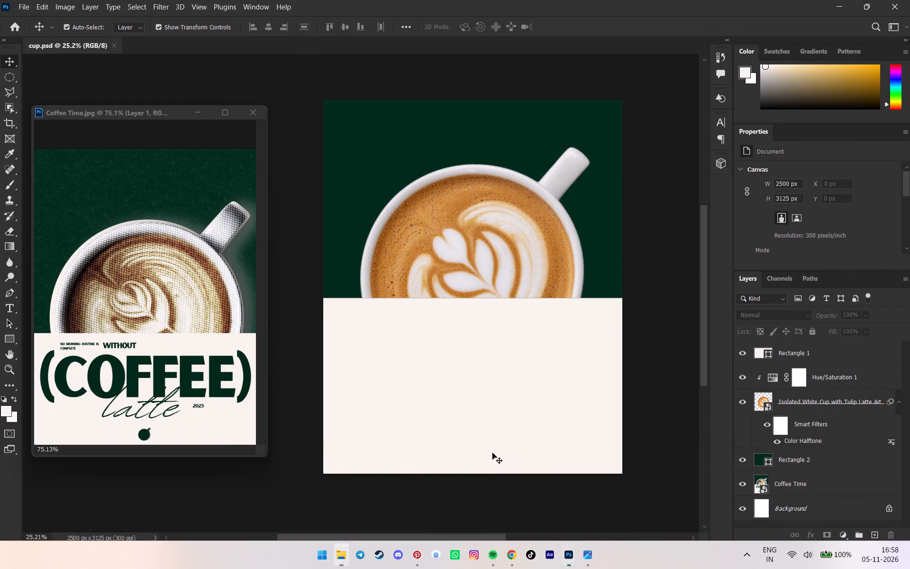
Convert the green Rectangle 2 background to a smart object and apply Add Noise at 13.93% with Uniform distribution.
left_click(551, 123)
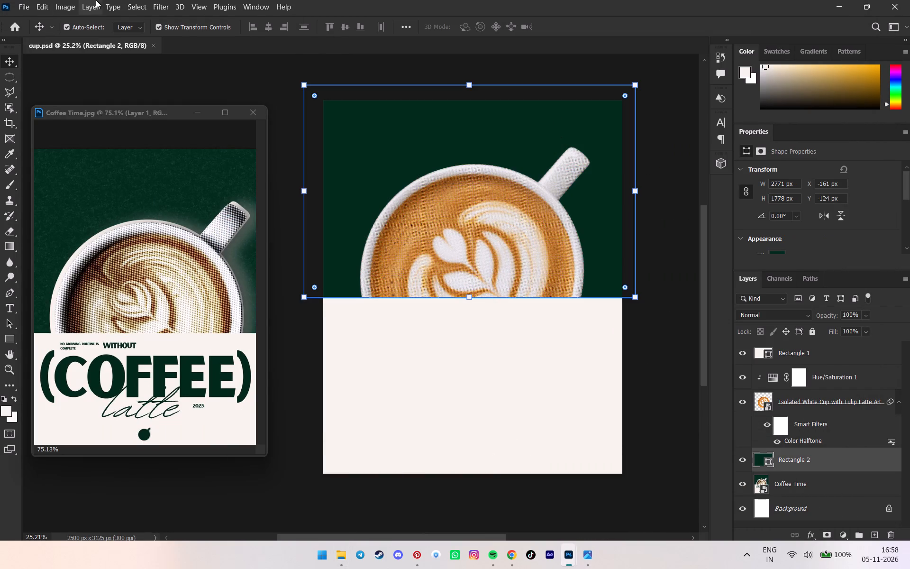
left_click(158, 6)
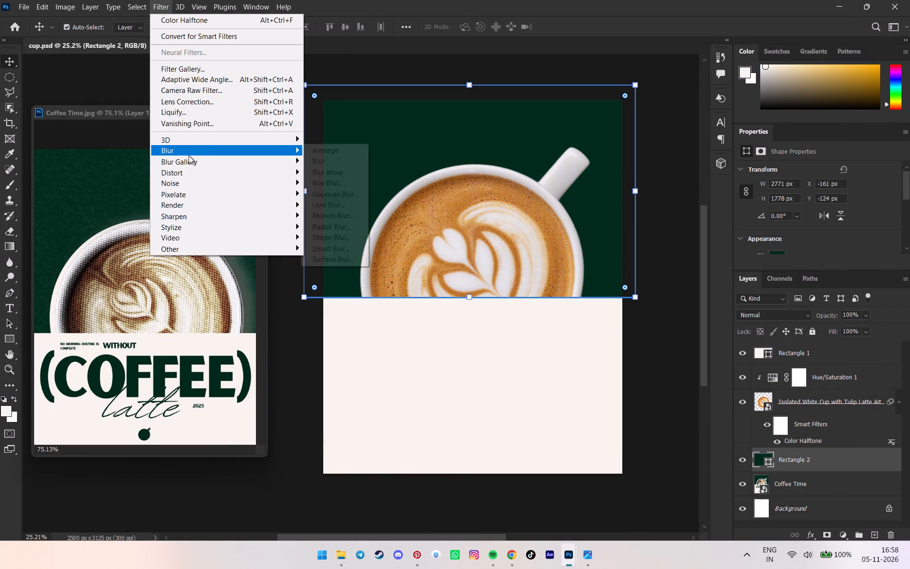
left_click(316, 181)
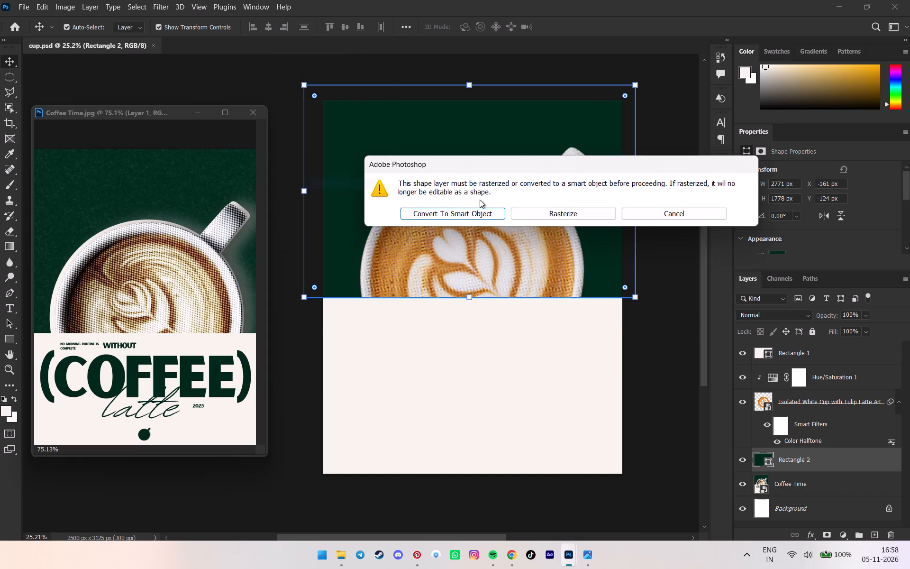
left_click(441, 216)
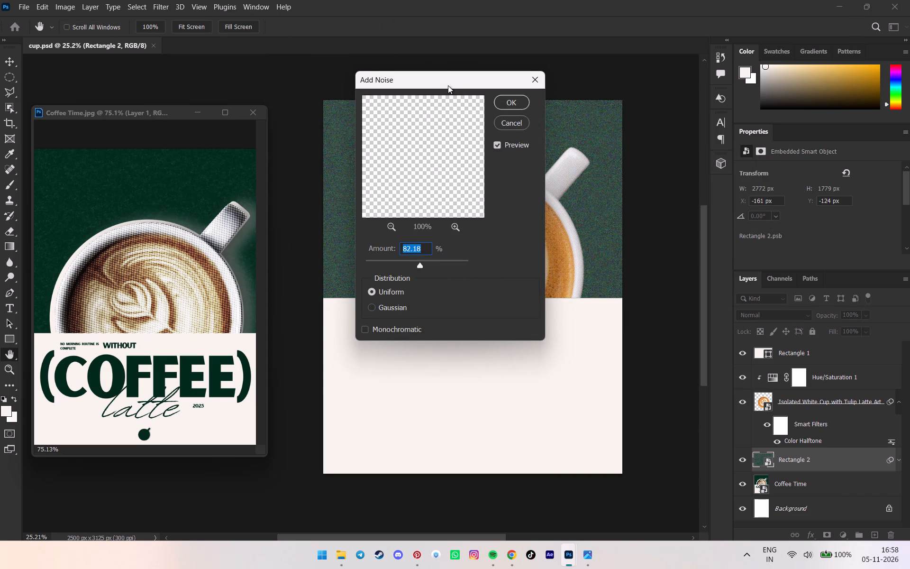
left_click_drag(445, 85, 199, 87)
left_click_drag(171, 266, 155, 266)
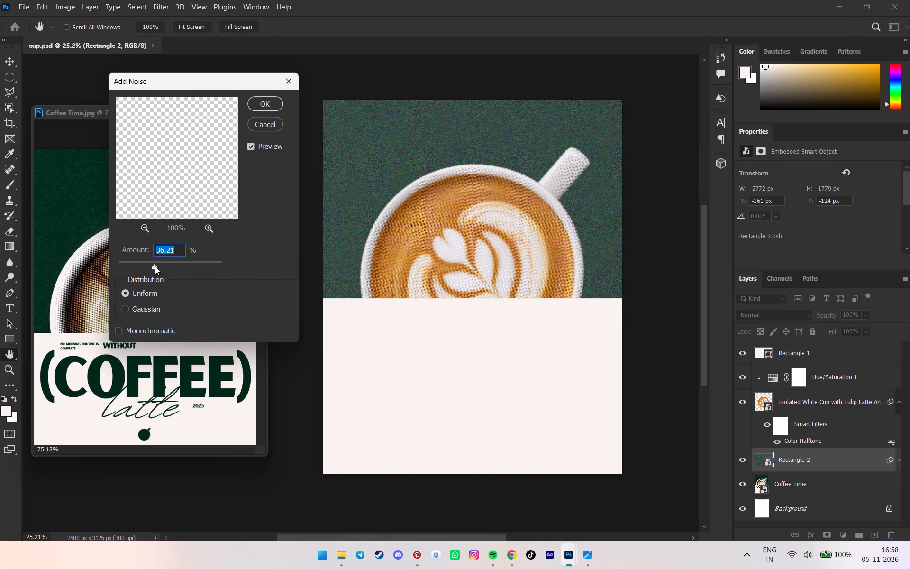
left_click_drag(155, 266, 150, 267)
left_click_drag(148, 267, 140, 268)
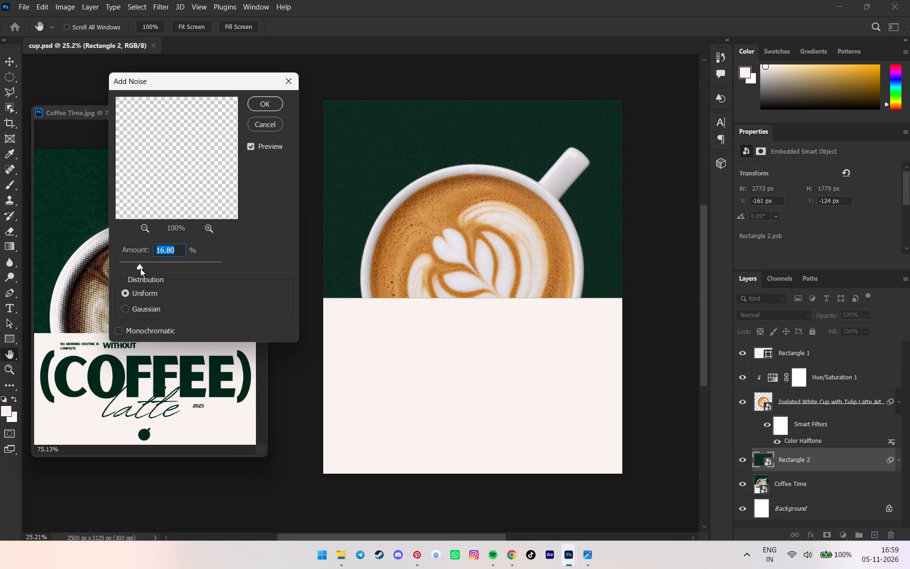
left_click_drag(139, 269, 134, 268)
left_click_drag(134, 268, 138, 268)
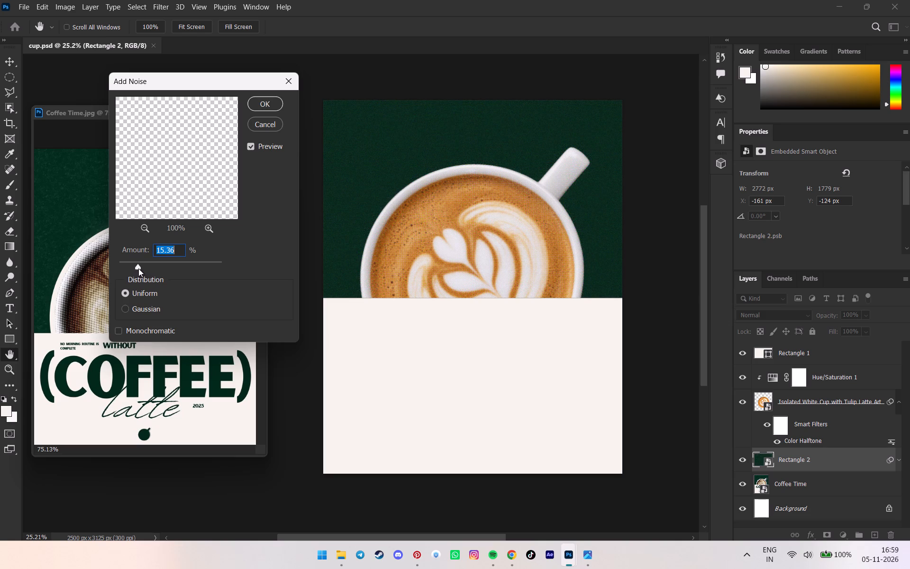
left_click(138, 268)
left_click(141, 268)
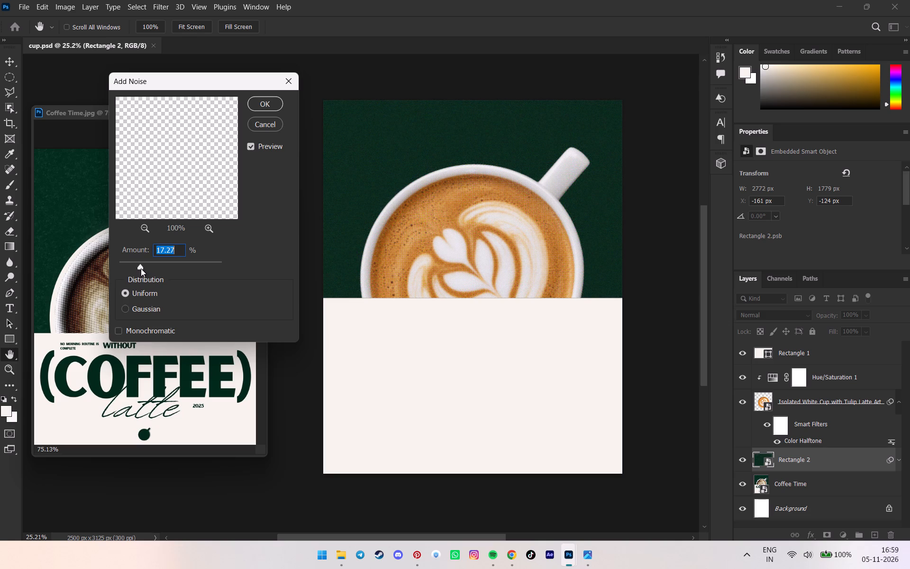
left_click(139, 268)
left_click(136, 268)
left_click(142, 309)
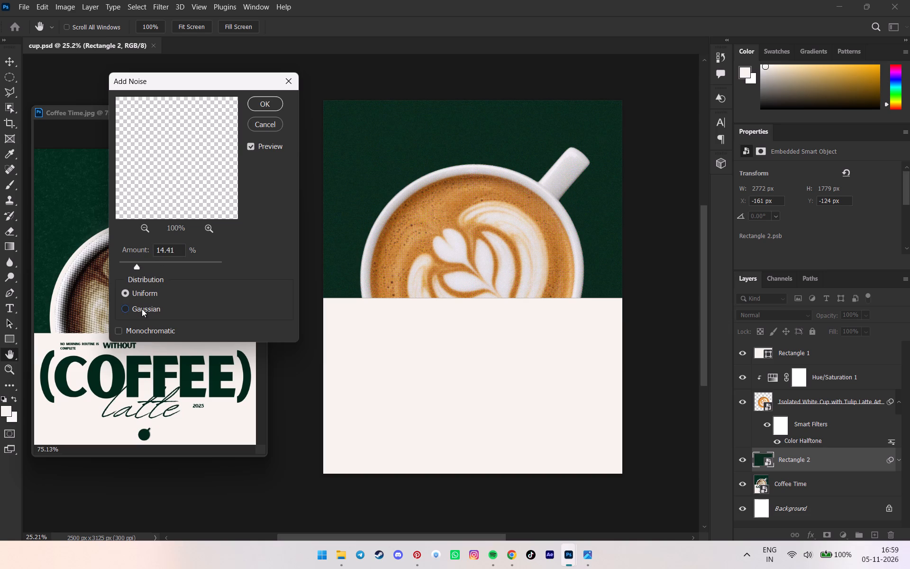
left_click(141, 291)
left_click(146, 310)
left_click_drag(139, 264, 131, 263)
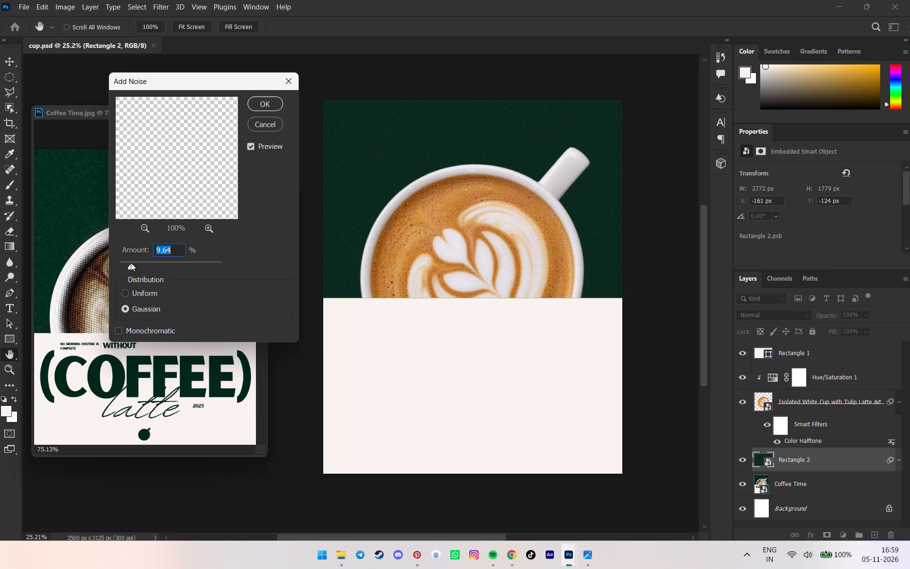
double_click(127, 293)
left_click_drag(131, 264, 136, 264)
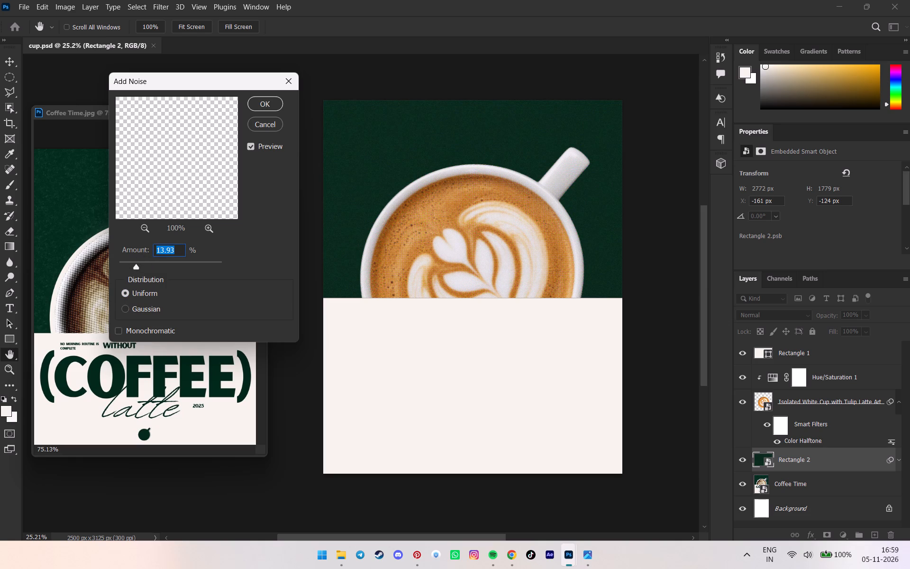
left_click(264, 99)
left_click(662, 326)
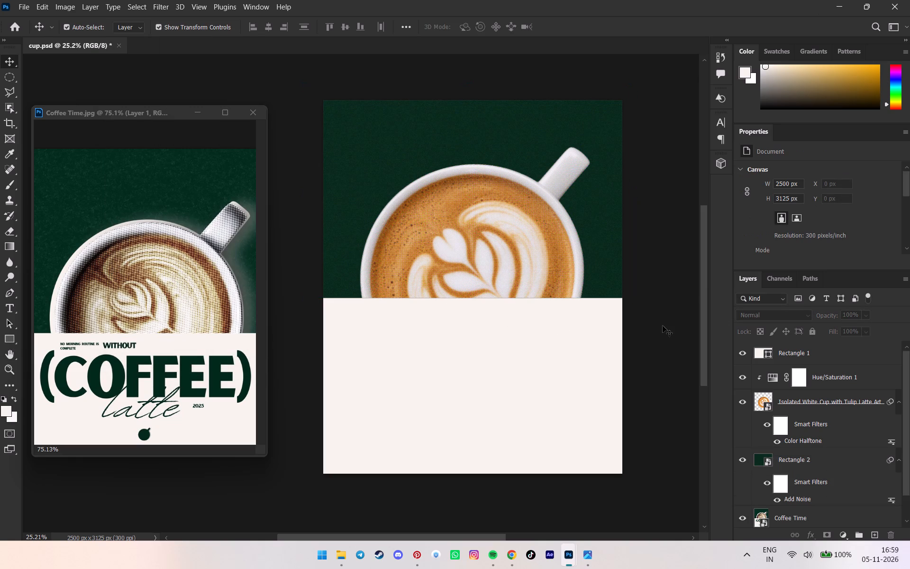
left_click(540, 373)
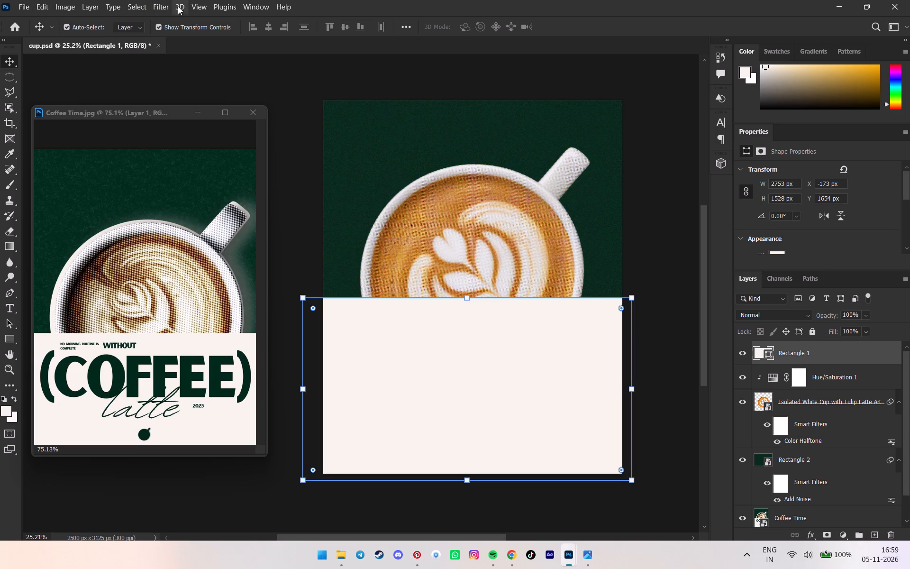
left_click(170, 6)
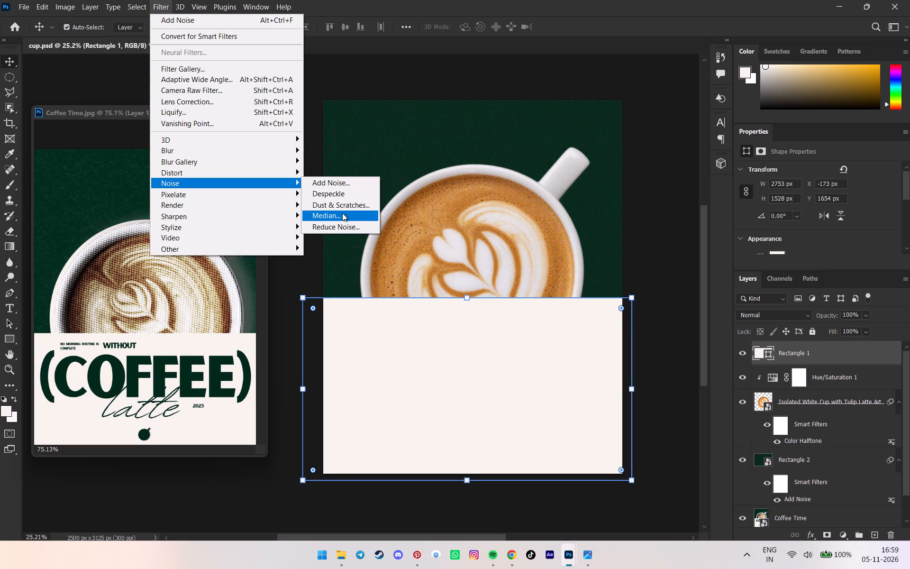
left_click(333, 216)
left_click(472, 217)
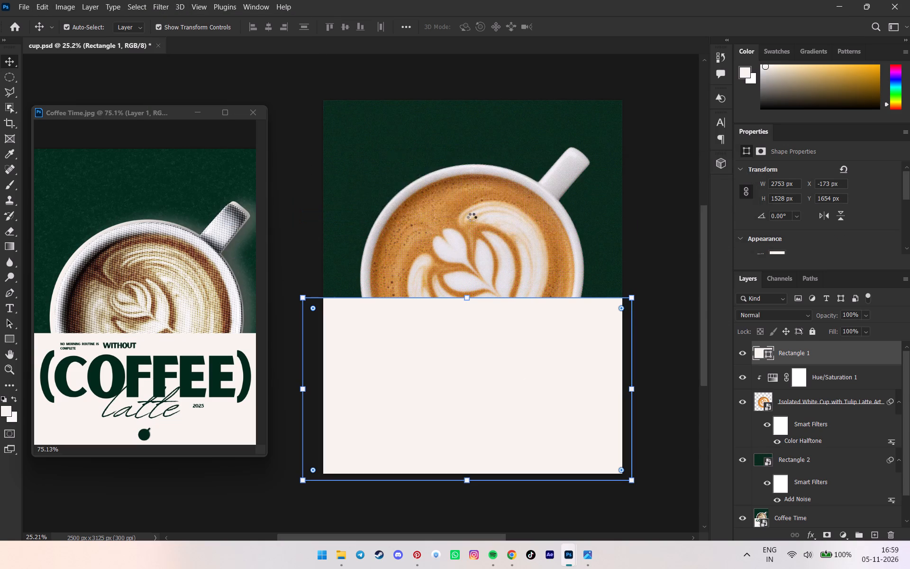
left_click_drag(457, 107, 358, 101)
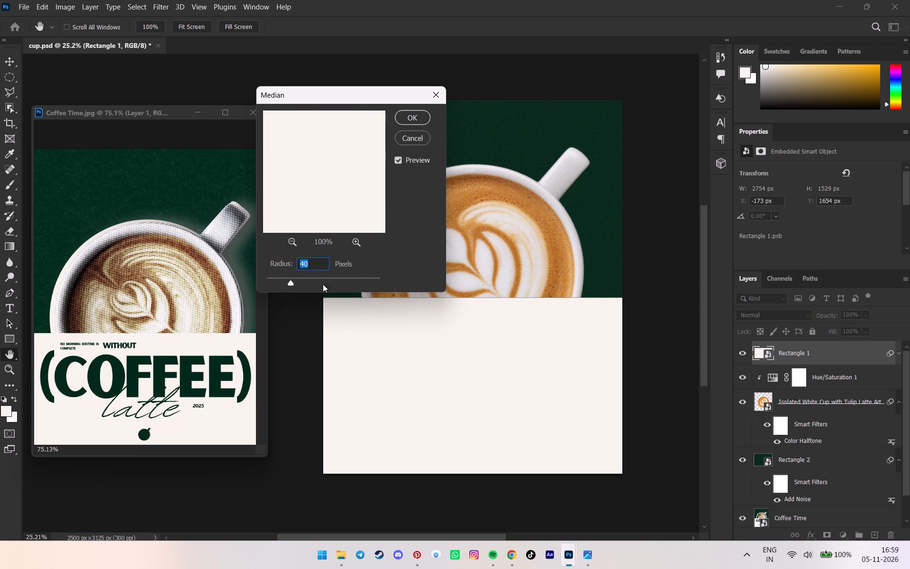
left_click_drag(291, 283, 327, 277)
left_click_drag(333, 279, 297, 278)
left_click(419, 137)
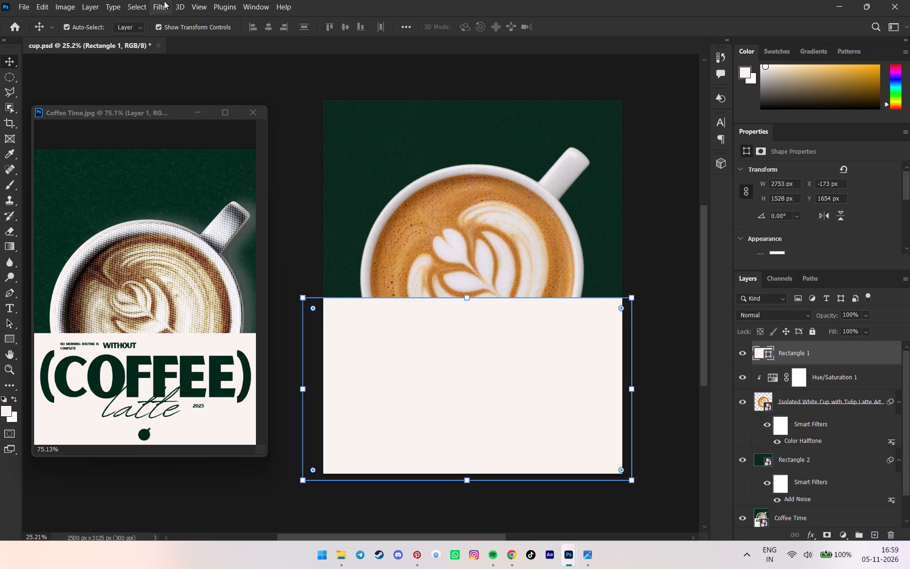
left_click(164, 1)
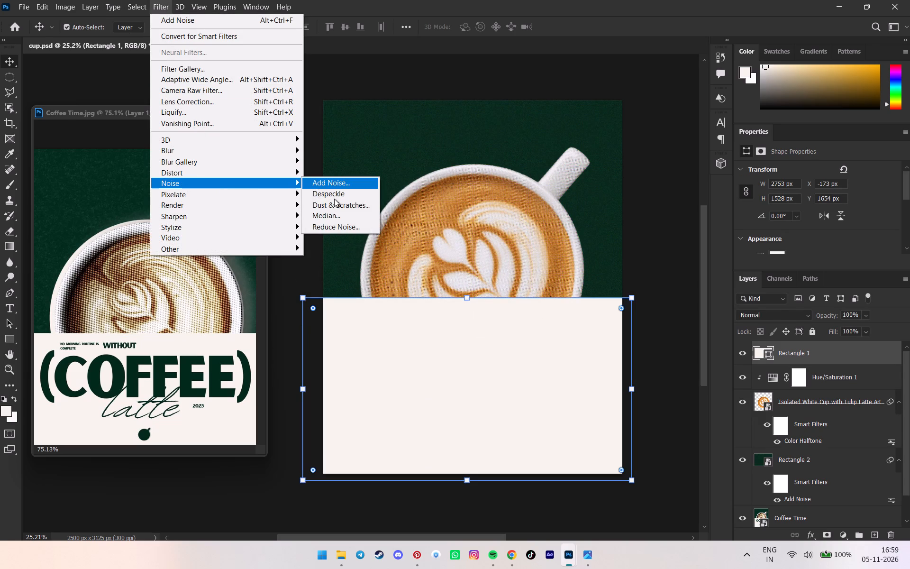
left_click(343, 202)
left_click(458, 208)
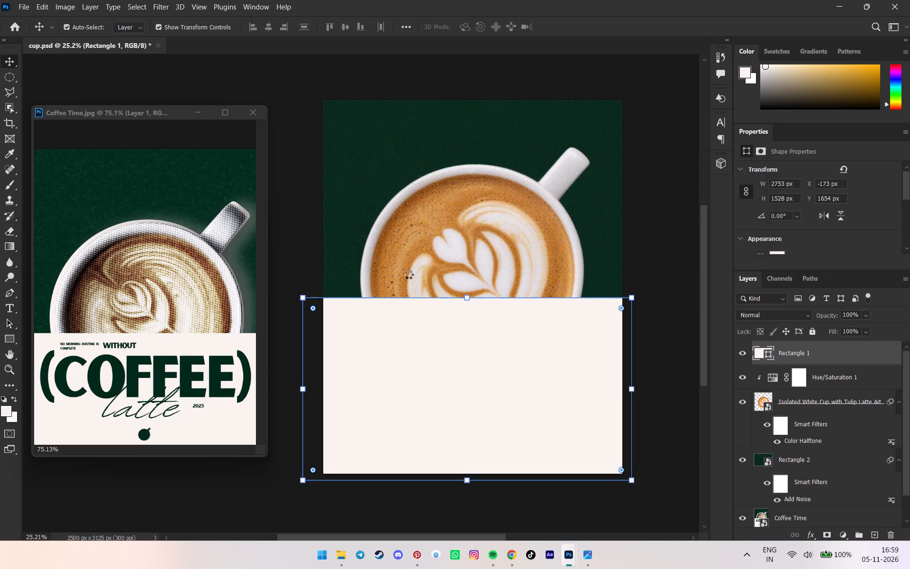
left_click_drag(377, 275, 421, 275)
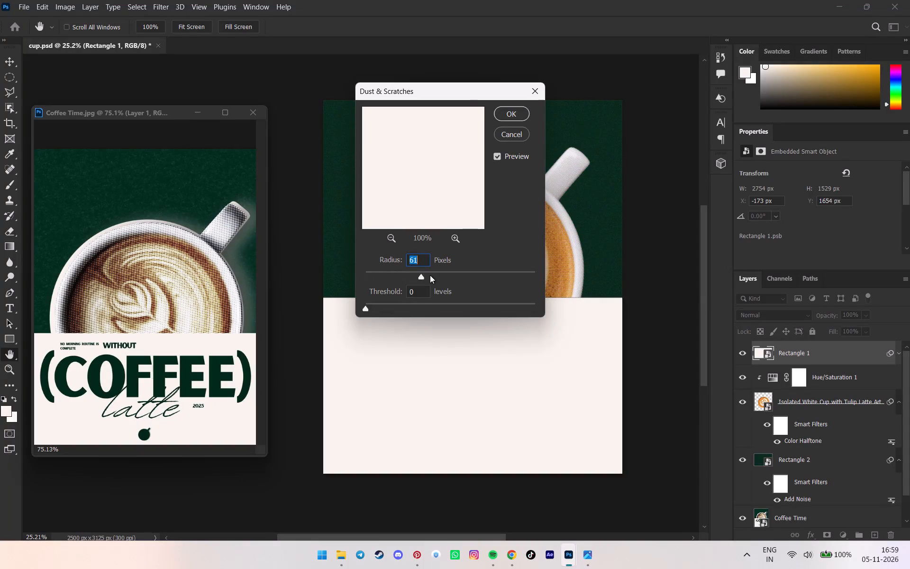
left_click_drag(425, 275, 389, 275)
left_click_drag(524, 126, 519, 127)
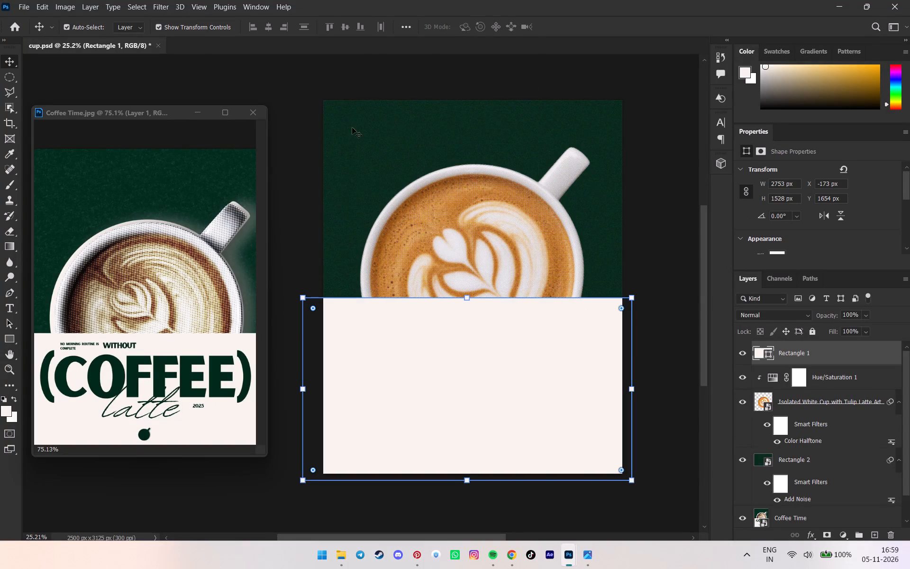
Convert the off-white Rectangle 1 block to a smart object and apply Add Noise at 23.95% with Uniform distribution.
left_click(164, 4)
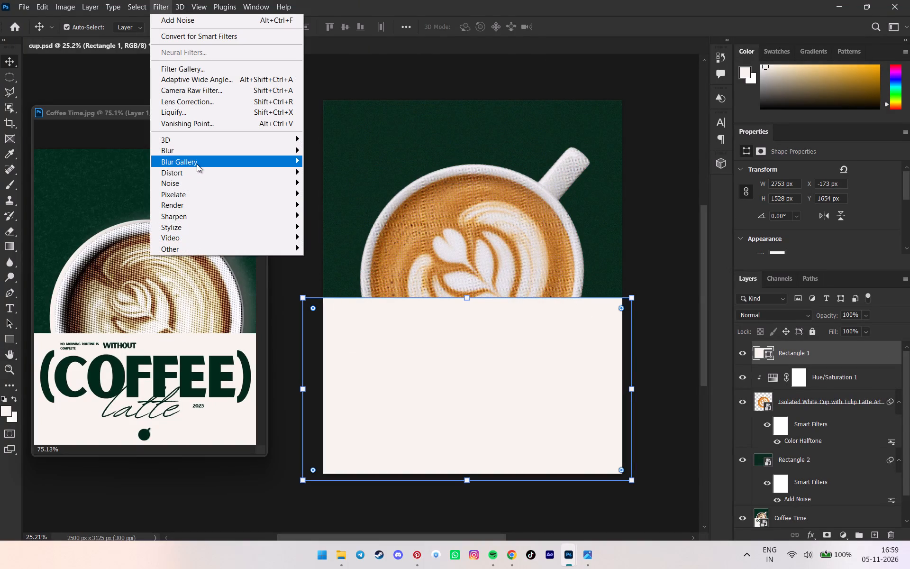
left_click(329, 182)
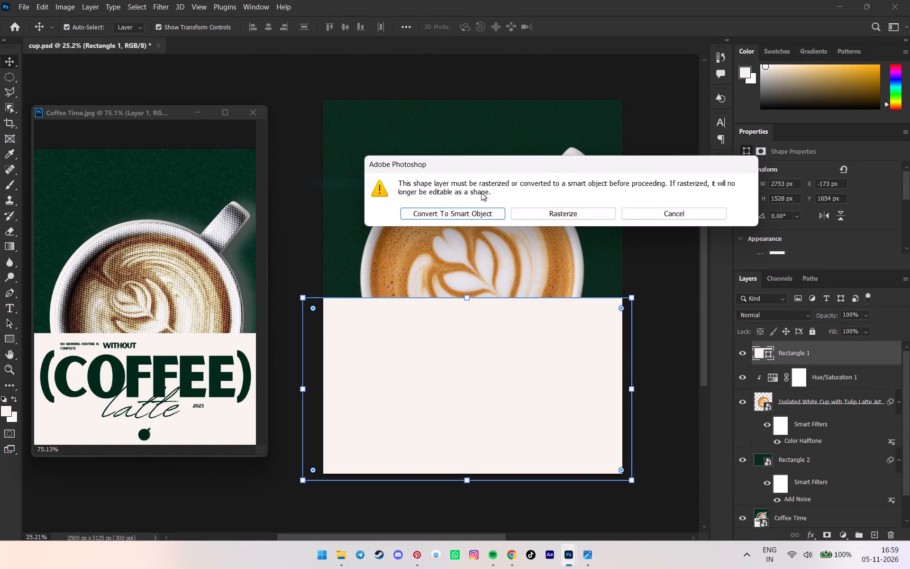
left_click(451, 211)
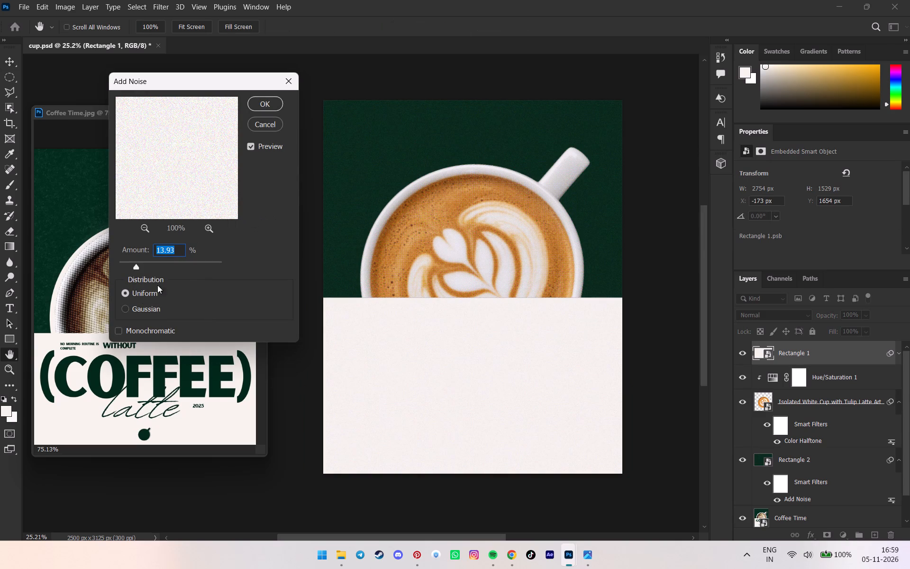
left_click_drag(136, 266, 169, 266)
left_click_drag(165, 266, 156, 266)
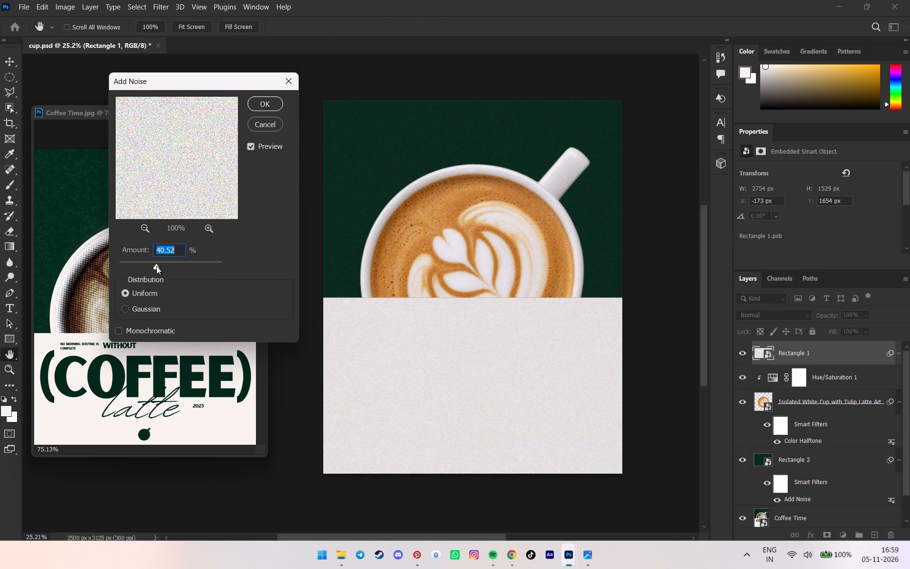
left_click_drag(155, 266, 149, 266)
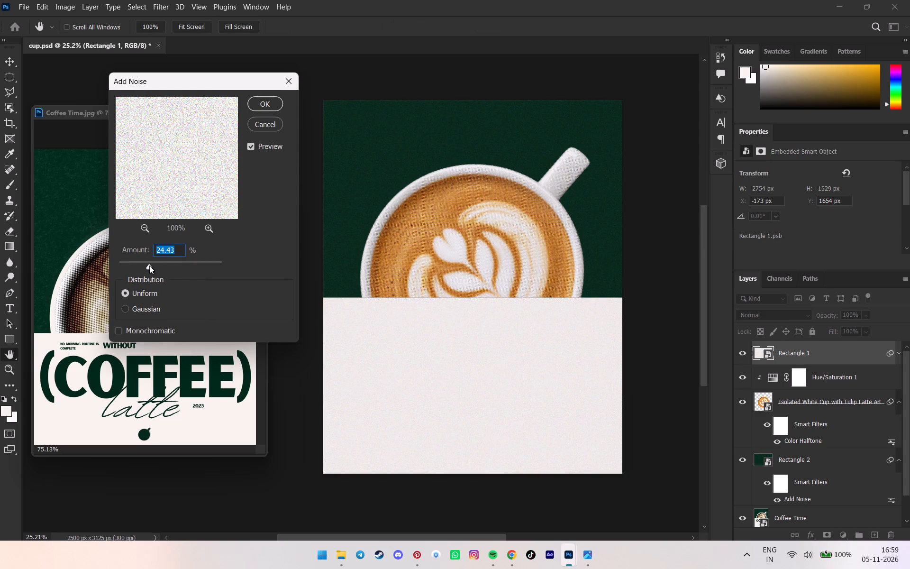
left_click(149, 266)
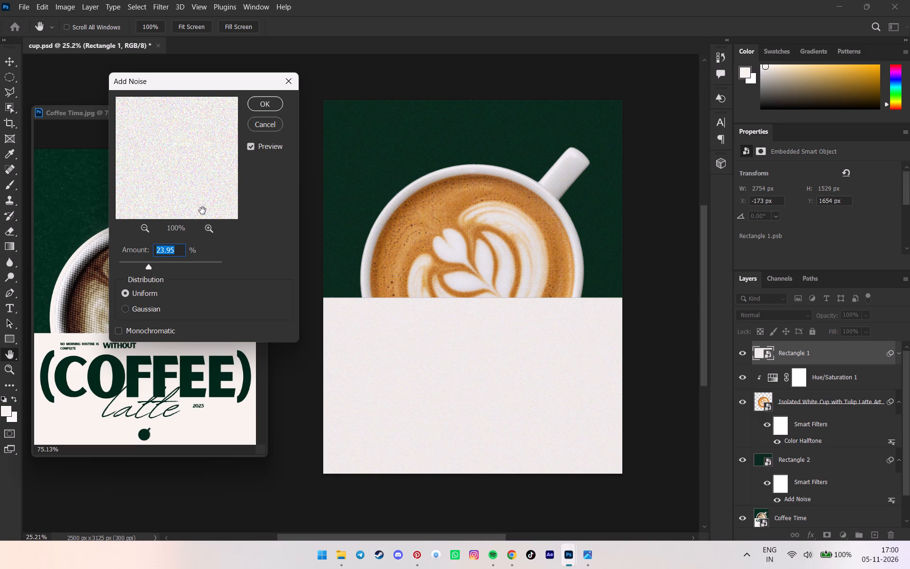
left_click(265, 104)
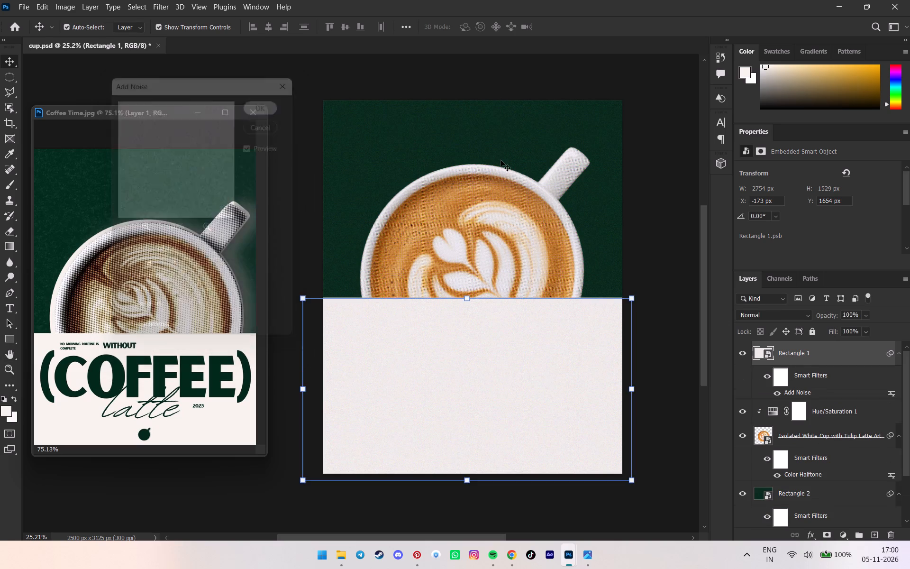
left_click(640, 189)
Save the cup.psd poster document.
key("ctrl+s")
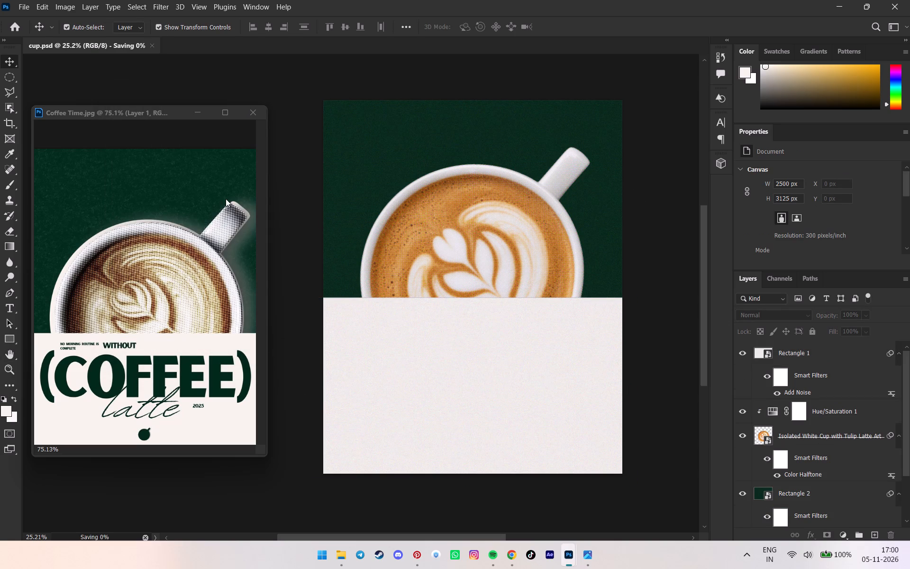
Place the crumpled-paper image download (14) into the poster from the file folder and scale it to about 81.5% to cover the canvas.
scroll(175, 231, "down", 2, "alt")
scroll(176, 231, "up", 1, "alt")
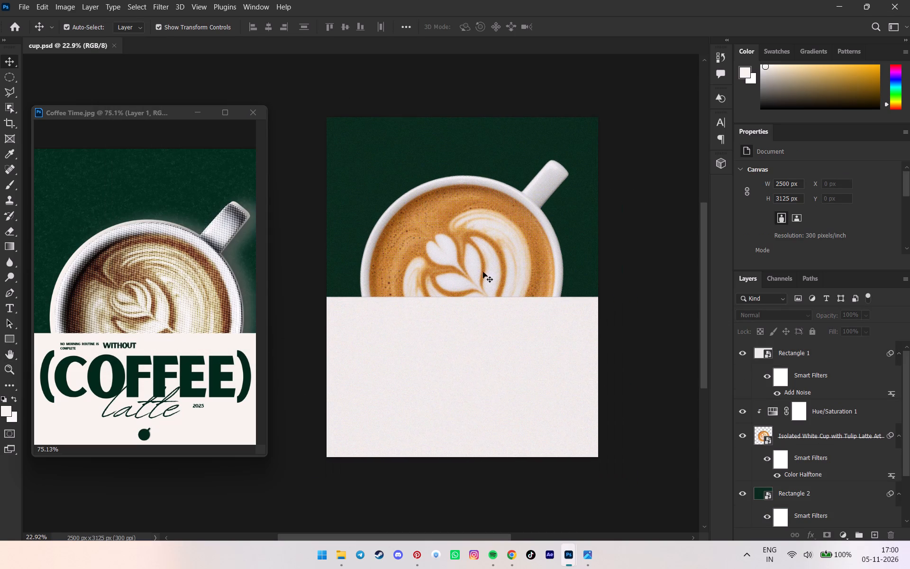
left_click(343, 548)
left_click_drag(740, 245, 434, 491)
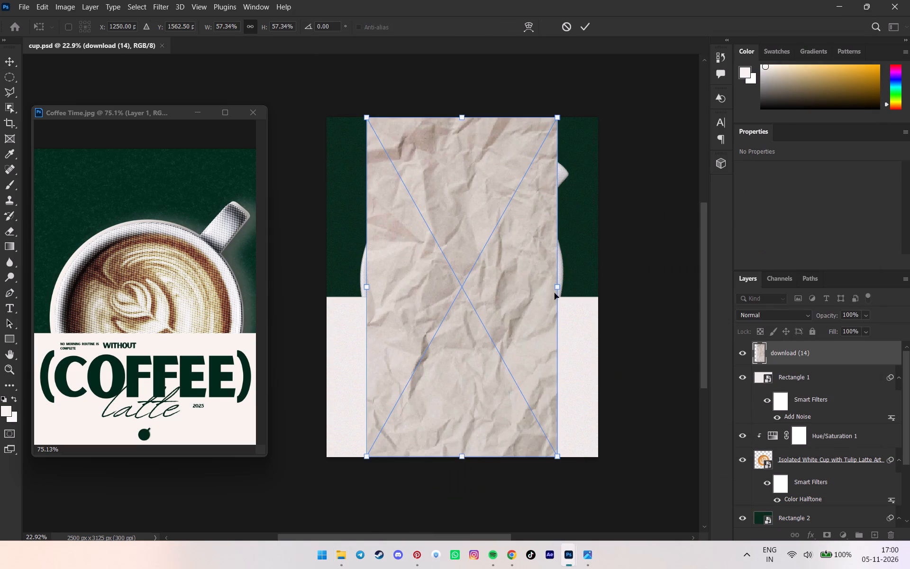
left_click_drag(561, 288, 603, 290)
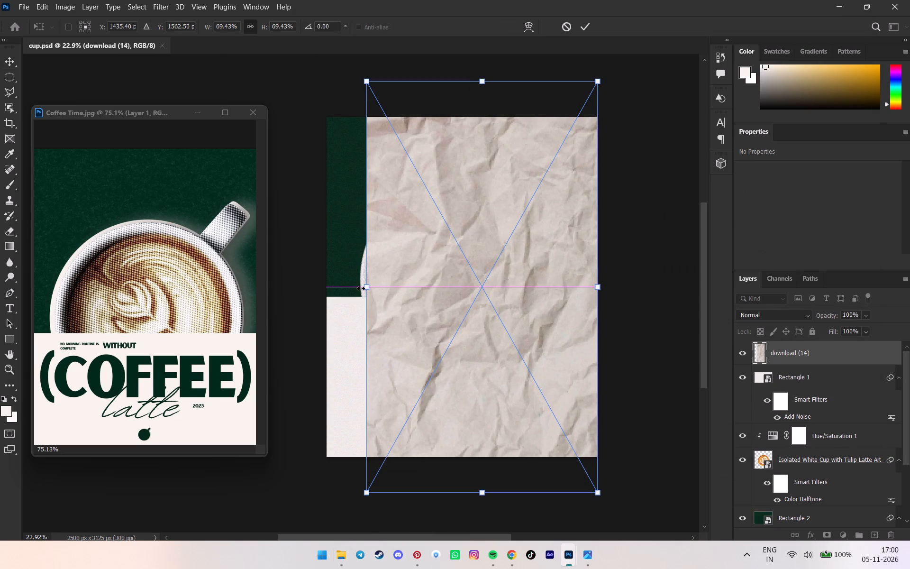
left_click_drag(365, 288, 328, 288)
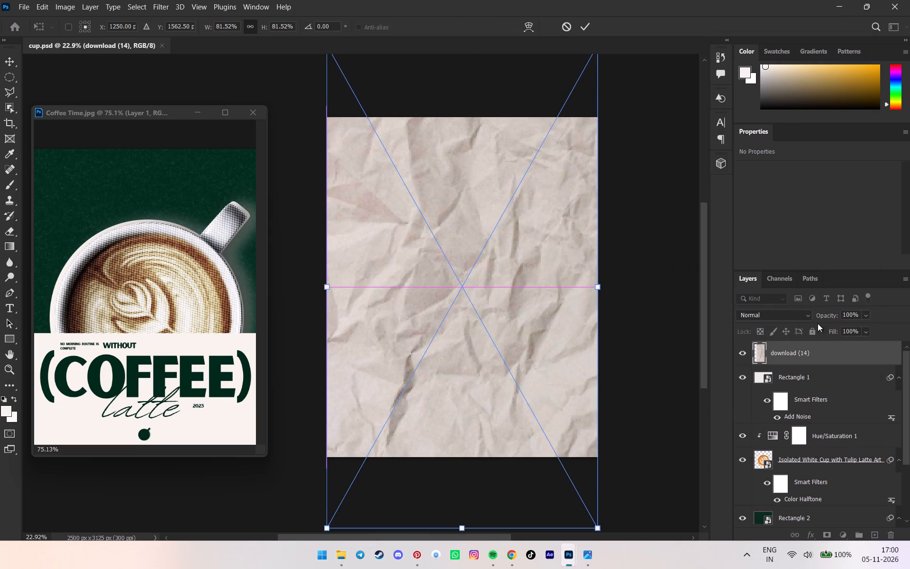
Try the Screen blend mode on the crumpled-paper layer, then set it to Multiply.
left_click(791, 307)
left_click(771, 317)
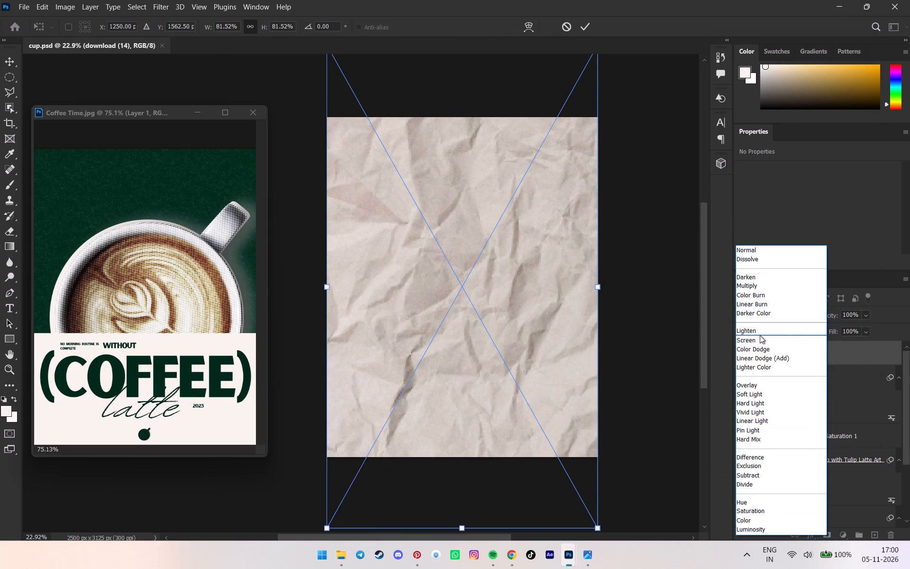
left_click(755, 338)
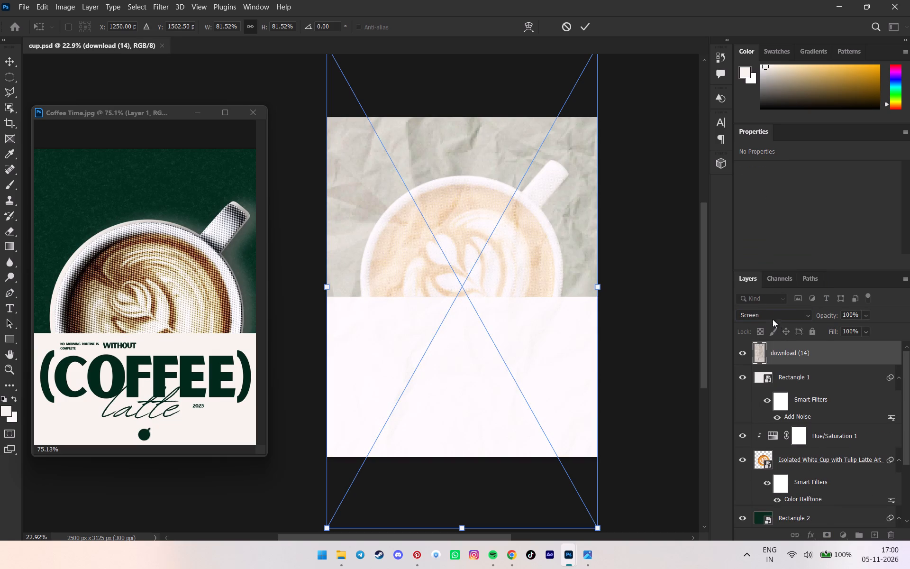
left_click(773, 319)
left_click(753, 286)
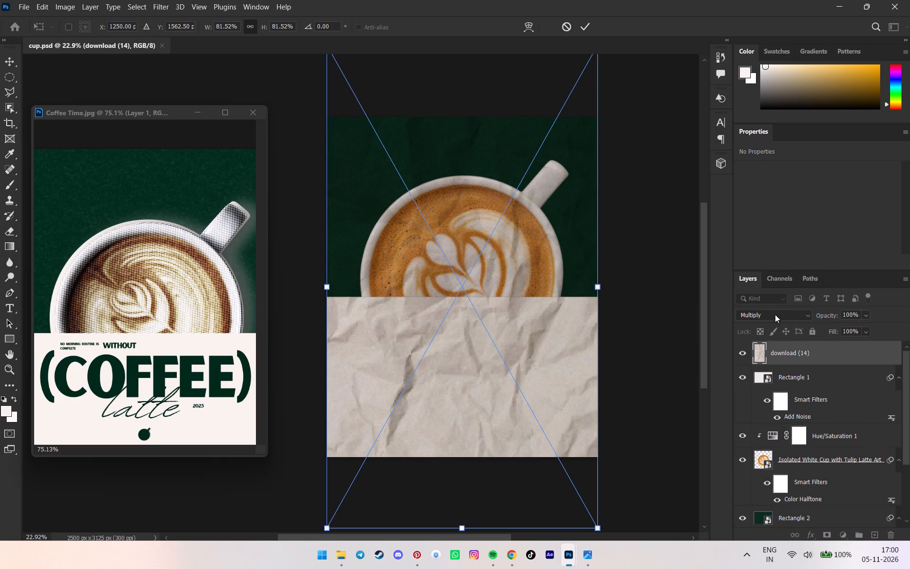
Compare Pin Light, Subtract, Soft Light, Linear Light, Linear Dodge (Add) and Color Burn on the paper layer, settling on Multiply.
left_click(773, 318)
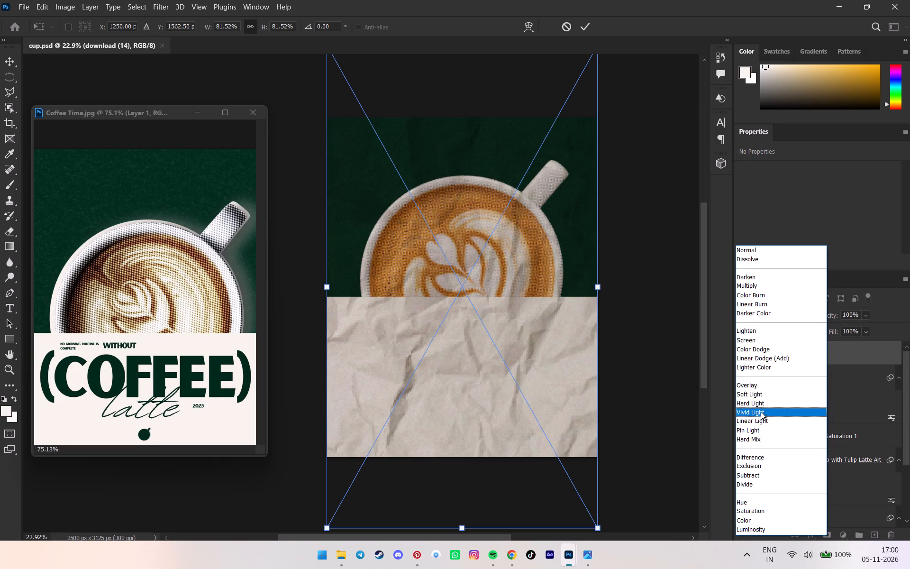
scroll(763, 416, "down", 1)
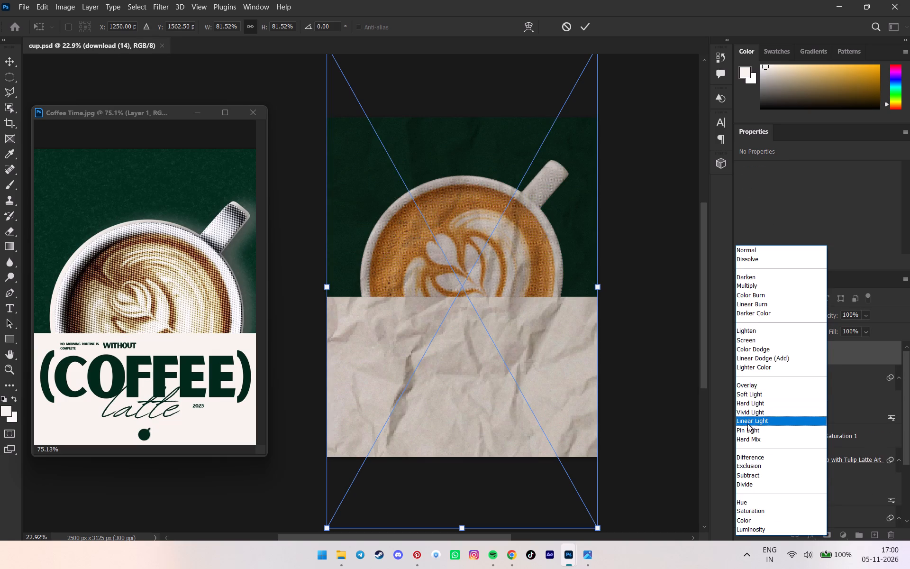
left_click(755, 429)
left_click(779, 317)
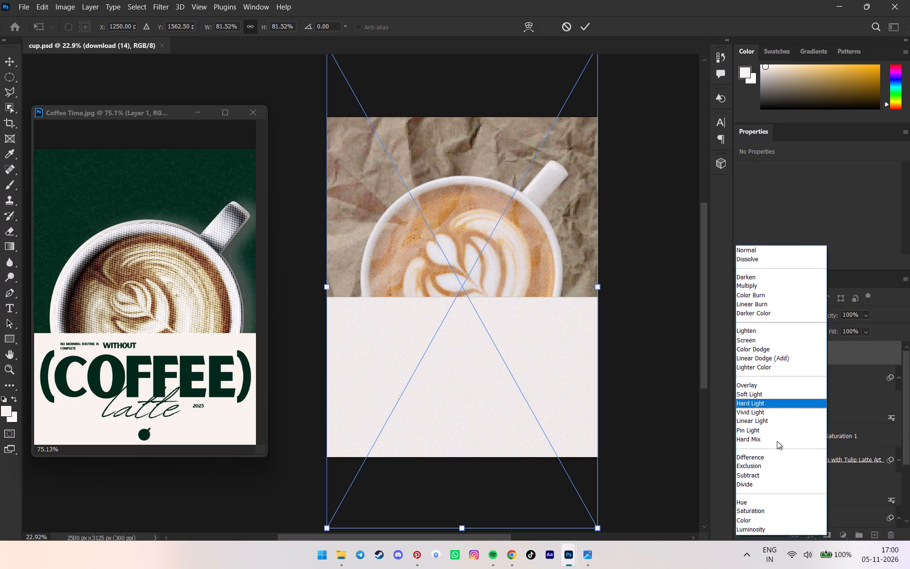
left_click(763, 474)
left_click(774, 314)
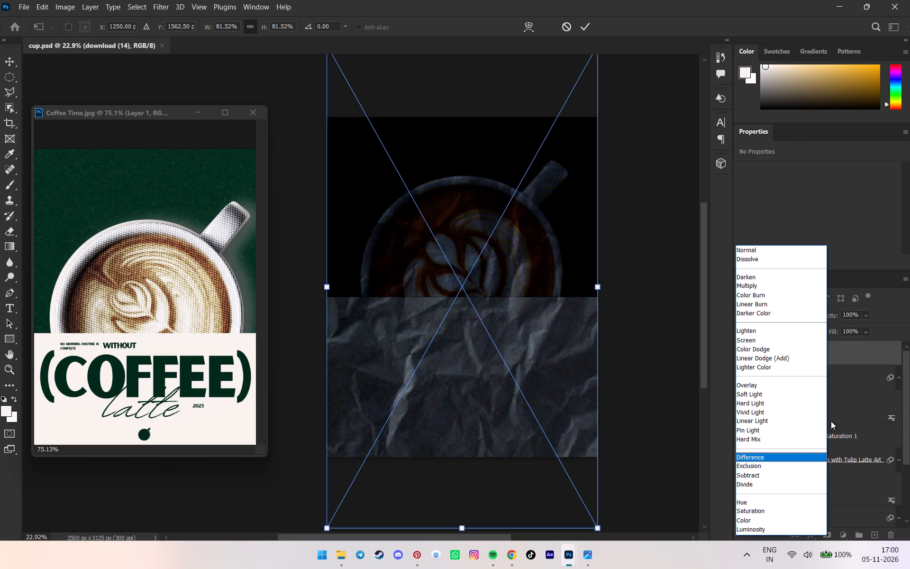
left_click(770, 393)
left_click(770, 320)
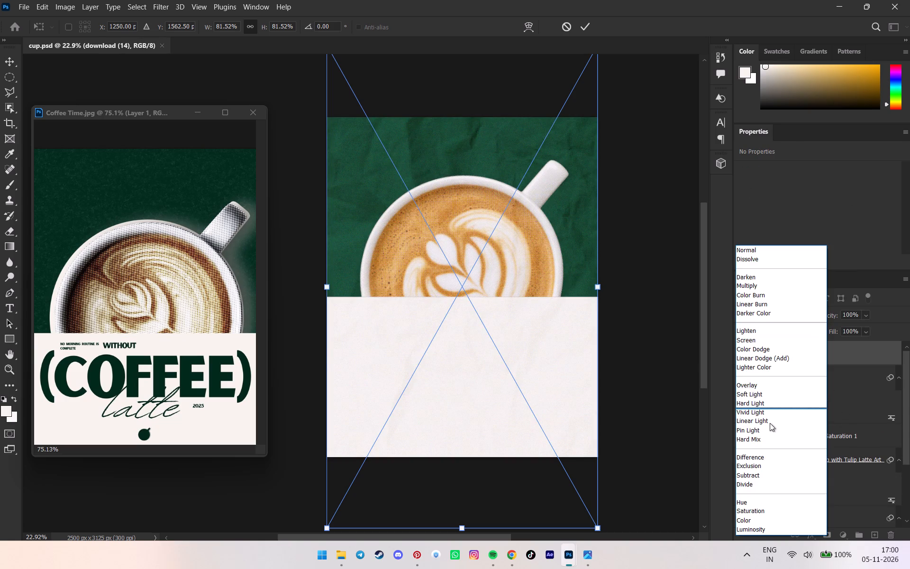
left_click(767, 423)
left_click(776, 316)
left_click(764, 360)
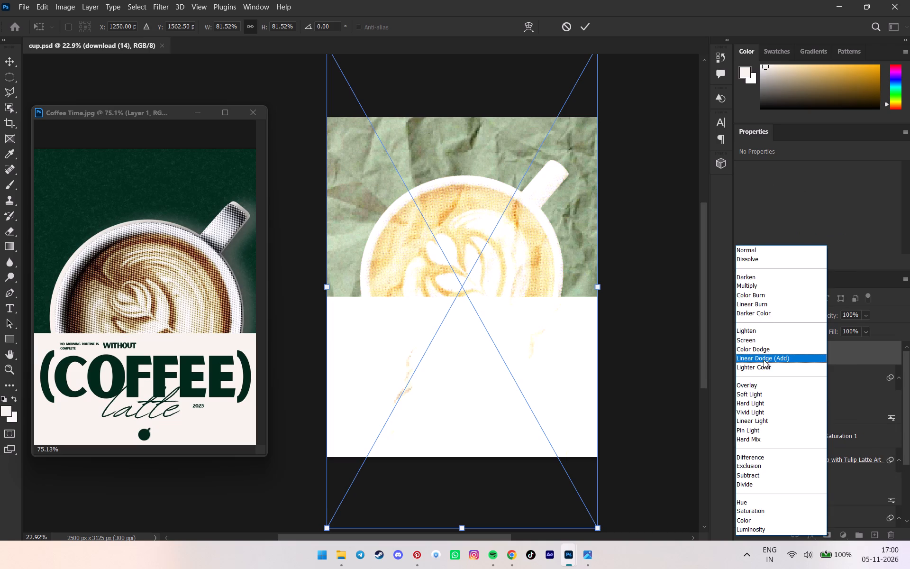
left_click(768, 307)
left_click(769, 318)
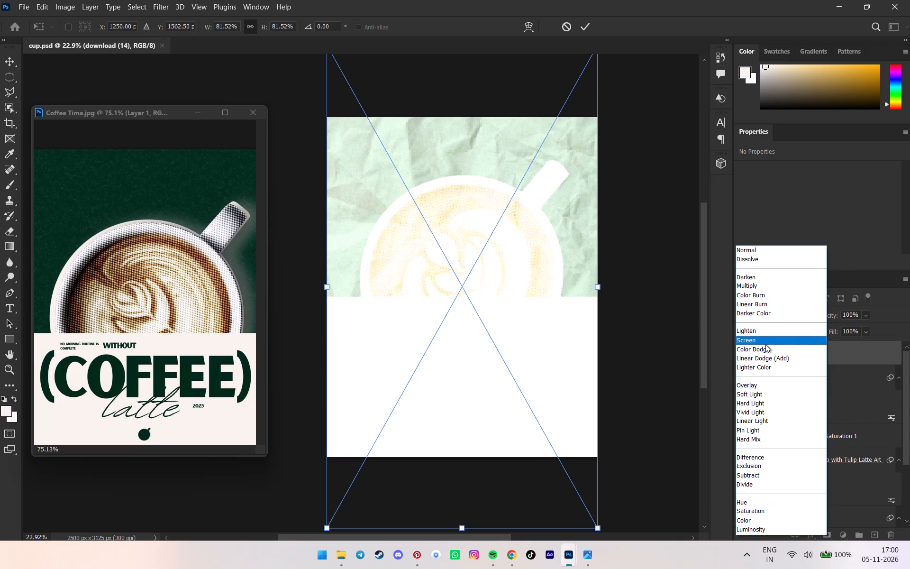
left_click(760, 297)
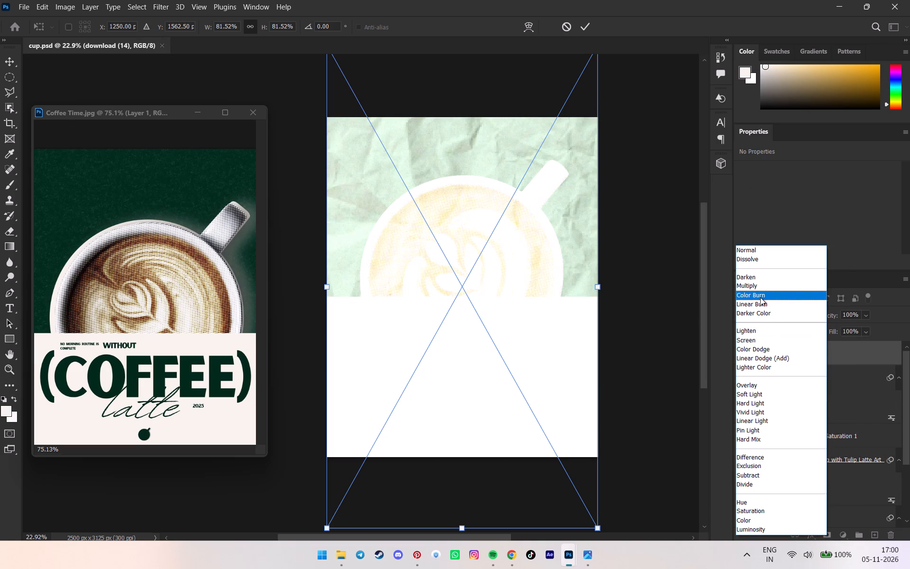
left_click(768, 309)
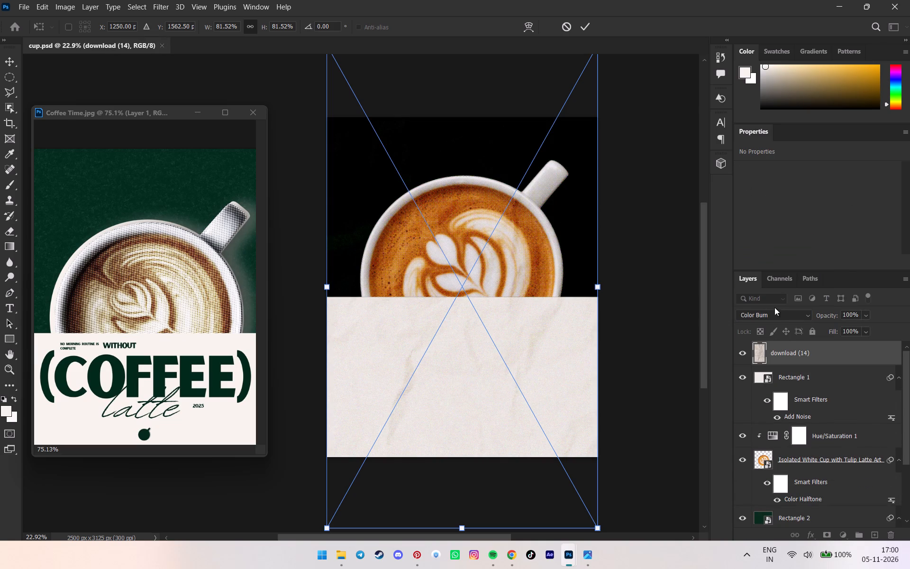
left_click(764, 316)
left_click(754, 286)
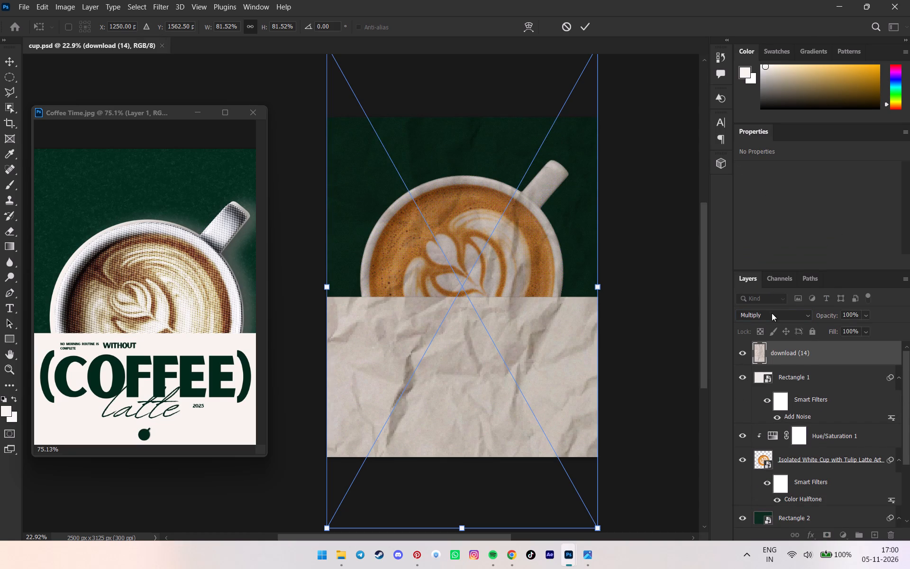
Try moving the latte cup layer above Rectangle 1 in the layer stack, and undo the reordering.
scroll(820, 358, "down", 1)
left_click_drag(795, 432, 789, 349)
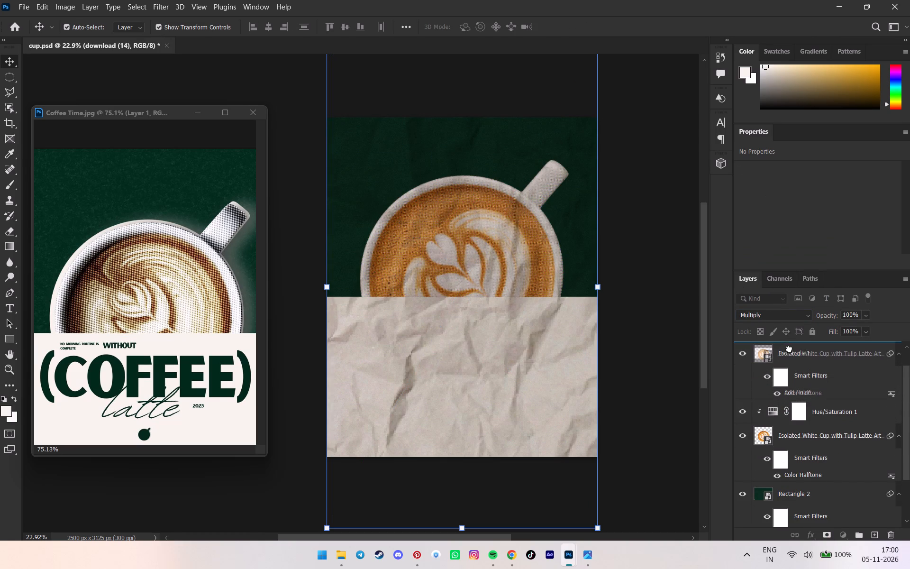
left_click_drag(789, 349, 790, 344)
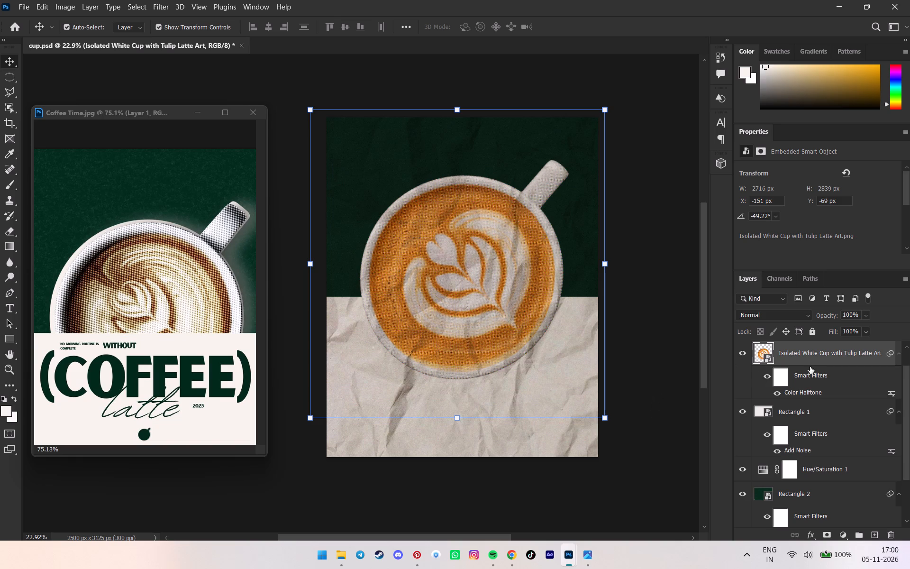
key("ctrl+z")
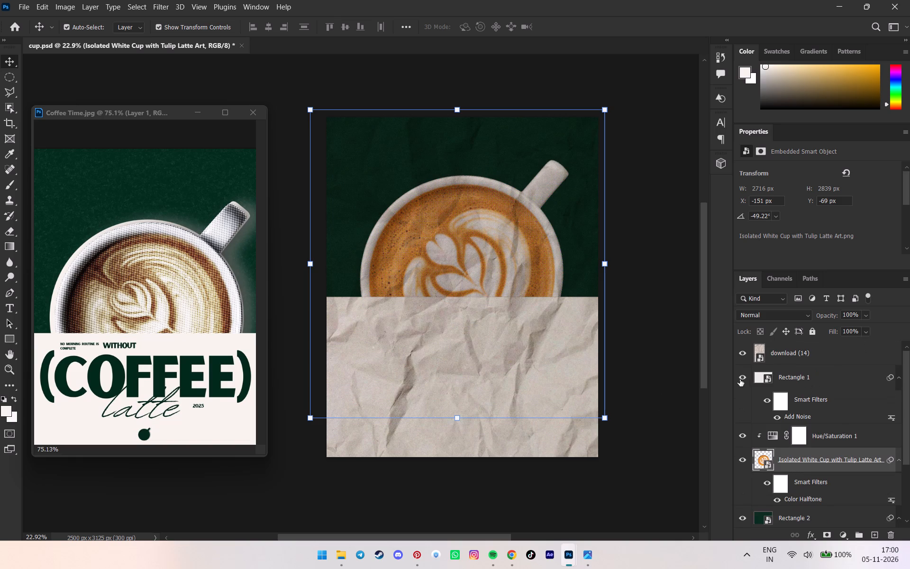
Undo back past the paper texture, the noise on both rectangles, the cup's Color Halftone and the Hue/Saturation clipping and adjustment.
left_click(705, 379)
key("ctrl+z")
key("ctrl+z")
key("ctrl+z")
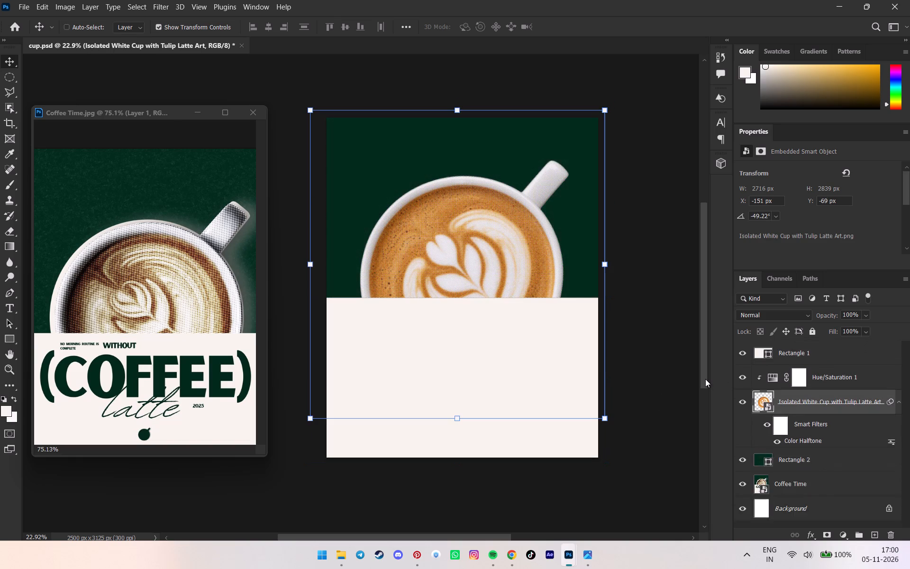
key("ctrl+z")
key("ctrl+z")
key("ctrl+z")
left_click(705, 379)
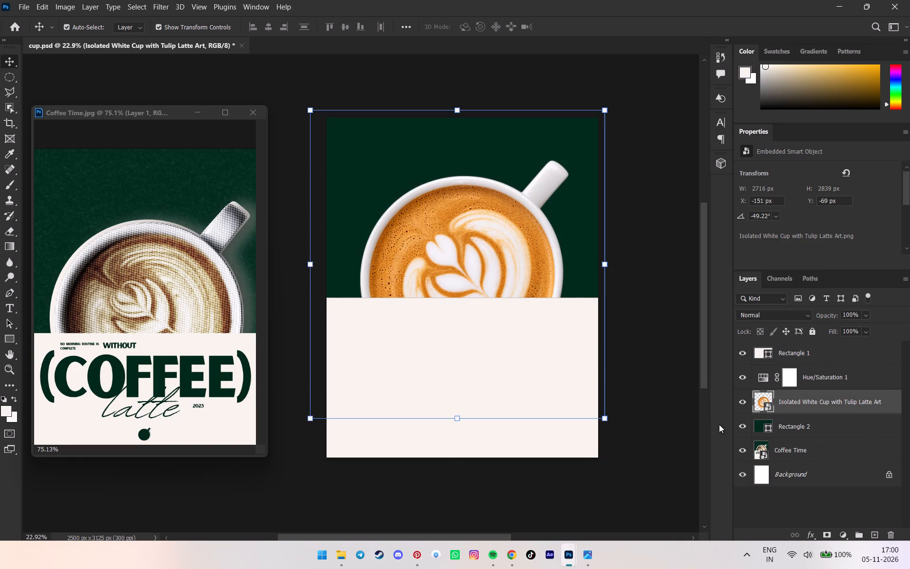
left_click(643, 391)
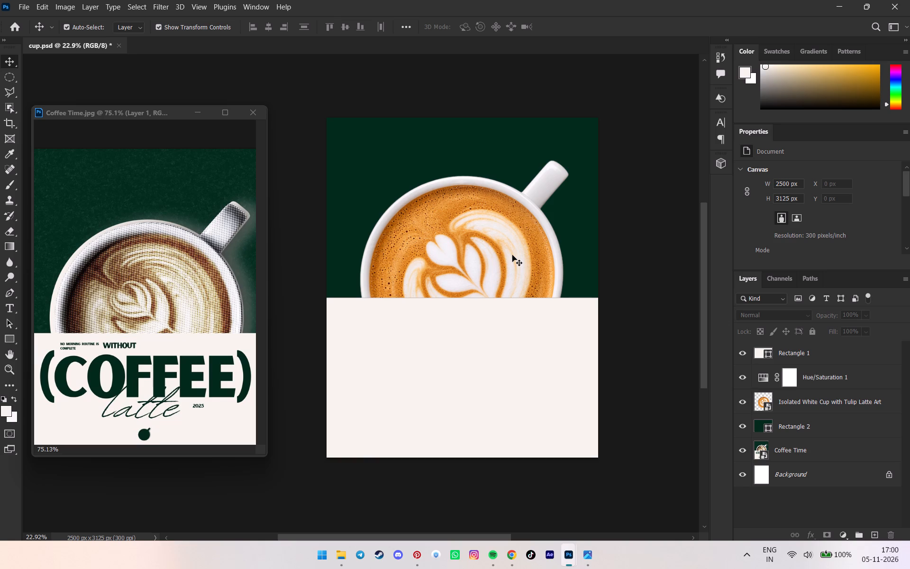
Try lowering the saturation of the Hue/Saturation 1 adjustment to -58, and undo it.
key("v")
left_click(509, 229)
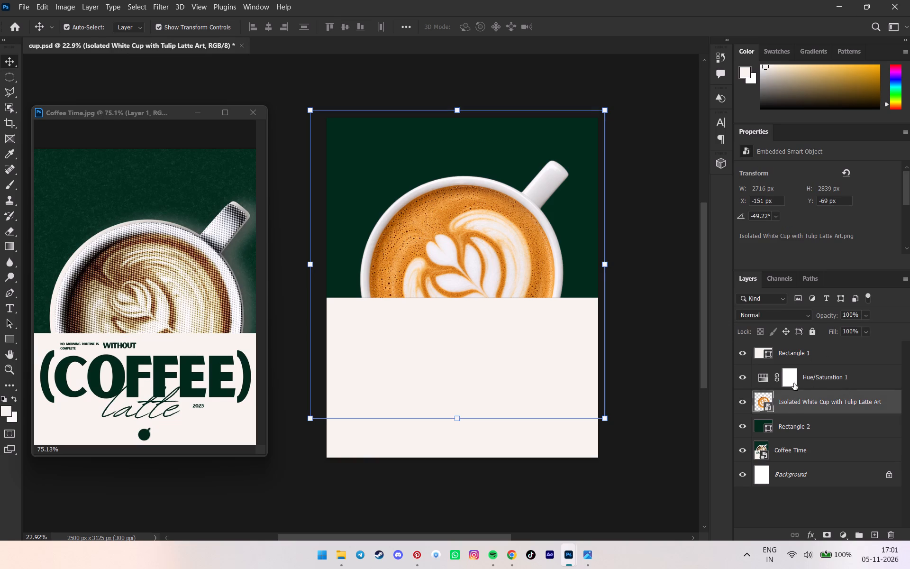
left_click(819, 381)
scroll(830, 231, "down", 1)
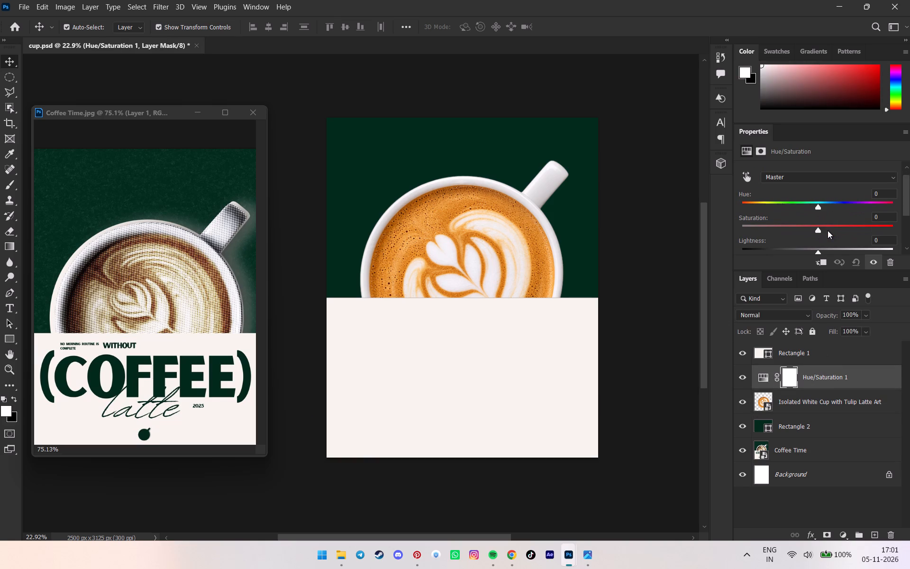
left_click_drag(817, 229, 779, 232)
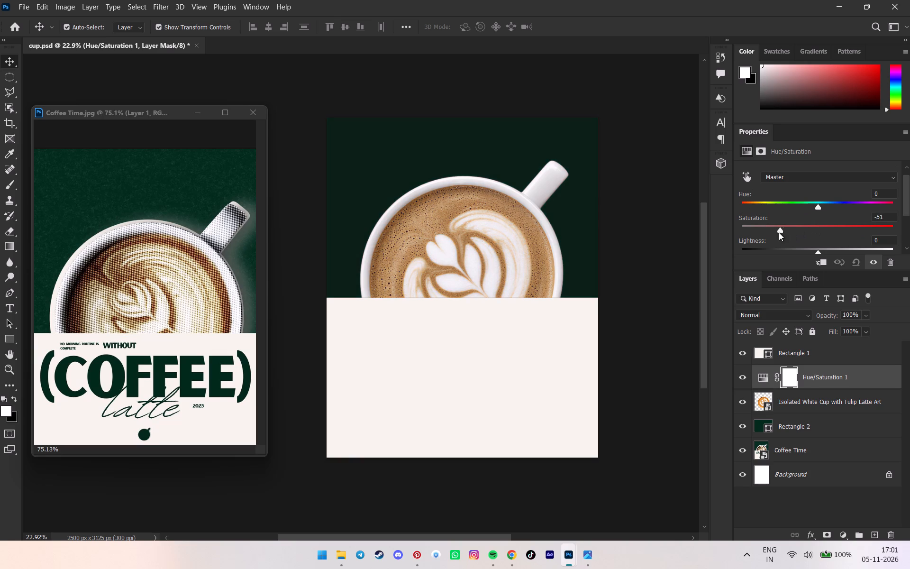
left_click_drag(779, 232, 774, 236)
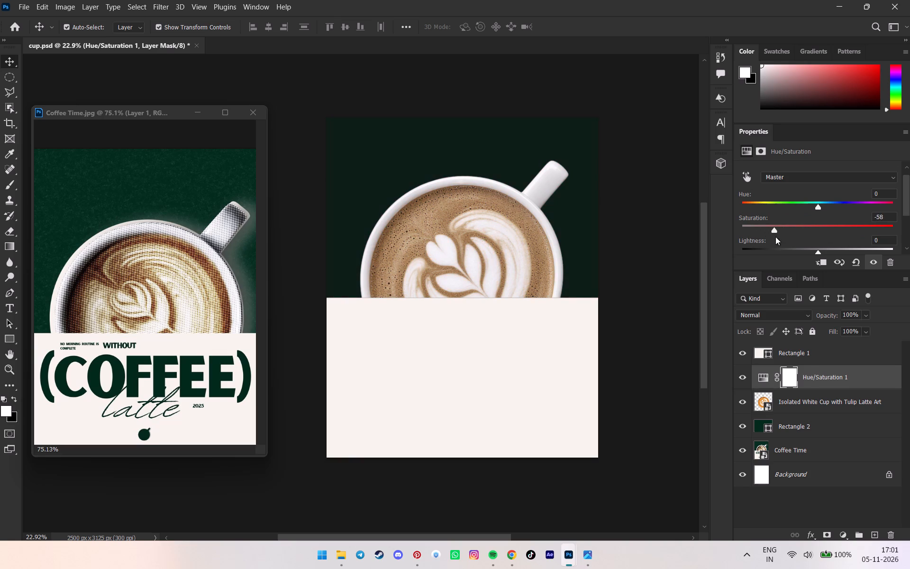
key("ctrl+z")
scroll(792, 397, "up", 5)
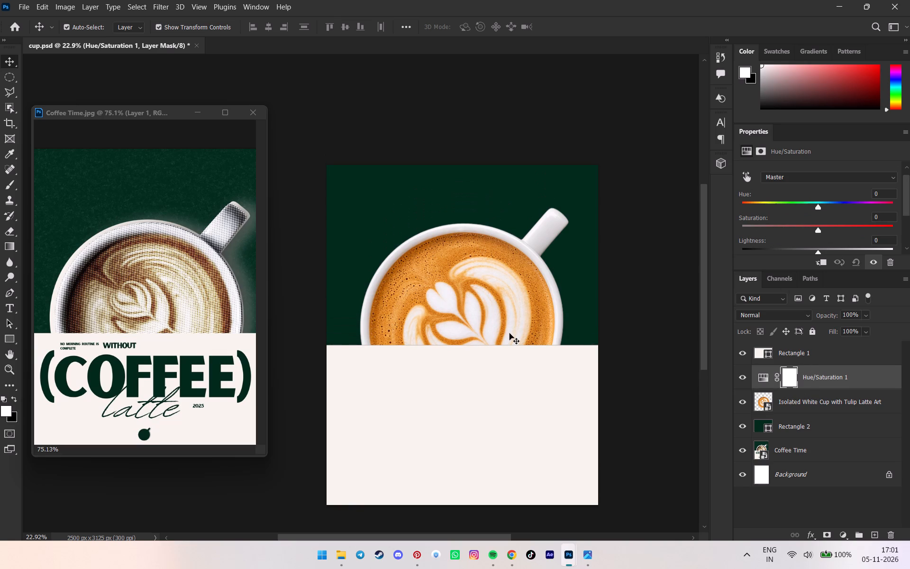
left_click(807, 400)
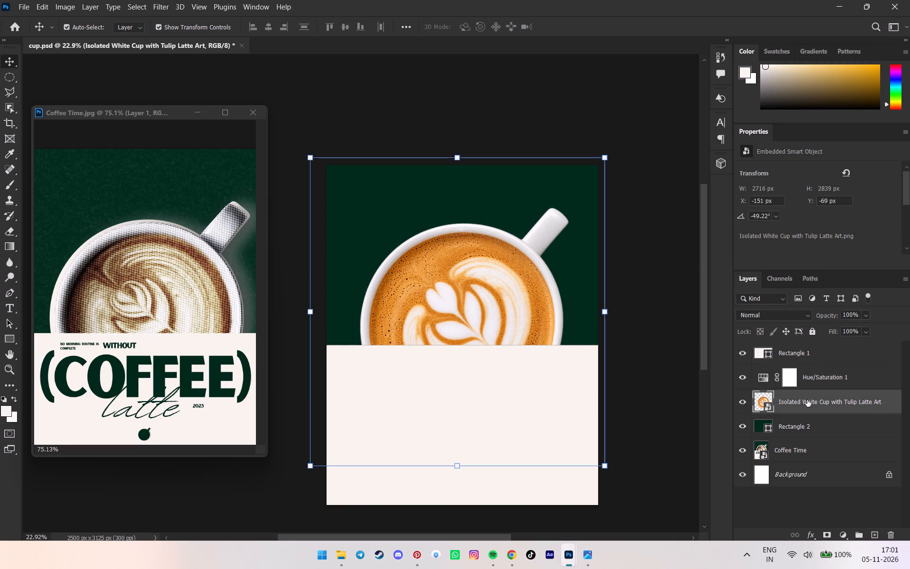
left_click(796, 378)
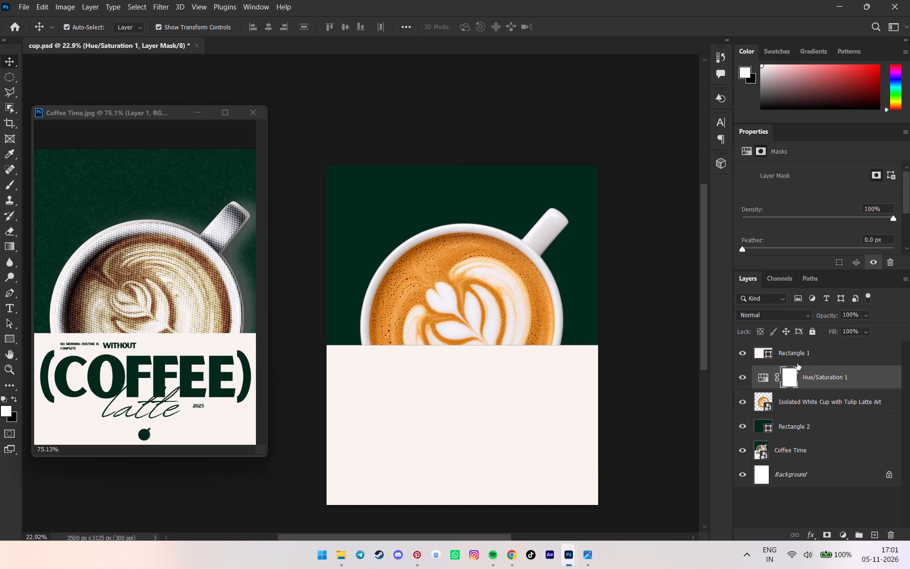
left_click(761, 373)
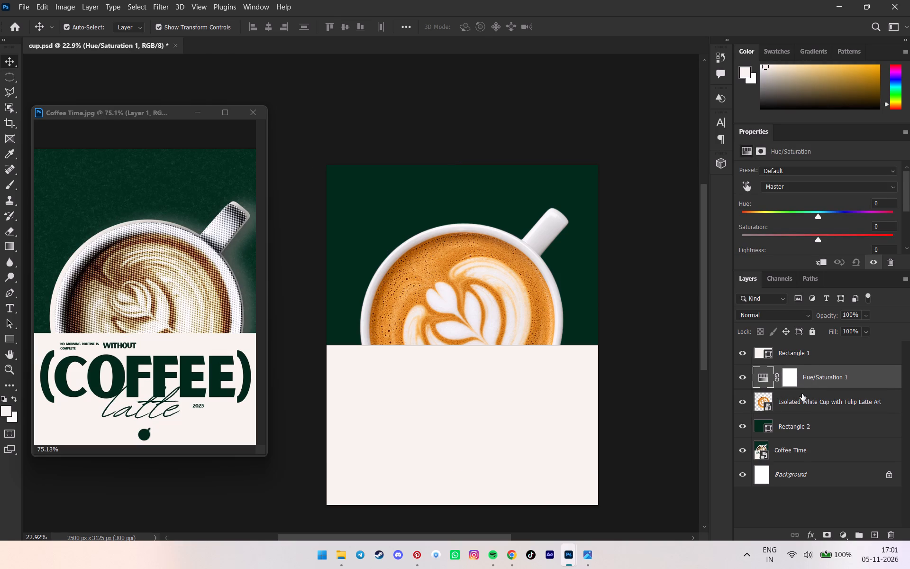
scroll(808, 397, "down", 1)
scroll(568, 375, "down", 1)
Convert the green Rectangle 2 to a smart object and apply Add Noise at 20.61% with uniform distribution.
left_click(566, 181)
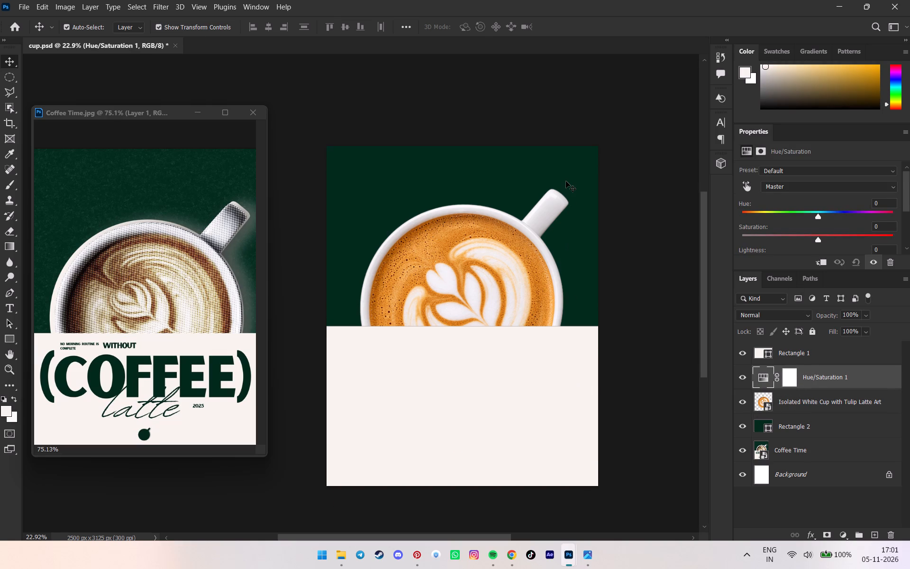
left_click(153, 4)
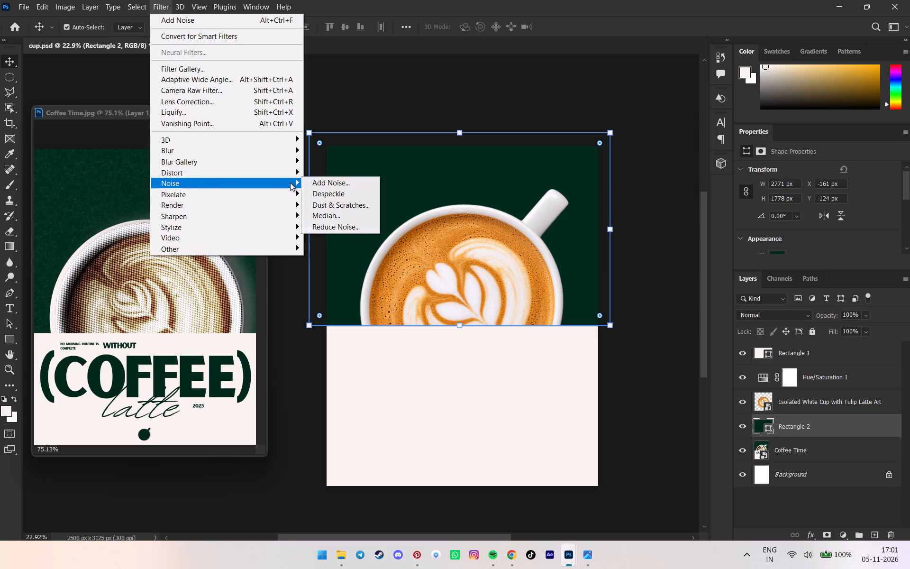
left_click(322, 183)
left_click(476, 208)
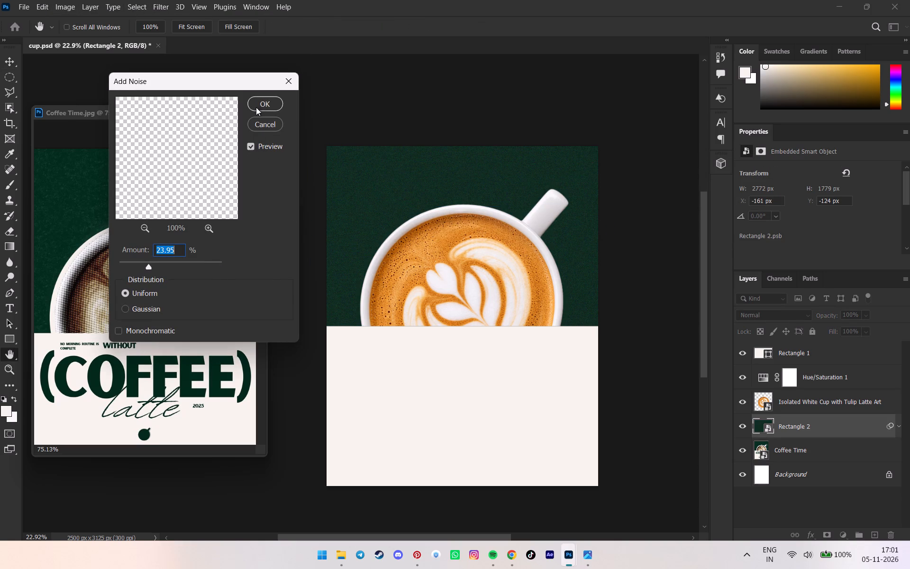
left_click_drag(150, 265, 145, 265)
key("ctrl+c")
left_click(261, 110)
left_click(267, 104)
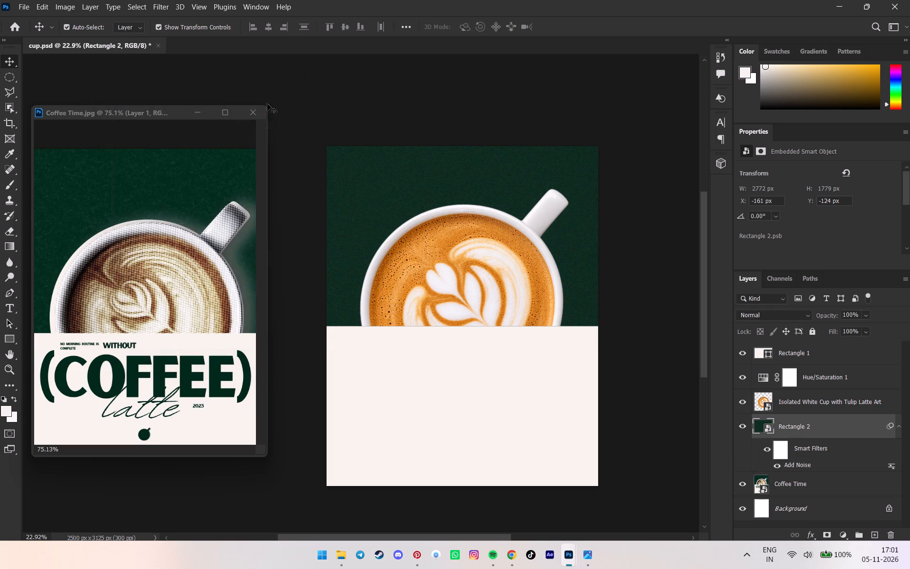
Convert the cream Rectangle 1 to a smart object, apply the same 20.61% uniform Add Noise filter, and deselect it.
left_click(494, 395)
left_click(160, 6)
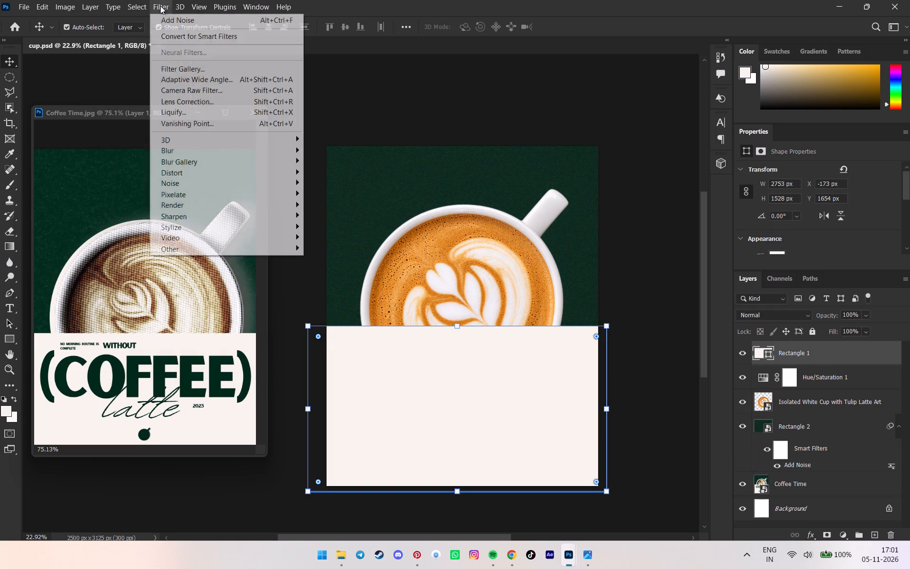
left_click(322, 182)
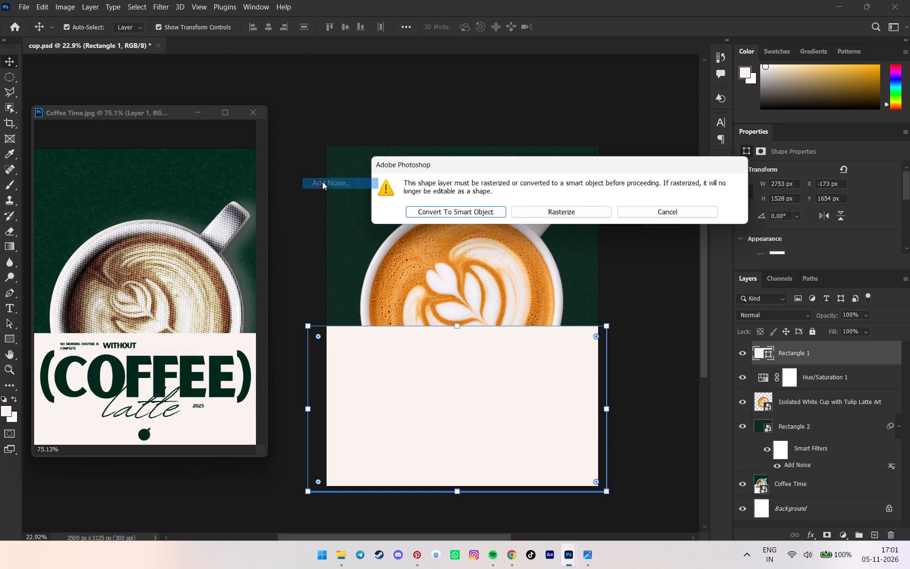
key("ctrl+v")
left_click(427, 207)
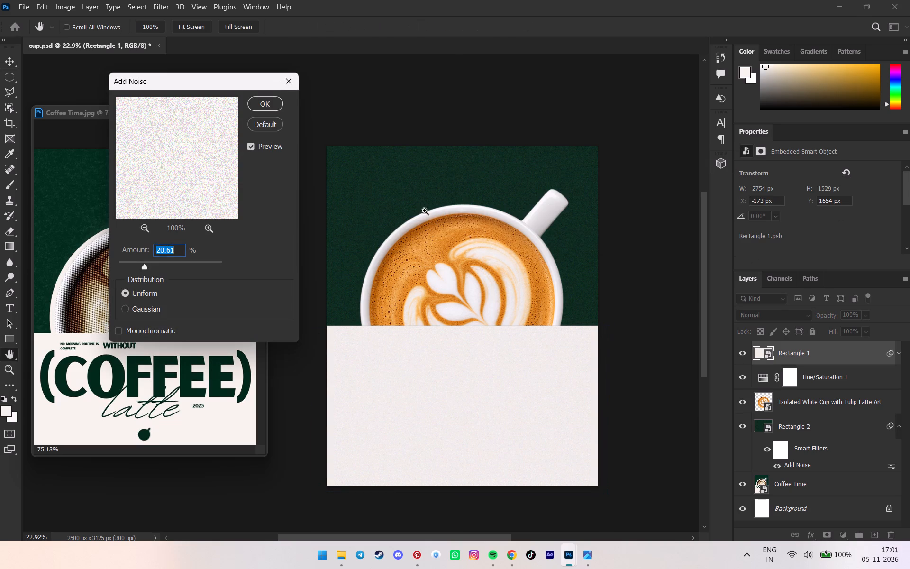
key("ctrl+v")
left_click(274, 108)
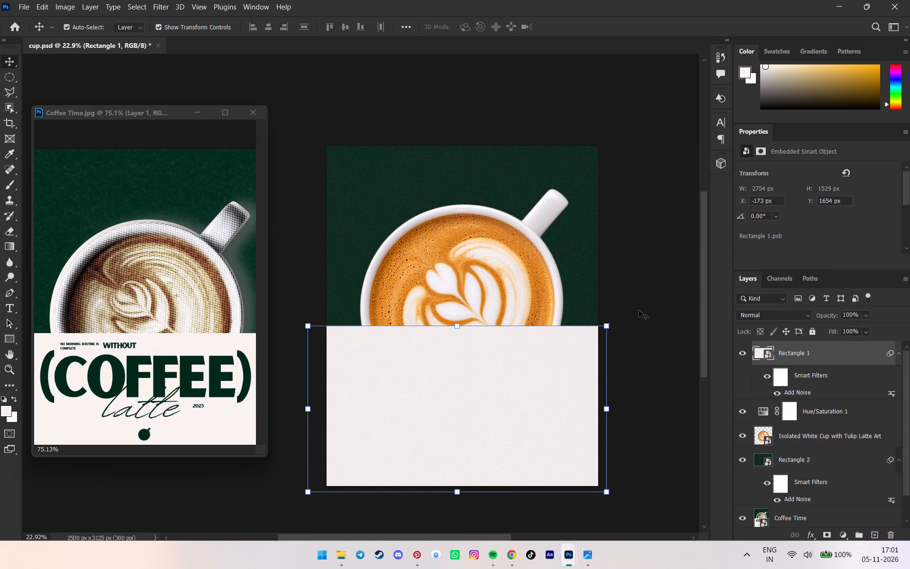
left_click(643, 309)
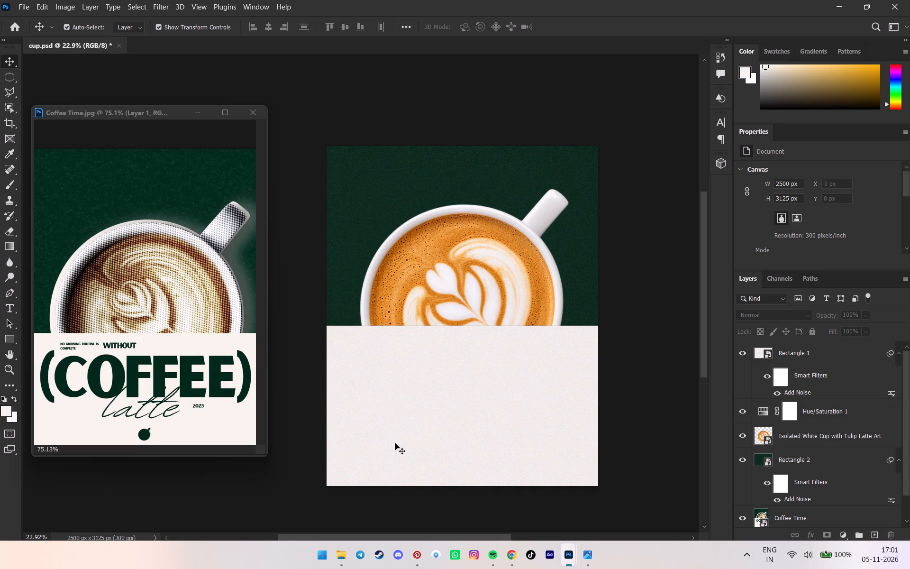
Examine the complete layout of the Coffee Time reference poster, including its headline and lower text block.
left_click(194, 292)
scroll(194, 292, "down", 7, "alt")
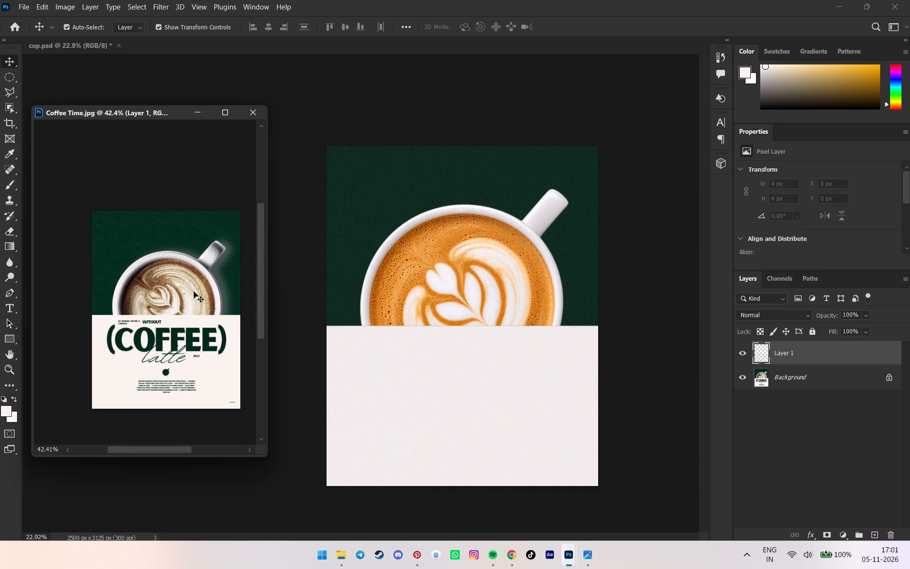
scroll(194, 292, "up", 4, "alt")
key("space")
key("space")
key("space")
key("space")
key("space")
key("space")
key("space")
key("space")
key("space")
left_click_drag(180, 328, 172, 303)
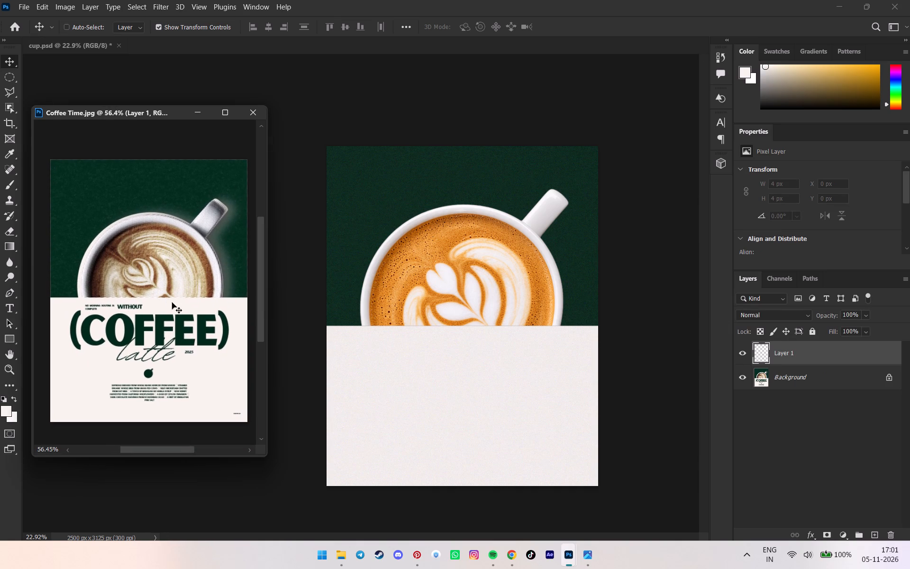
Return to the cup.psd poster document and save it.
key("ctrl+s")
left_click(628, 376)
left_click(428, 413)
left_click(660, 381)
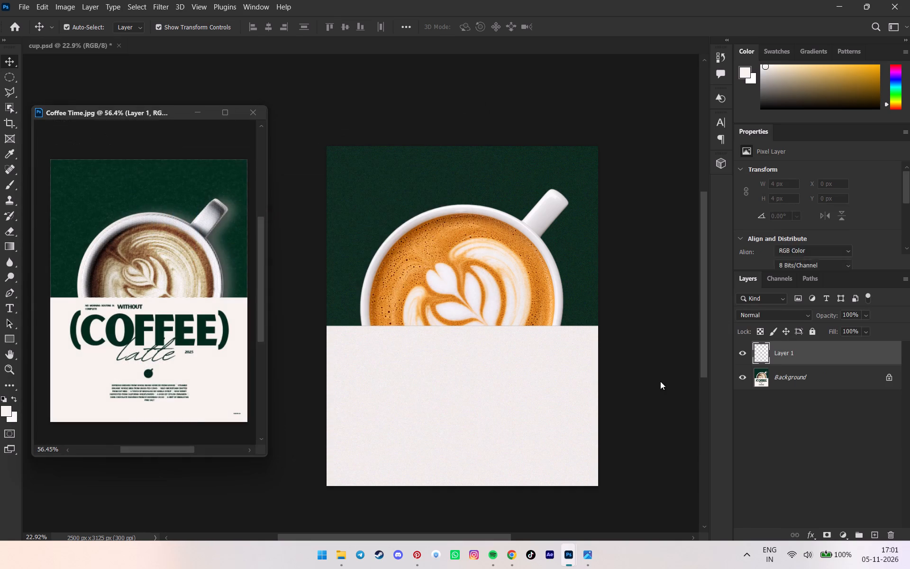
key("ctrl+s")
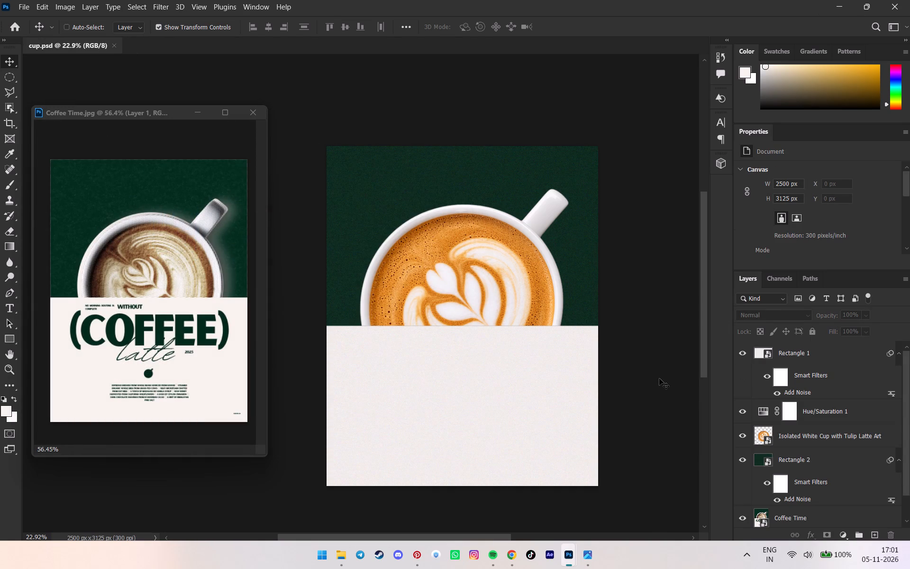
key("ctrl+s")
Add a text line reading "(COFFEE)" in the upper part of the cream block.
left_click(19, 309)
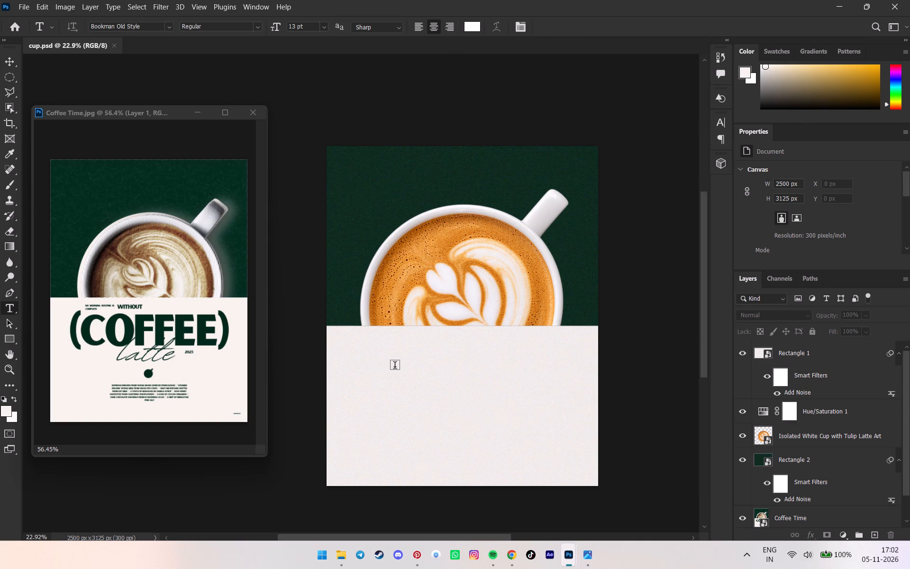
left_click(395, 367)
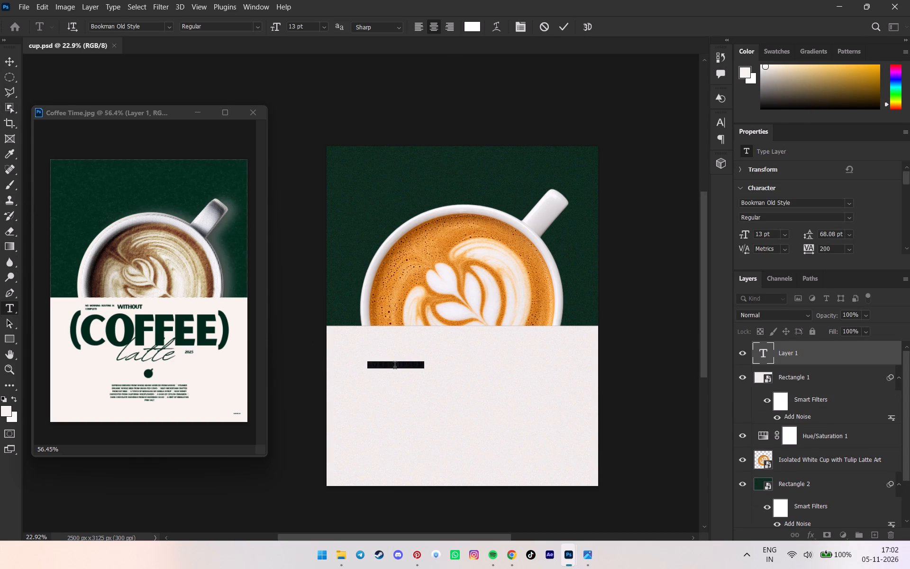
type("()")
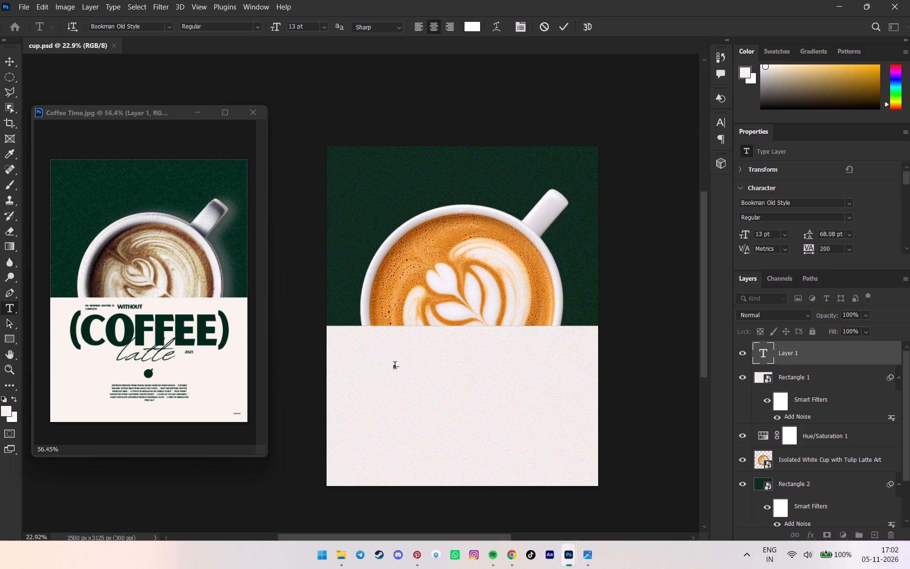
key("Left")
type("COO")
key("BackSpace")
type("FFEE")
left_click(421, 367)
Set the whole "(COFFEE)" text to 73 pt.
key("ctrl+a")
left_click_drag(744, 234, 780, 232)
Preview the installed fonts on the "(COFFEE)" headline and set its font to Imprint MT Shadow.
left_click(849, 203)
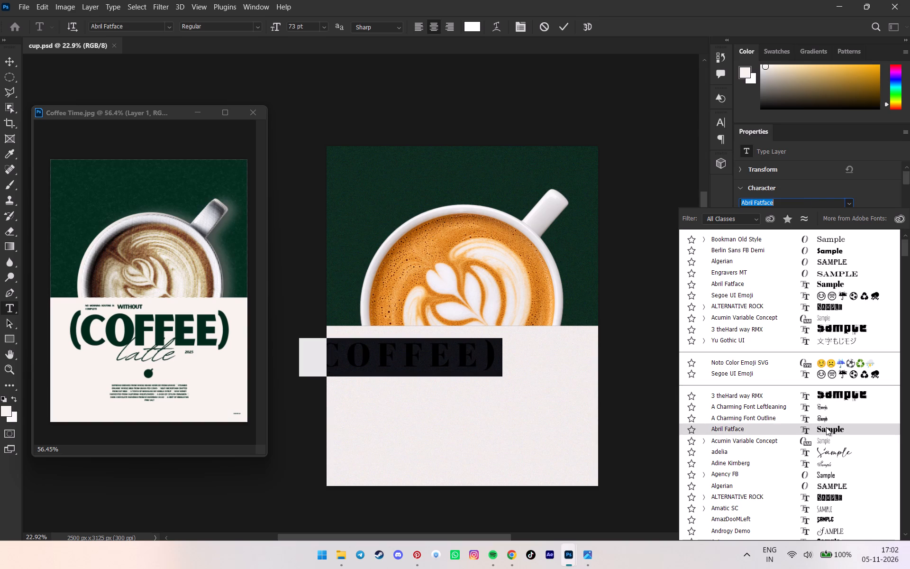
scroll(836, 409, "down", 6)
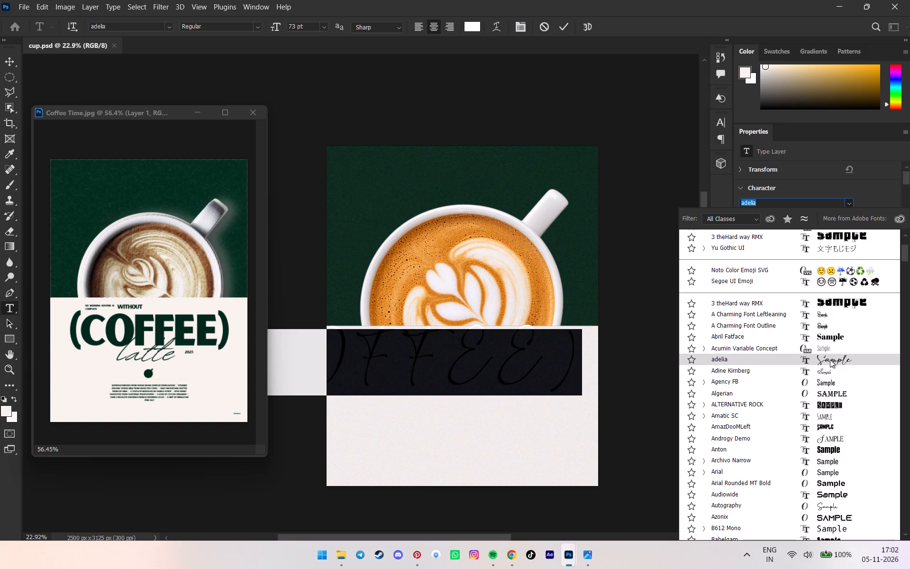
scroll(836, 407, "down", 1)
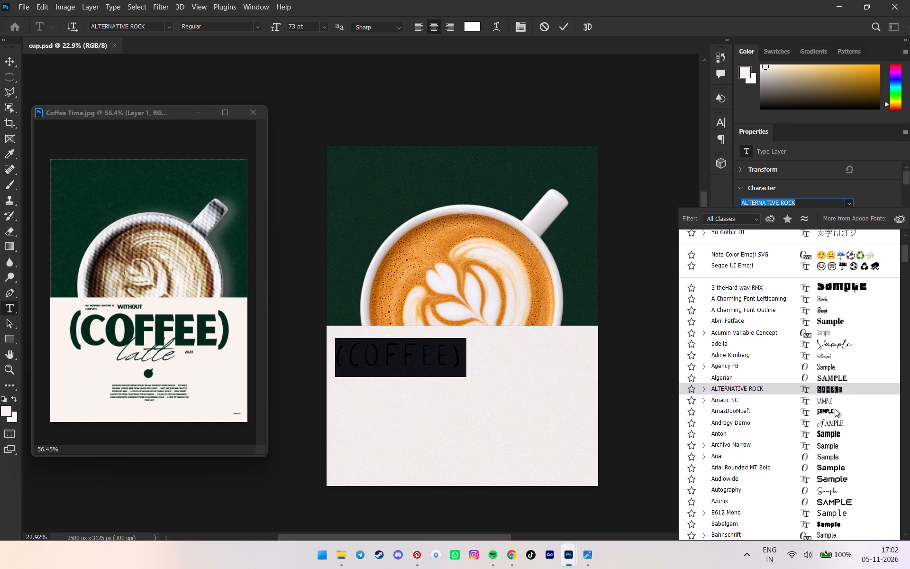
scroll(836, 442, "down", 1)
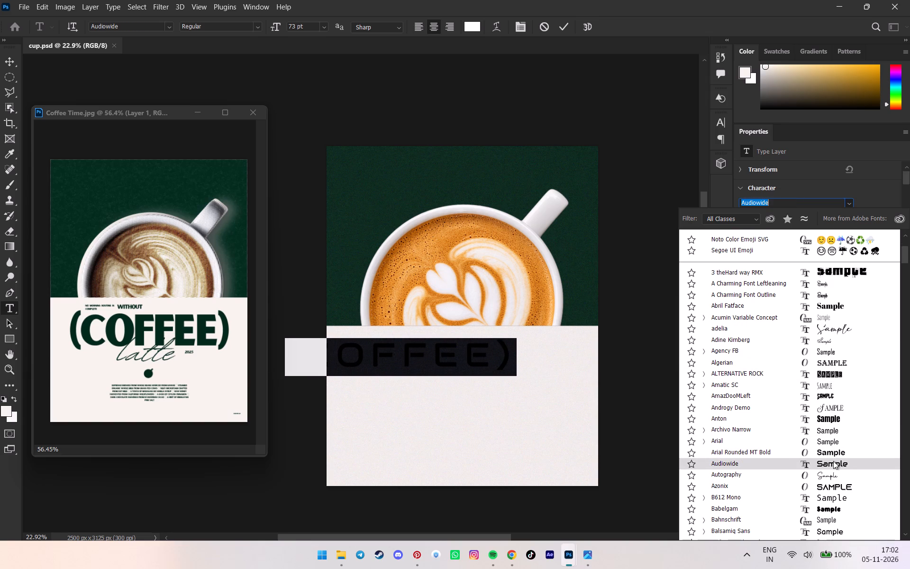
scroll(833, 461, "down", 6)
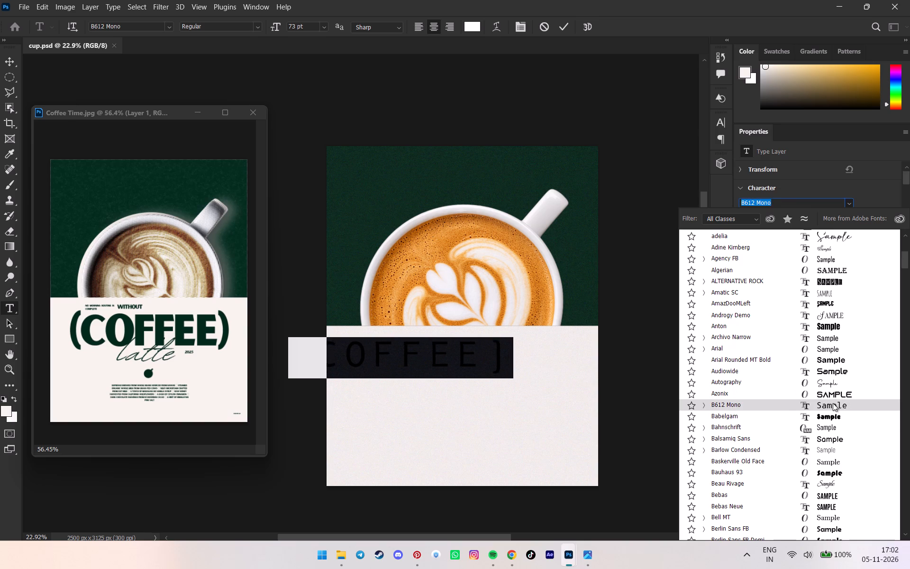
scroll(836, 430, "down", 5)
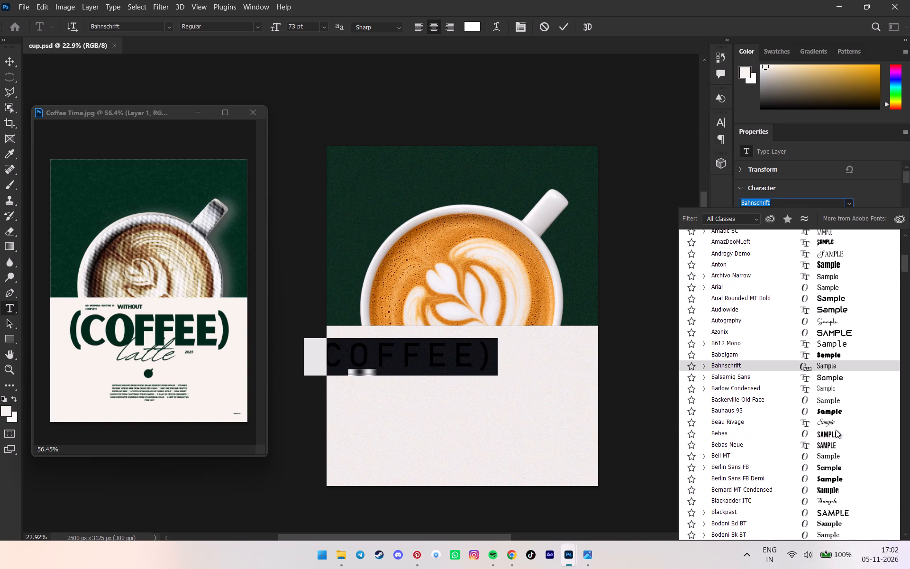
scroll(822, 435, "down", 1)
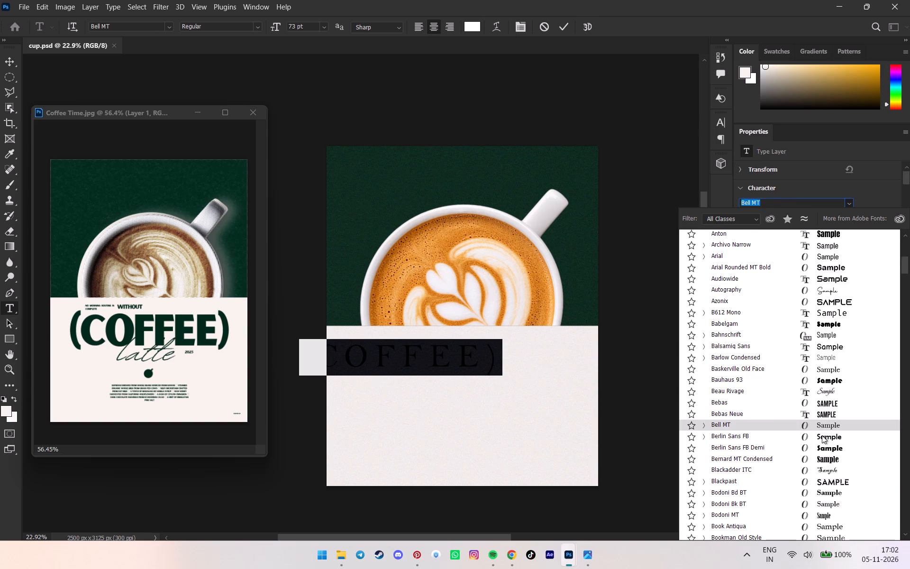
scroll(822, 435, "down", 6)
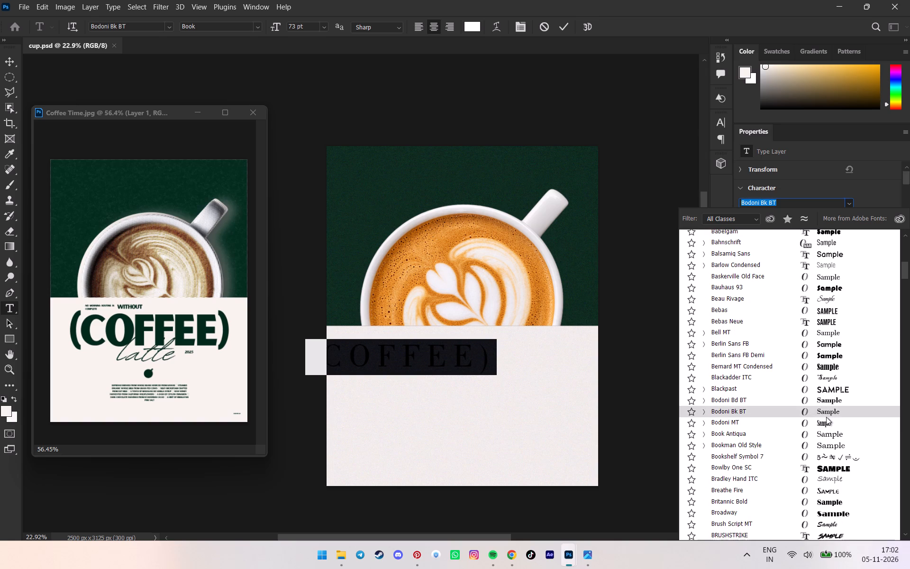
scroll(839, 442, "down", 5)
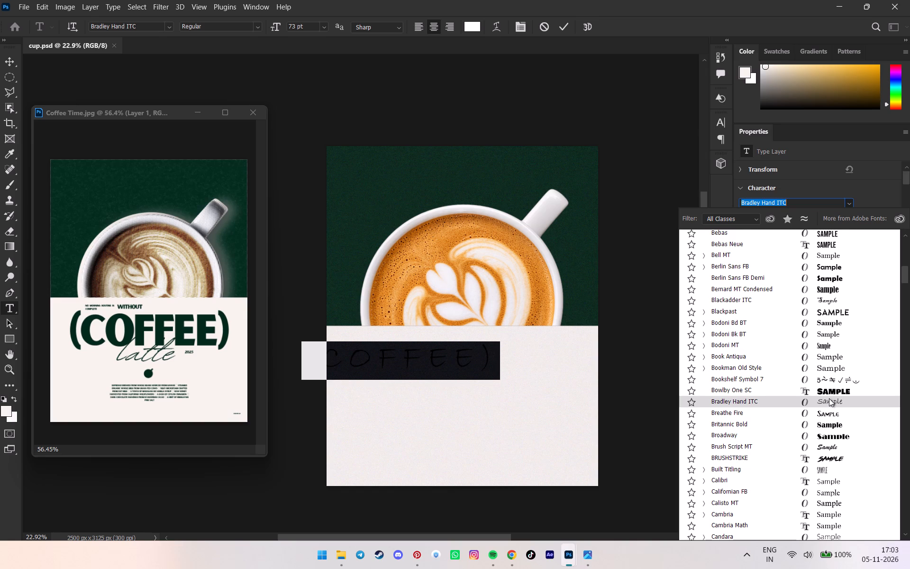
scroll(829, 398, "down", 6)
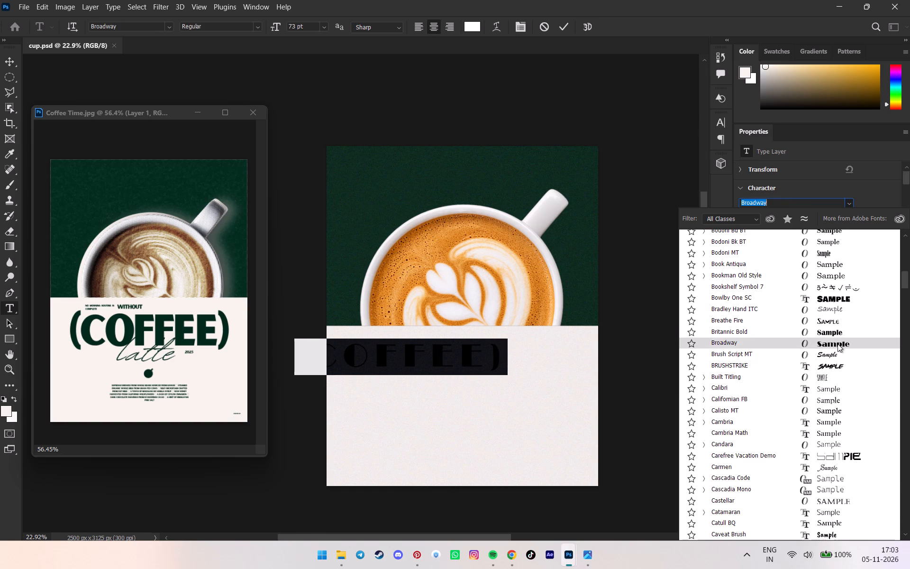
scroll(837, 344, "down", 6)
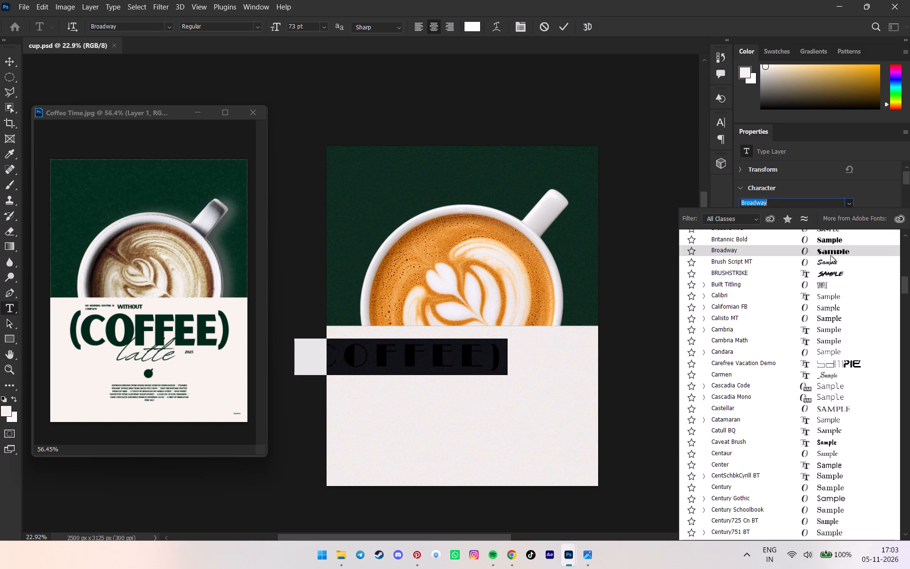
scroll(830, 253, "up", 1)
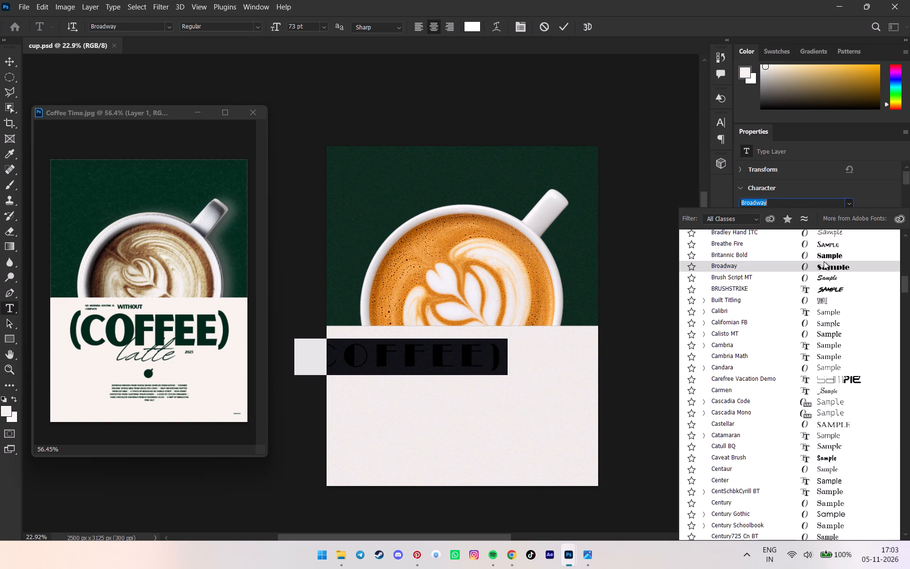
scroll(824, 261, "down", 4)
scroll(807, 418, "down", 7)
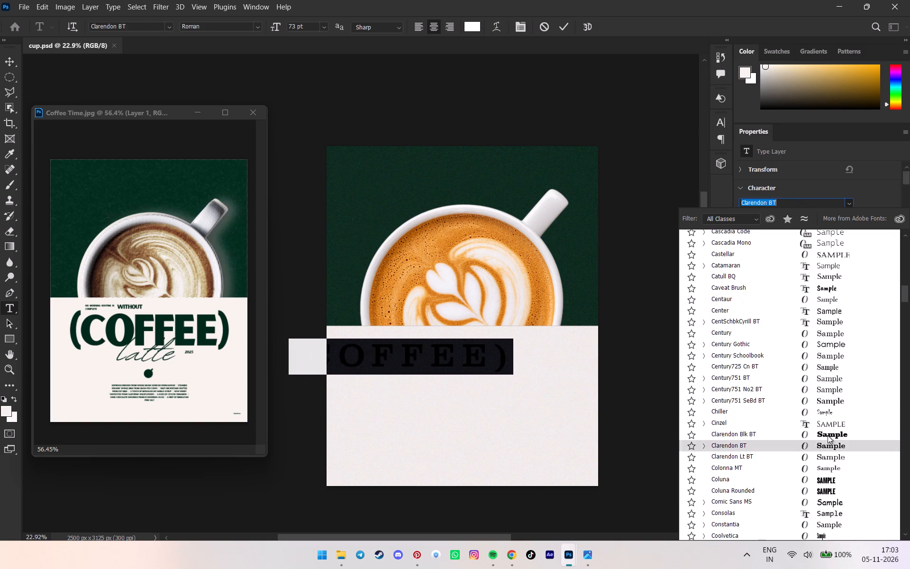
scroll(826, 427, "down", 5)
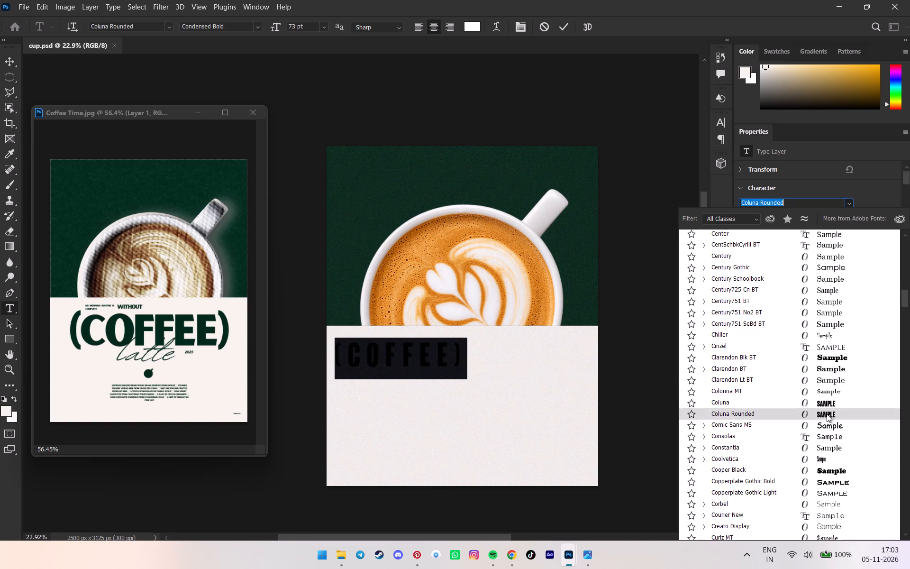
scroll(843, 459, "down", 1)
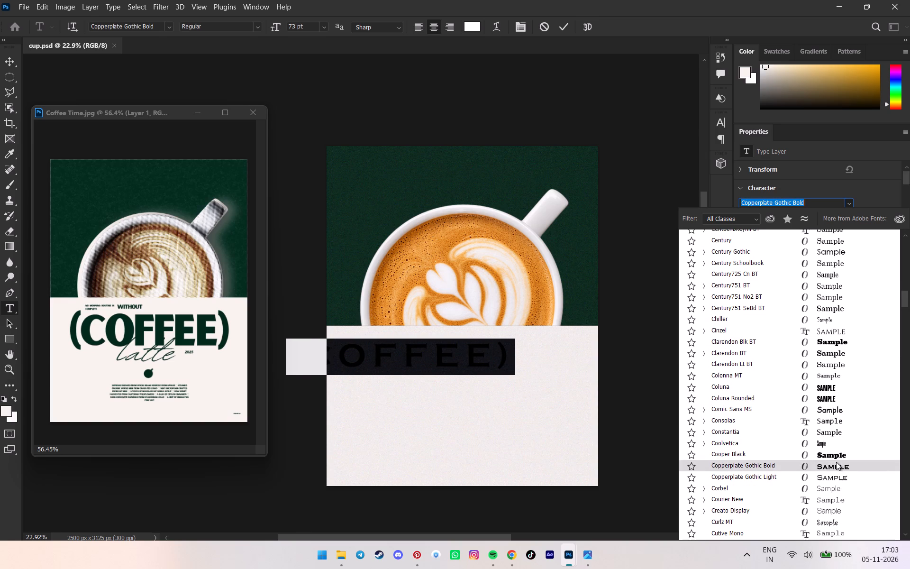
scroll(835, 450, "down", 6)
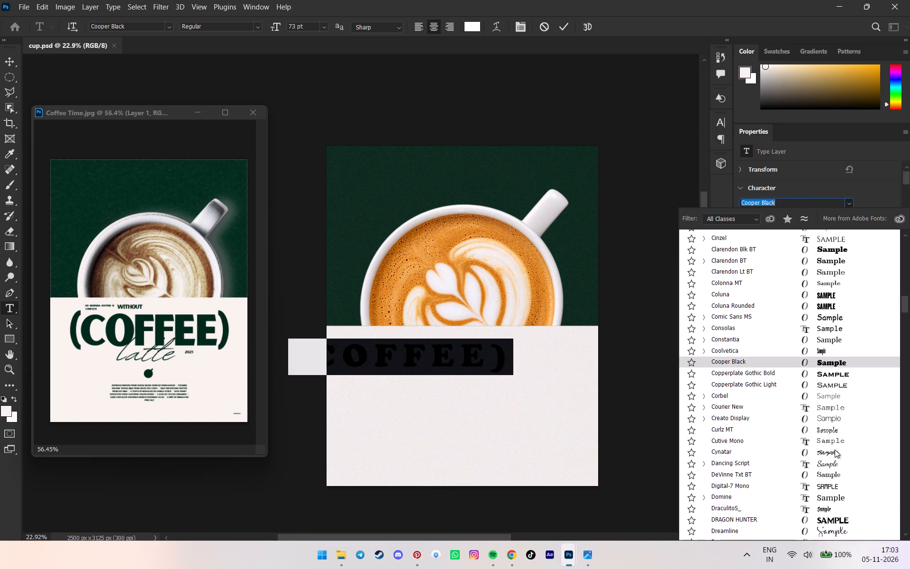
scroll(835, 450, "down", 8)
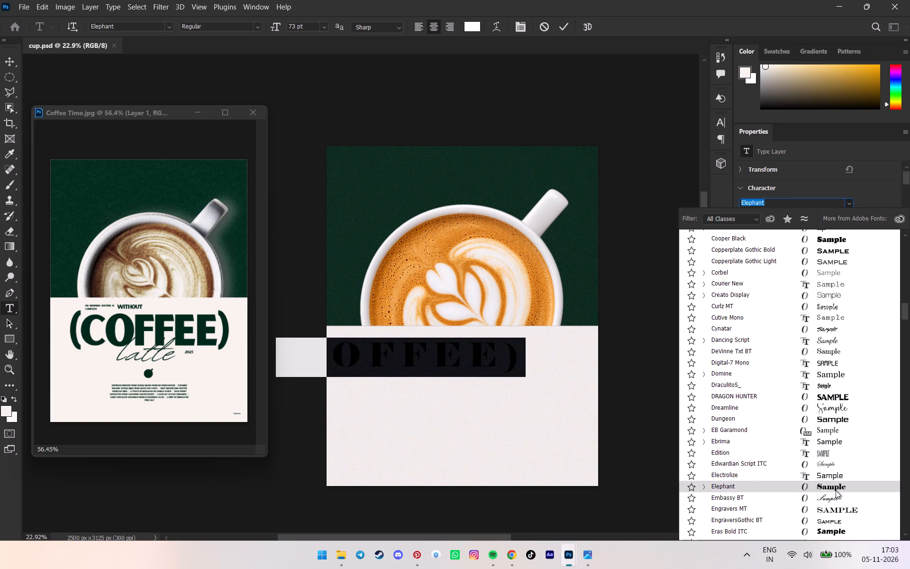
scroll(837, 486, "down", 6)
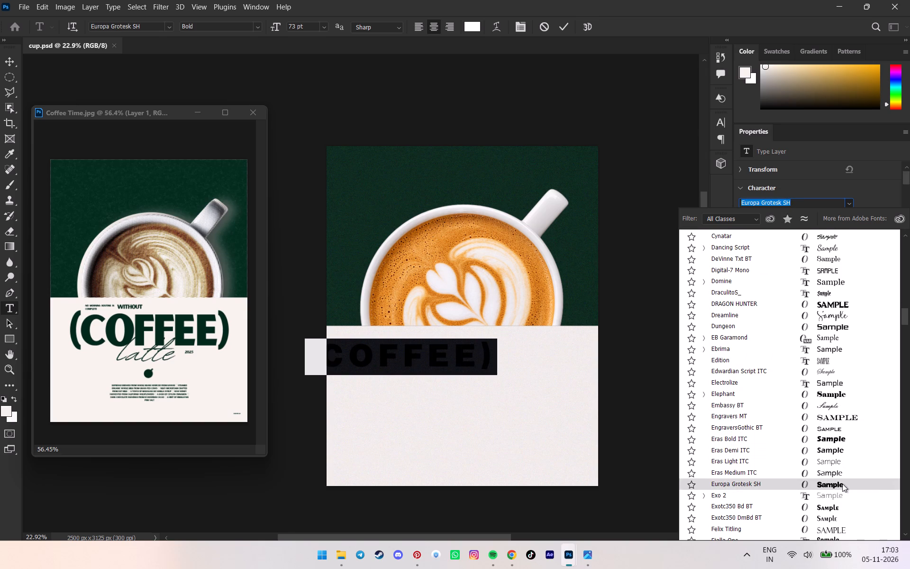
scroll(842, 484, "down", 8)
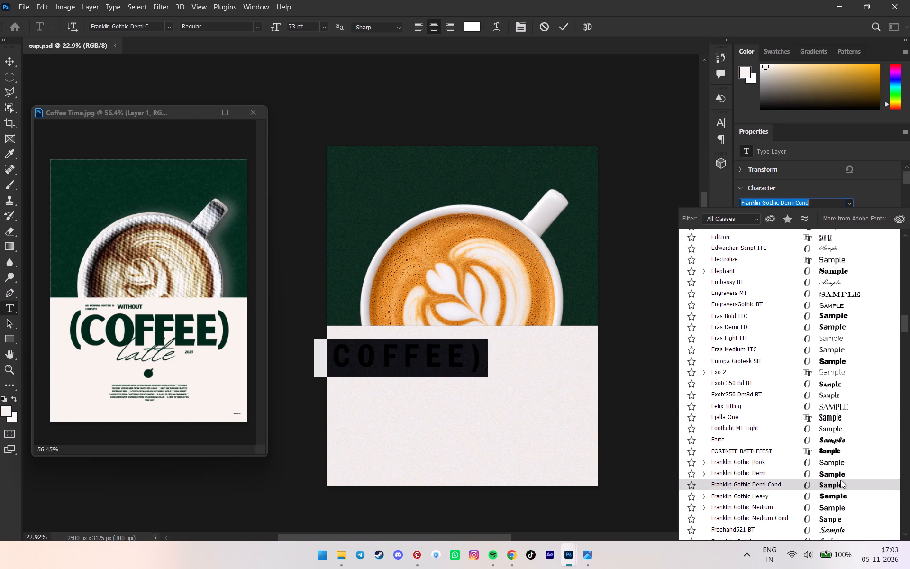
scroll(838, 478, "down", 7)
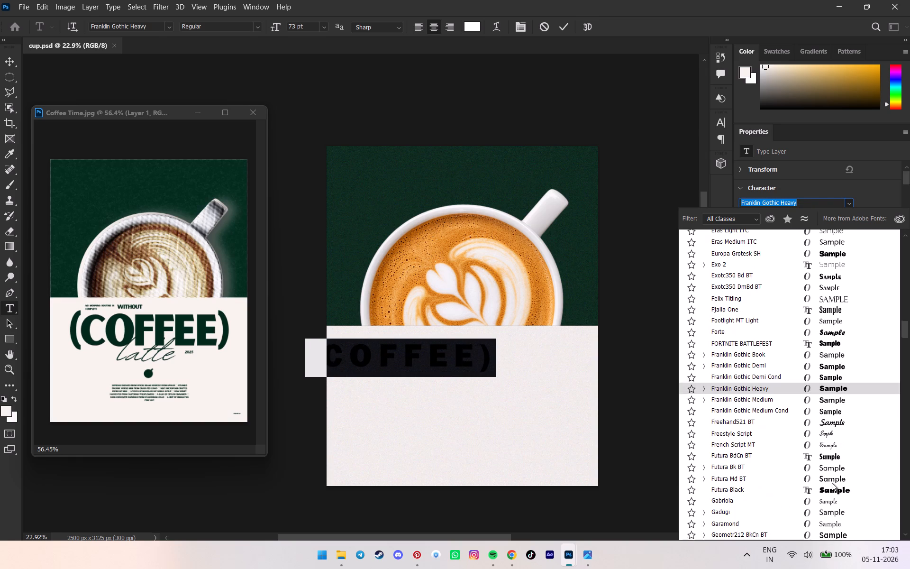
scroll(830, 467, "down", 9)
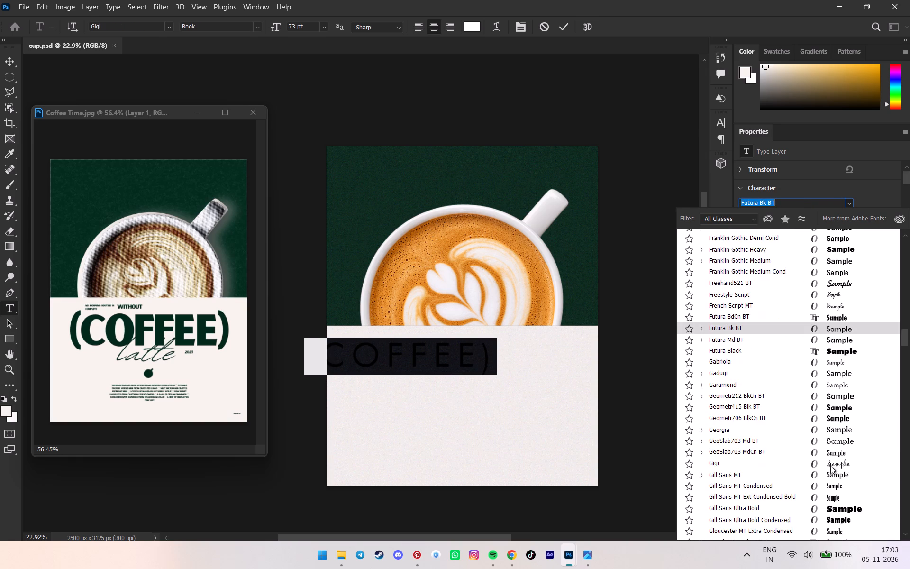
scroll(830, 466, "down", 1)
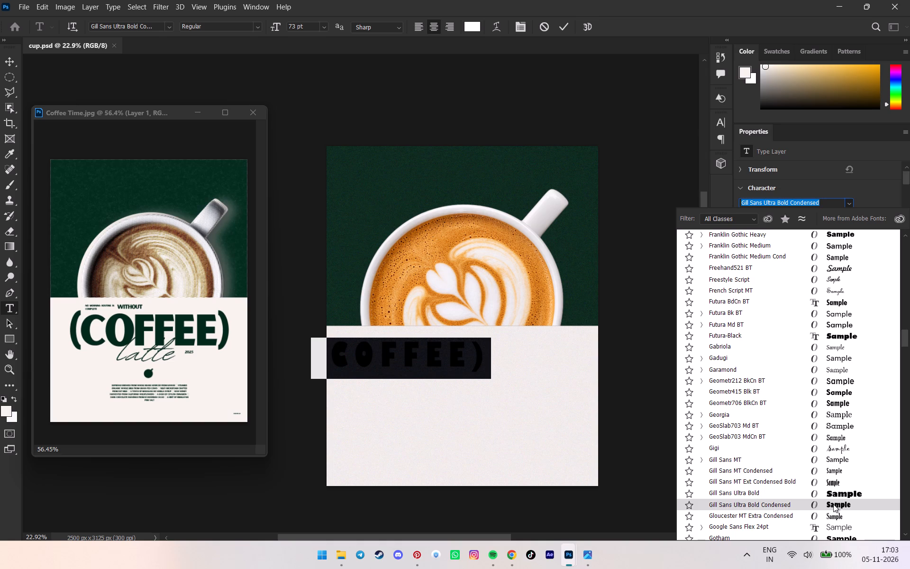
scroll(833, 504, "down", 6)
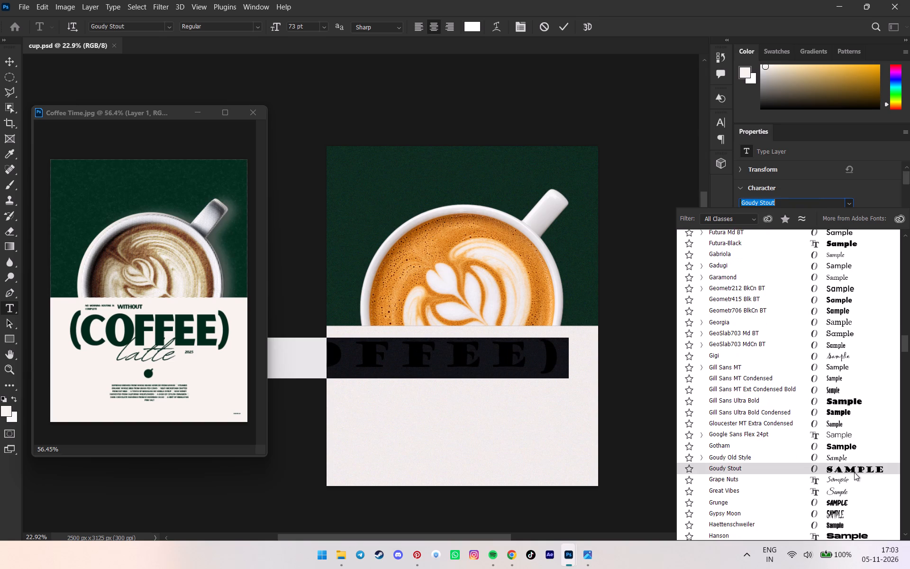
scroll(855, 448, "down", 3)
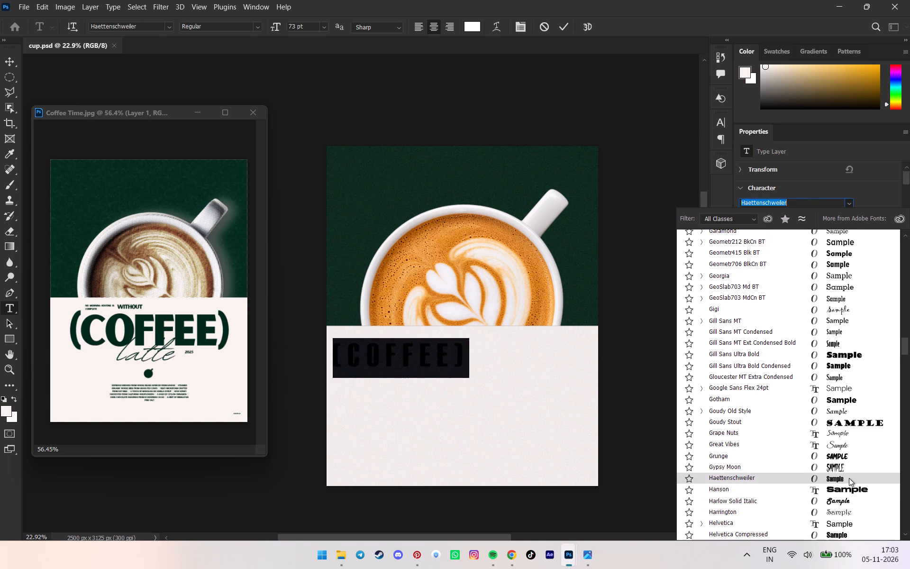
scroll(839, 458, "down", 3)
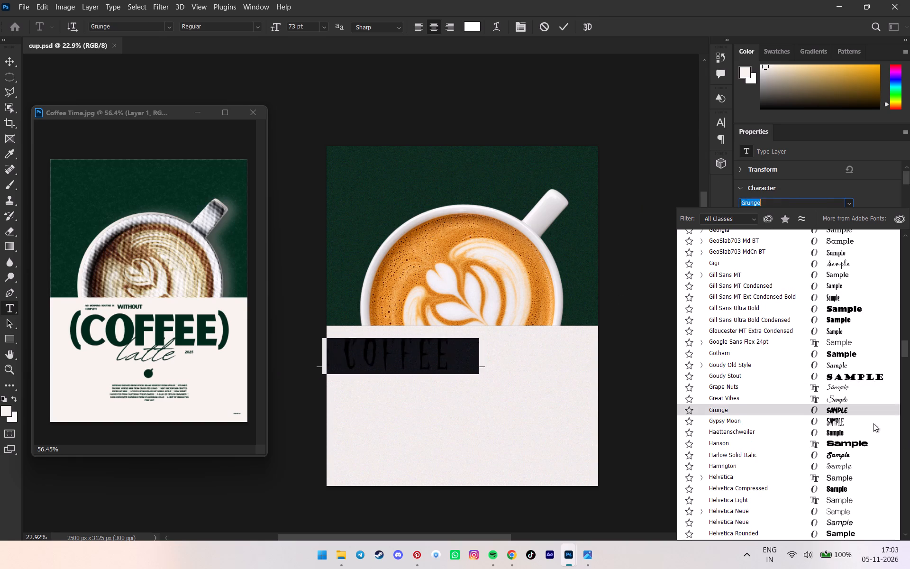
scroll(846, 457, "down", 2)
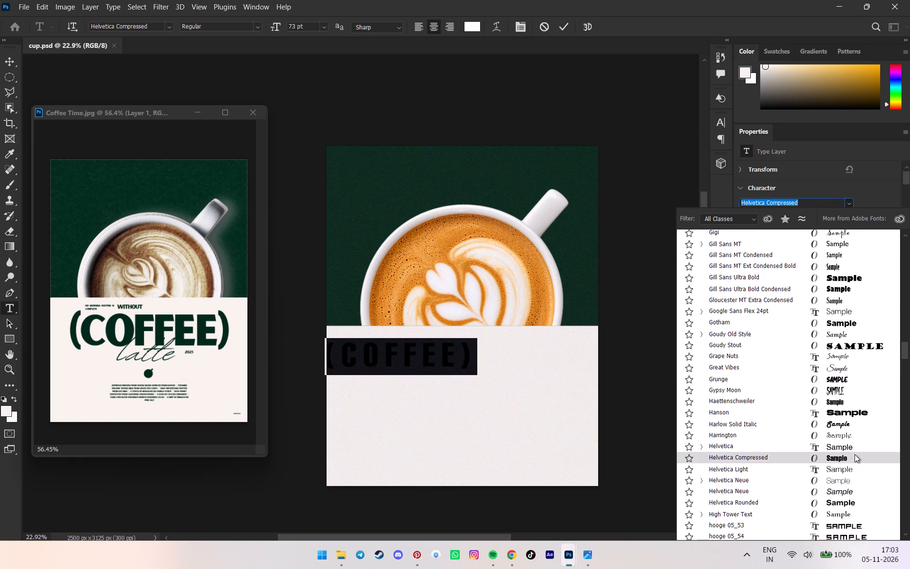
scroll(855, 457, "down", 2)
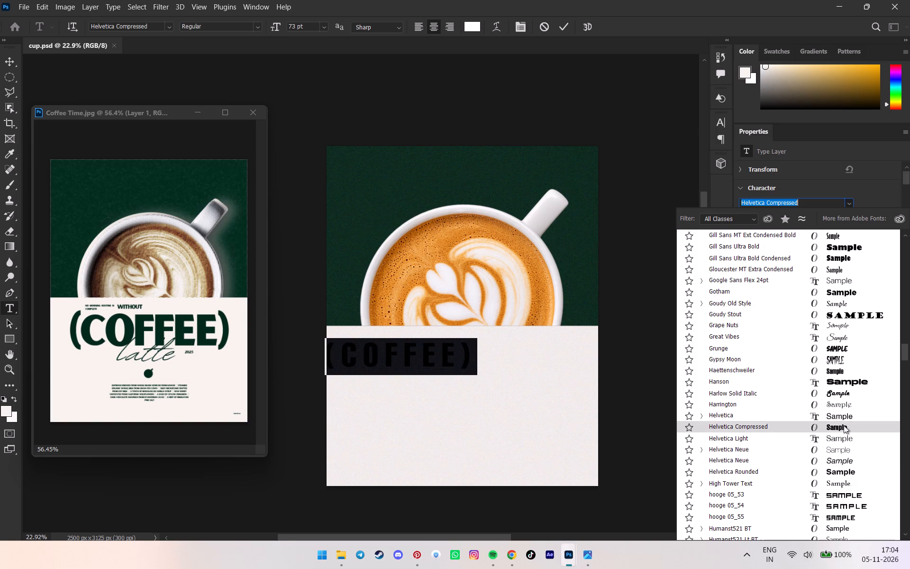
scroll(844, 425, "down", 3)
scroll(862, 495, "down", 1)
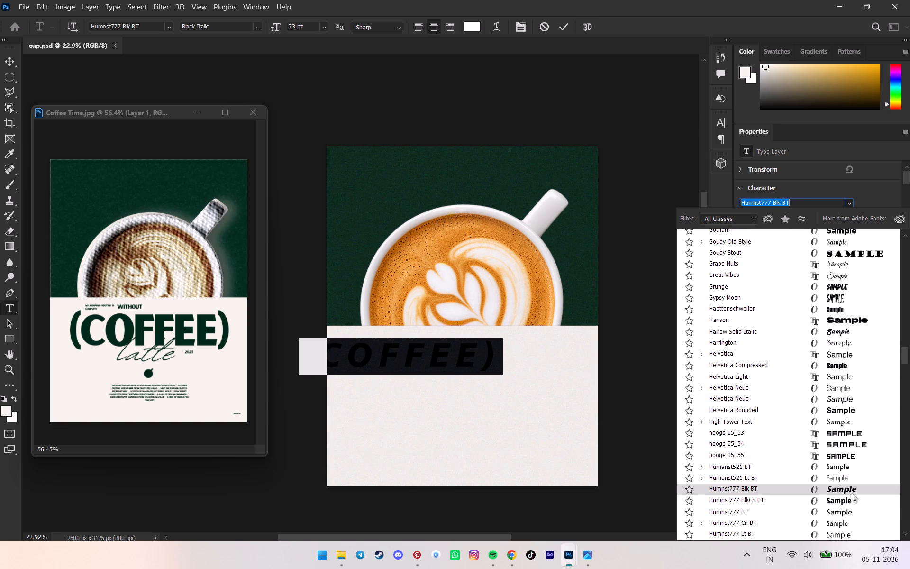
scroll(848, 491, "down", 6)
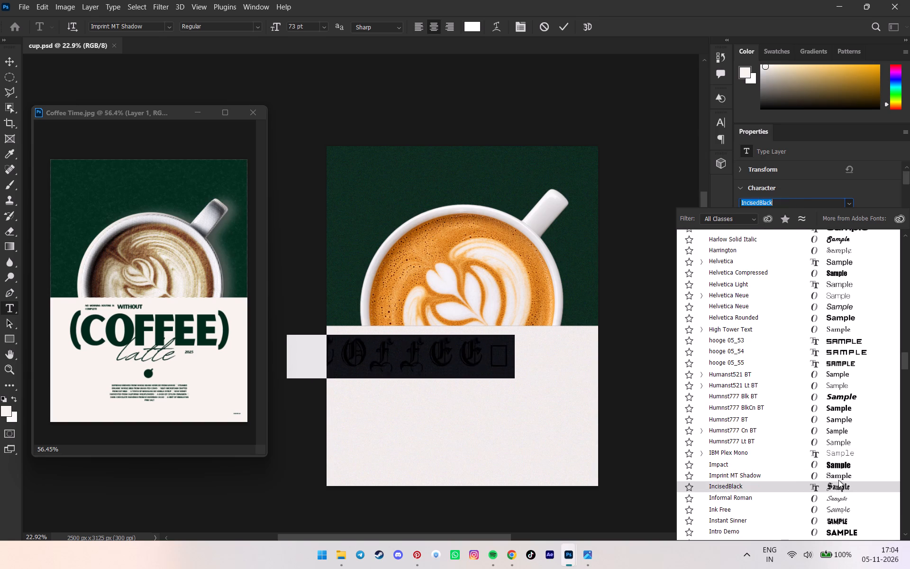
left_click(838, 480)
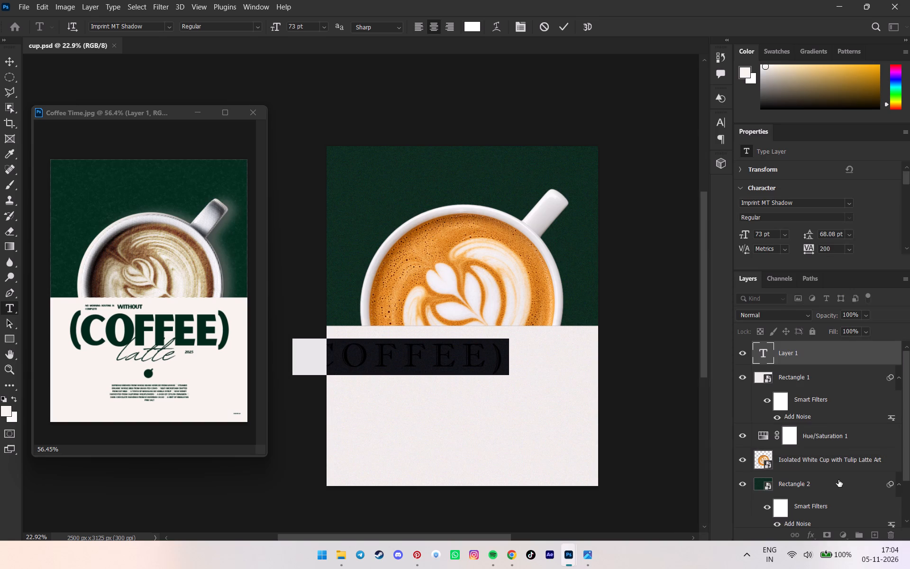
Select the whole "(COFFEE)" headline again and preview alternative fonts on it against the reference lettering.
left_click(479, 352)
left_click_drag(506, 355, 198, 366)
left_click(854, 204)
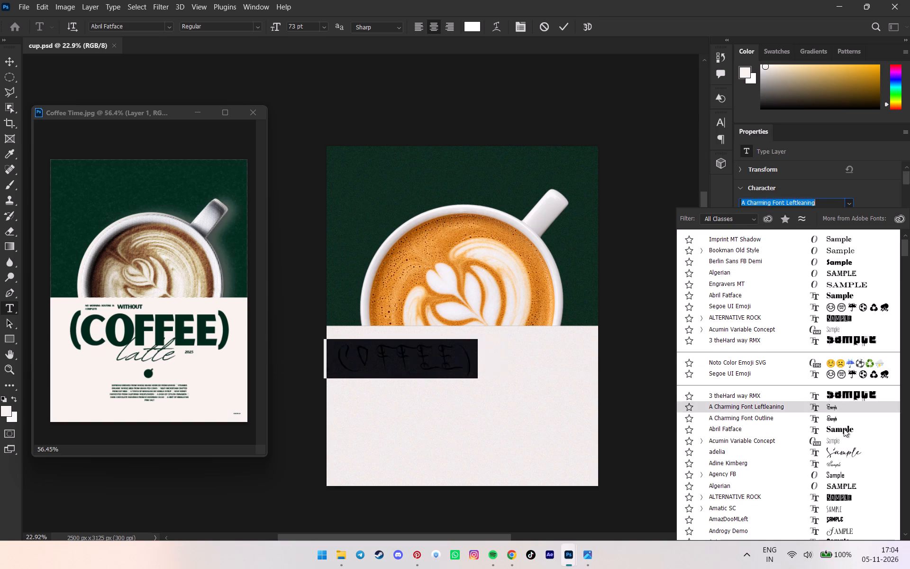
scroll(848, 470, "down", 6)
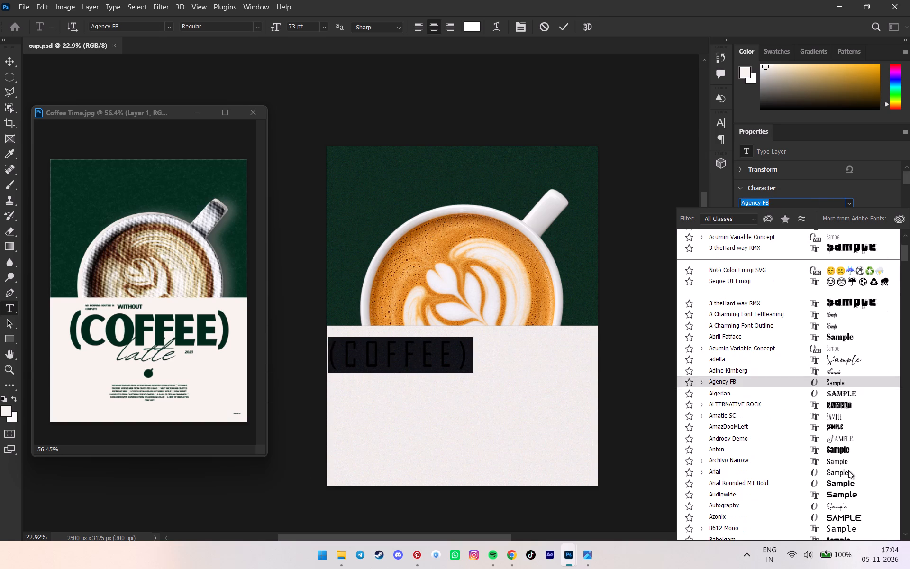
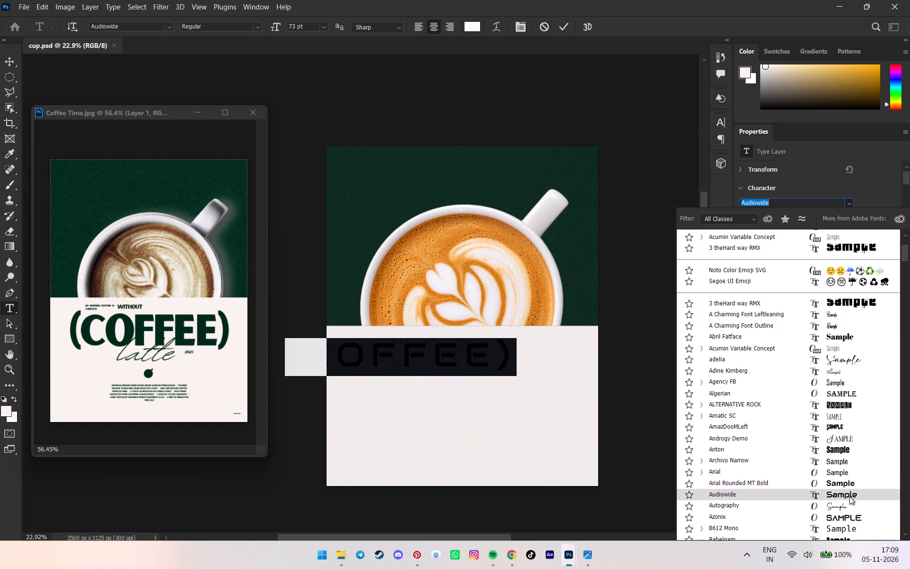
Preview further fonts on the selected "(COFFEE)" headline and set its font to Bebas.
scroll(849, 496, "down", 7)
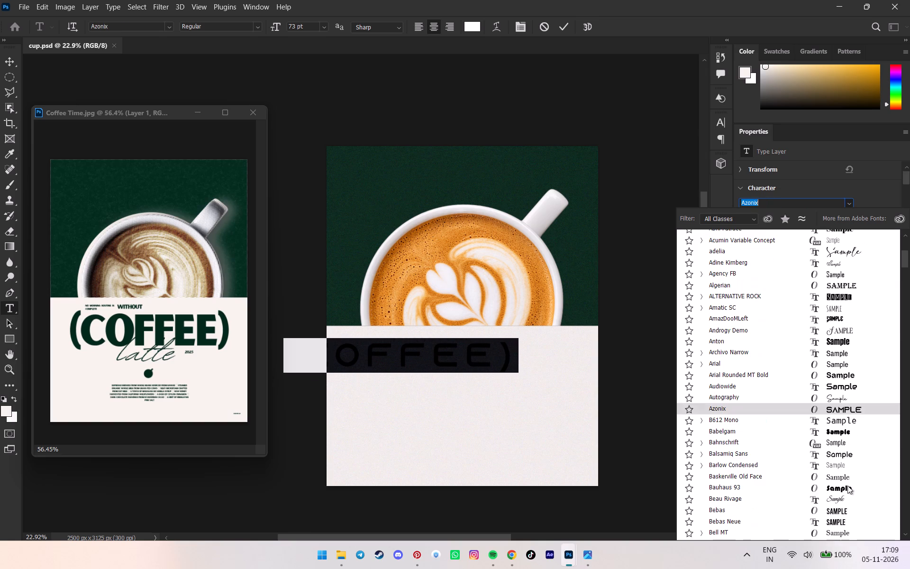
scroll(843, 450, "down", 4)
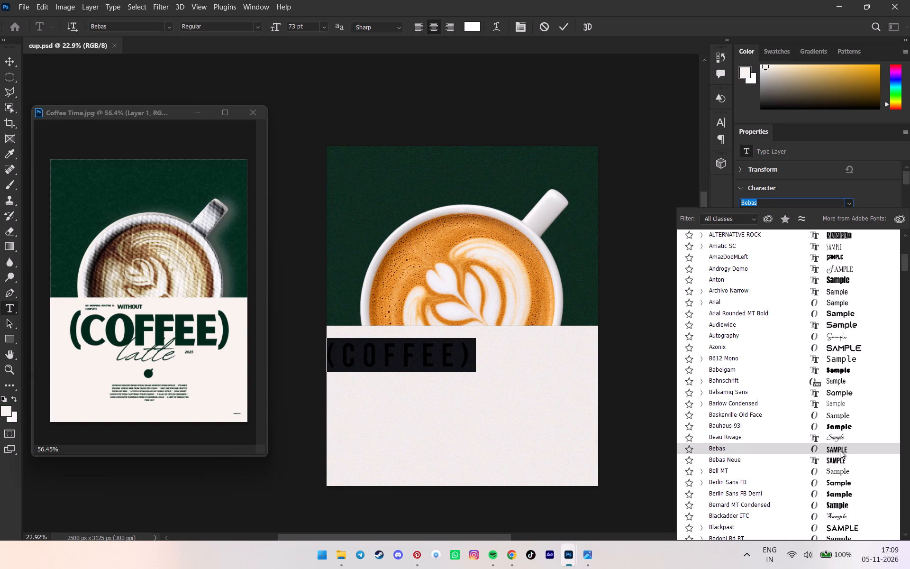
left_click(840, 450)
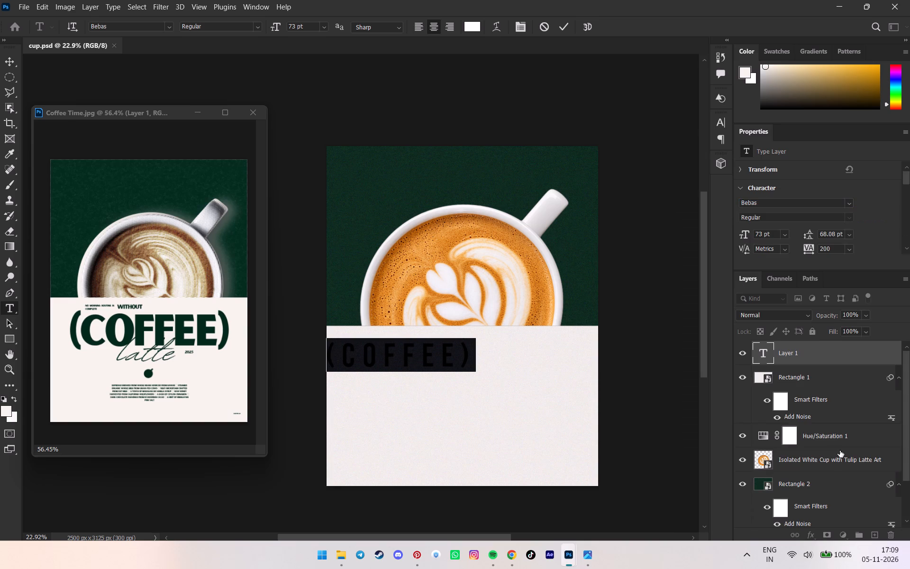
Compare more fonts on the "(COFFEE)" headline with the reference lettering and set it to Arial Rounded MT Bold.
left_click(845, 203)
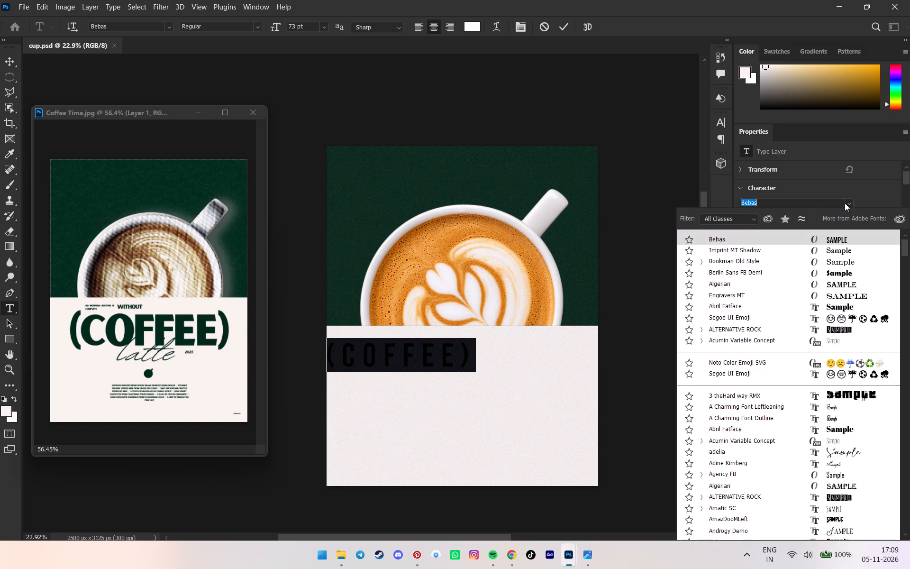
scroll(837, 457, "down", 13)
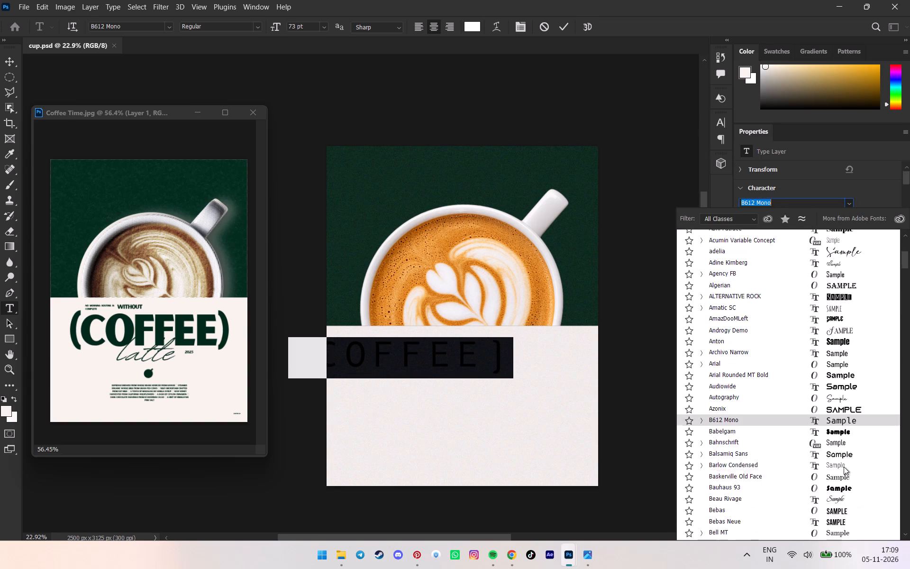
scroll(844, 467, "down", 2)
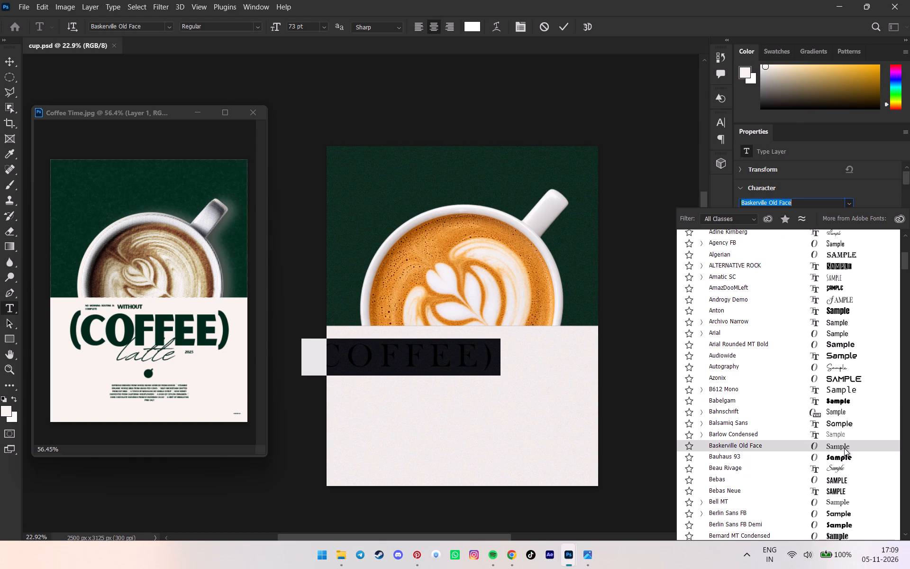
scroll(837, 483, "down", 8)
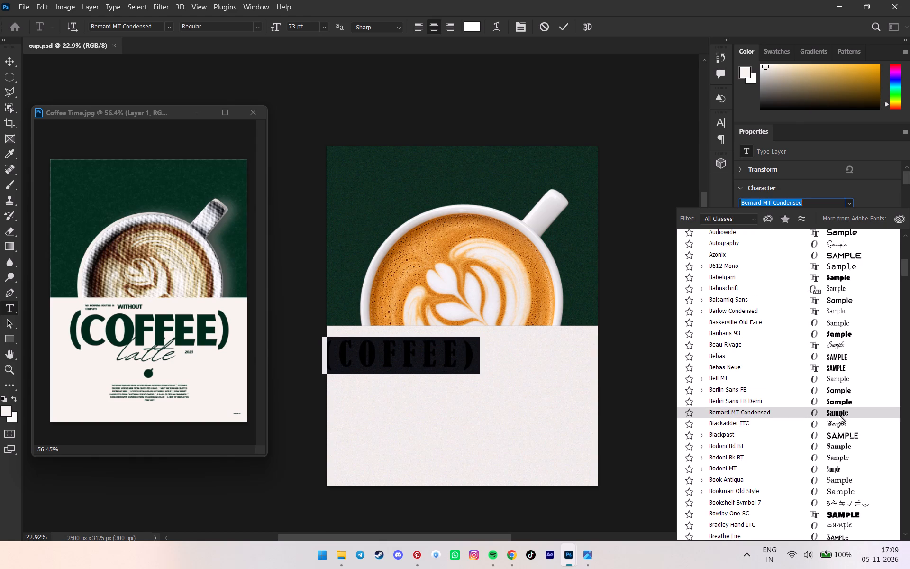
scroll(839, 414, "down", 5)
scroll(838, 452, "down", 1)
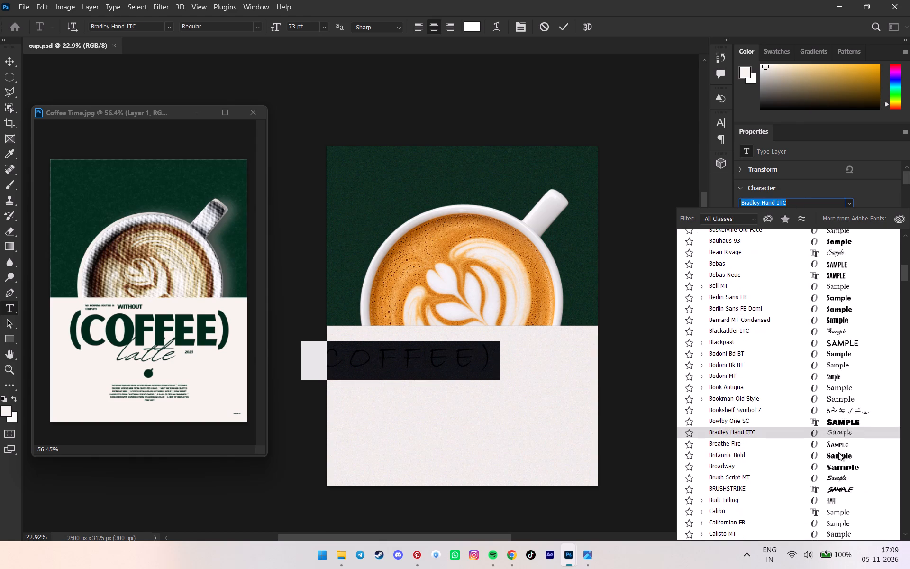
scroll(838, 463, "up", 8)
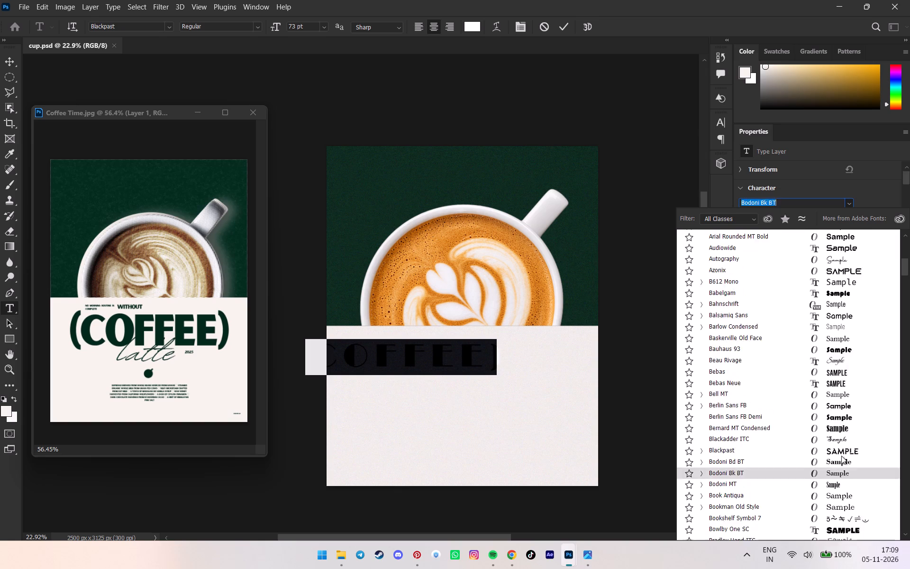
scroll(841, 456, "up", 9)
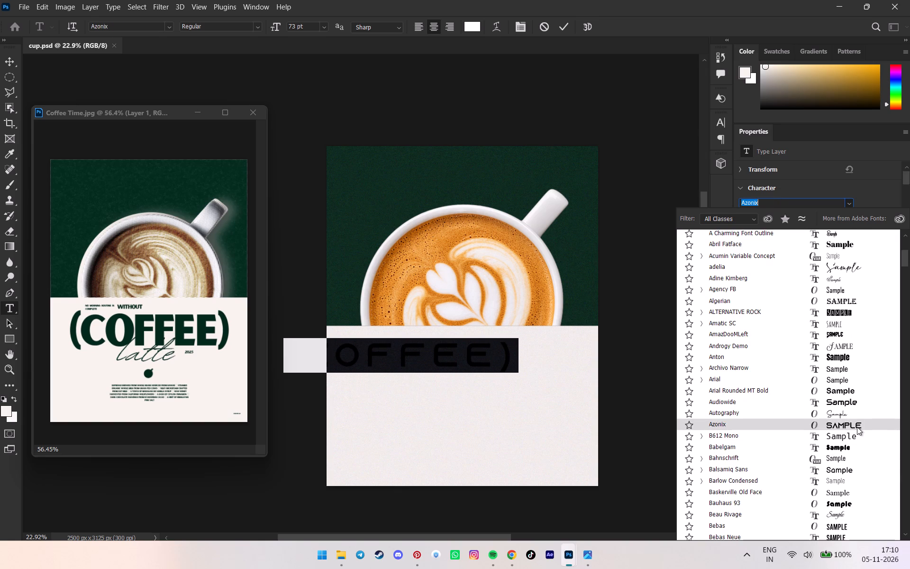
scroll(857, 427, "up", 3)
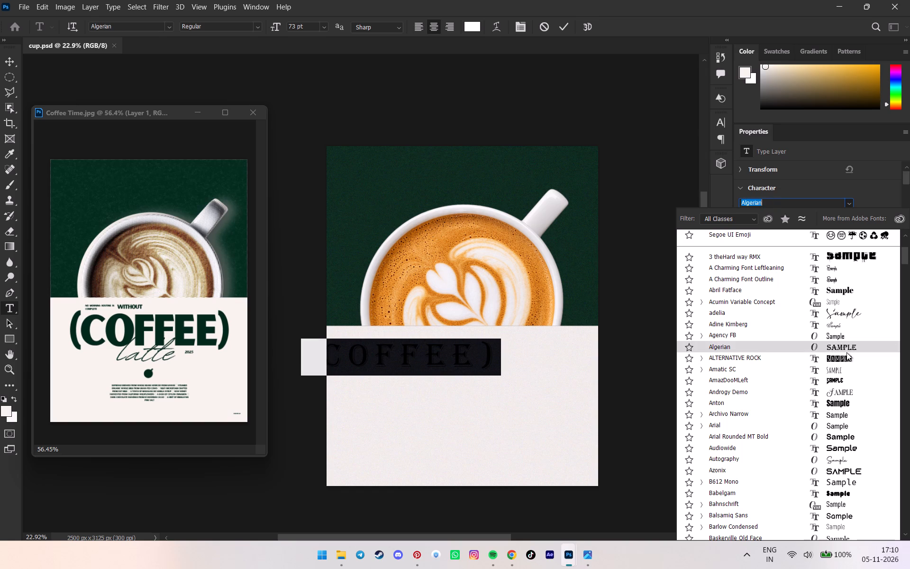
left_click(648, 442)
Set the whole "(COFFEE)" headline's font to Bowlby One SC.
left_click_drag(505, 372, 199, 419)
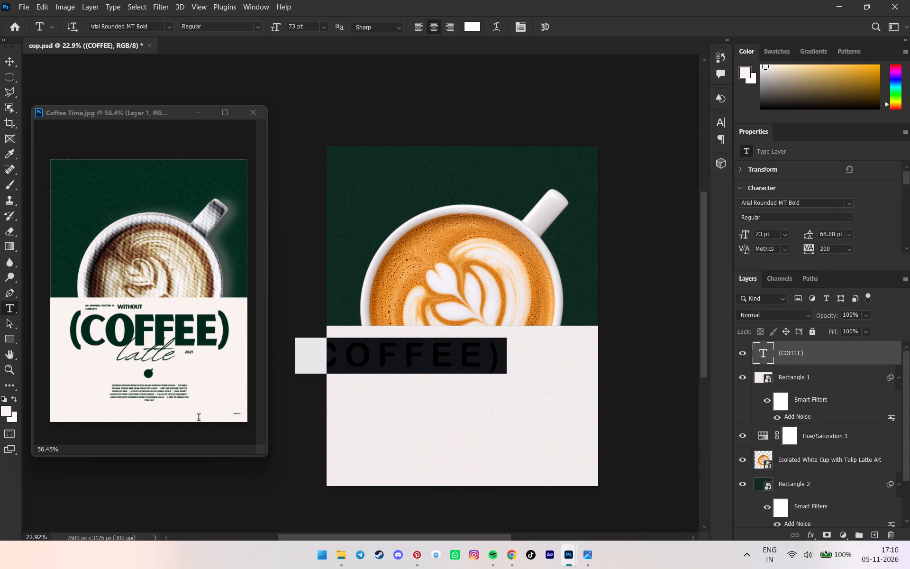
left_click_drag(199, 419, 124, 438)
left_click(850, 198)
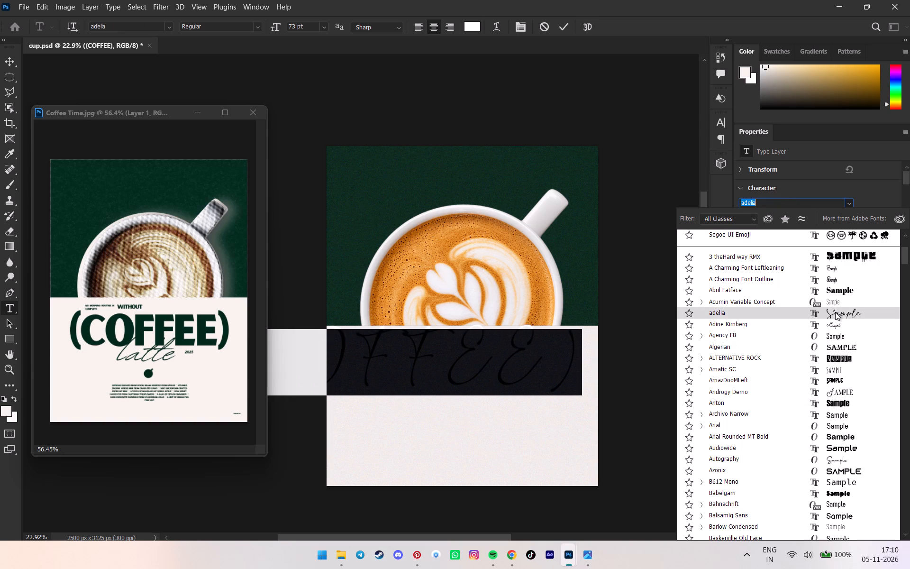
scroll(835, 312, "down", 7)
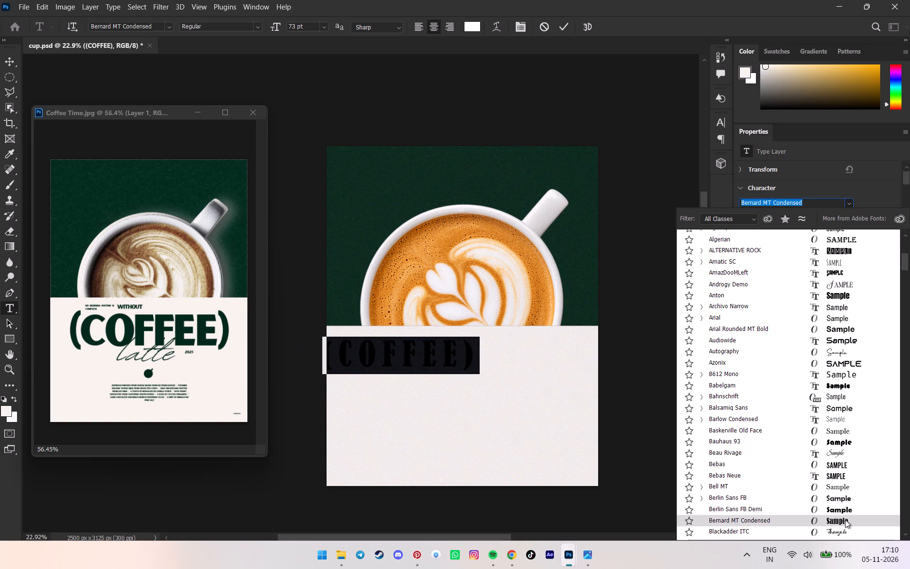
scroll(845, 520, "down", 8)
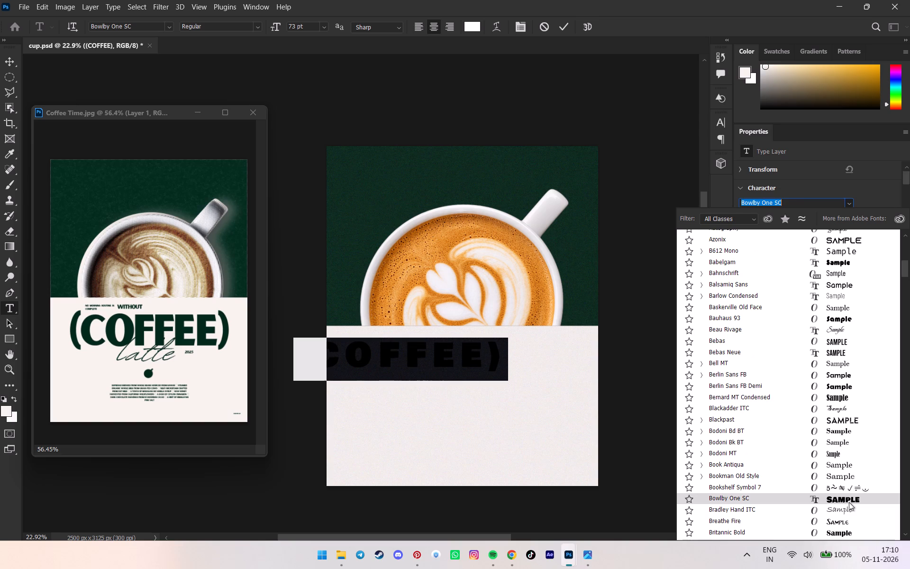
left_click(849, 502)
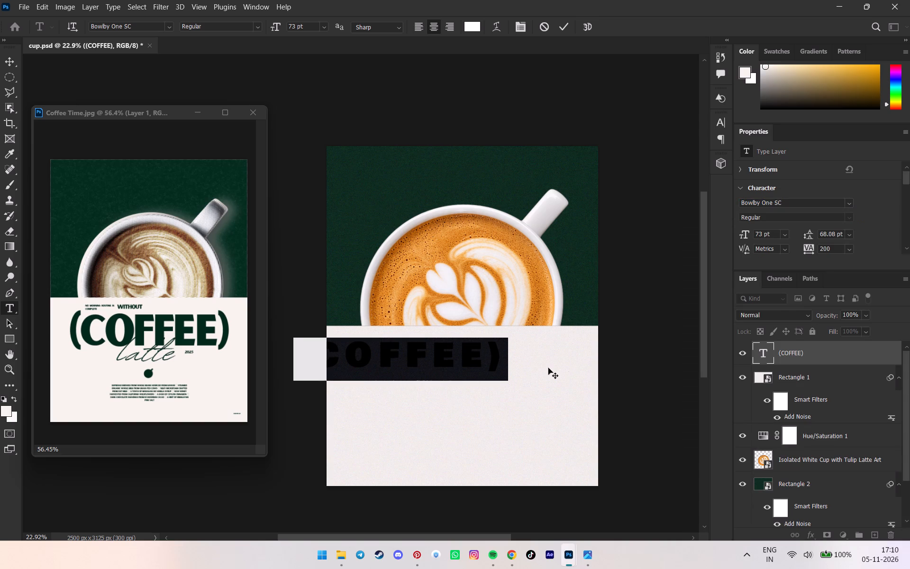
left_click(529, 366)
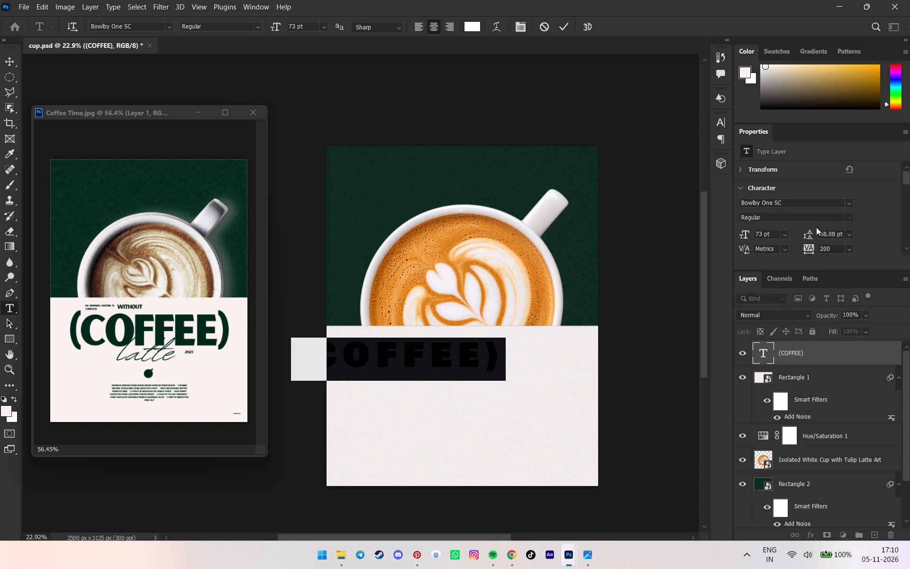
Colour the "(COFFEE)" headline dark green 00291b, sampled from the headline in the Coffee Time reference.
scroll(880, 195, "down", 5)
left_click(842, 214)
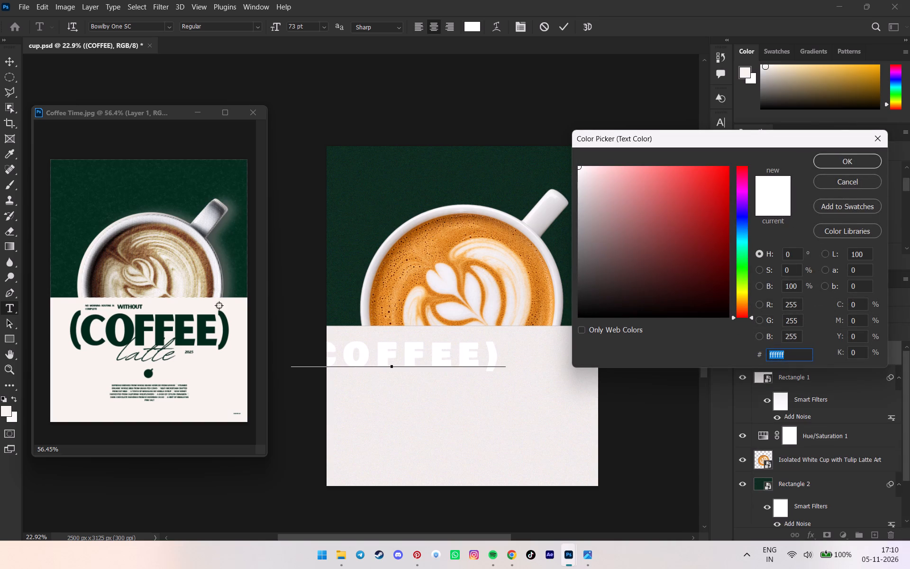
left_click(203, 335)
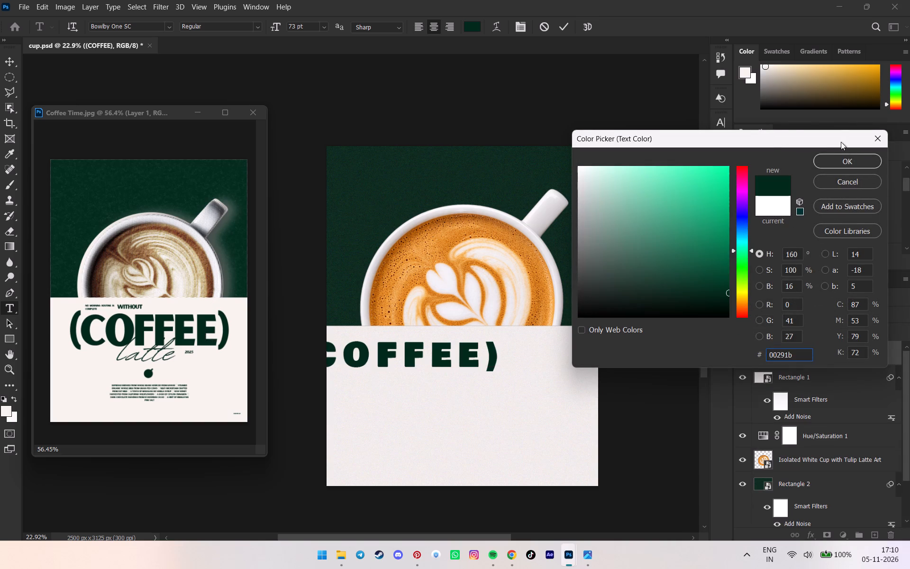
left_click(837, 150)
left_click(833, 154)
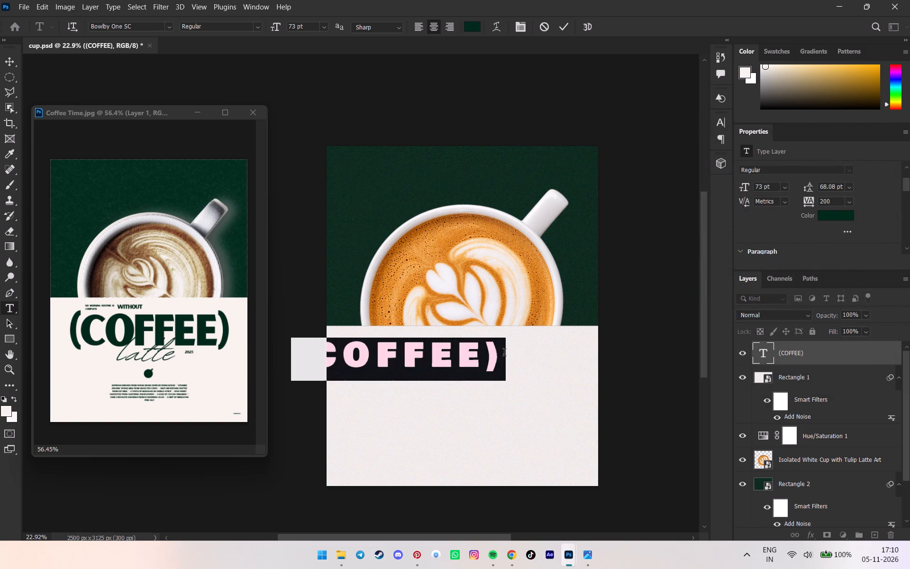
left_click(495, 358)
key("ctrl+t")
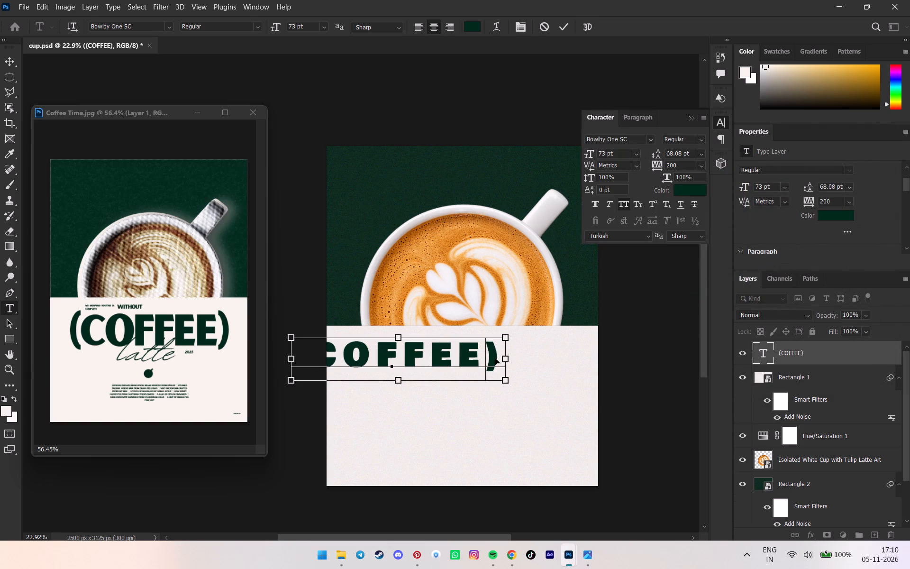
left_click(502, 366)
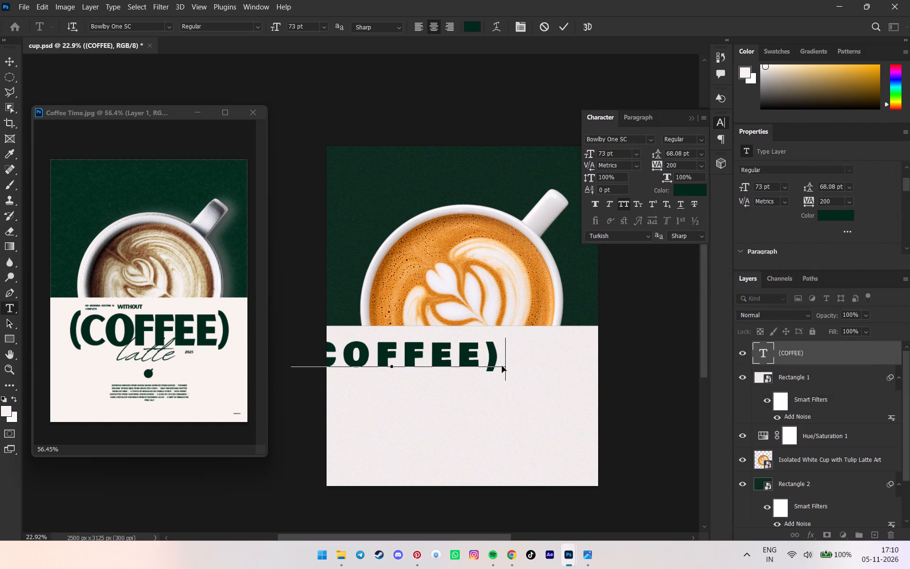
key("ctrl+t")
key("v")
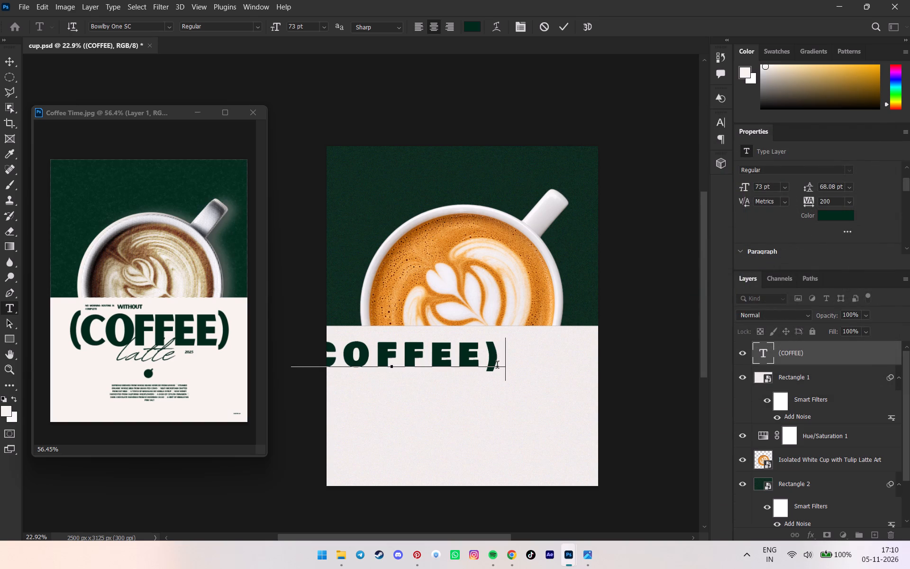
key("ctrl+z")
Move the "(COFFEE)" headline about 570 px right and slightly down, roughly centring it across the upper part of the cream block.
left_click(790, 376)
left_click(790, 359)
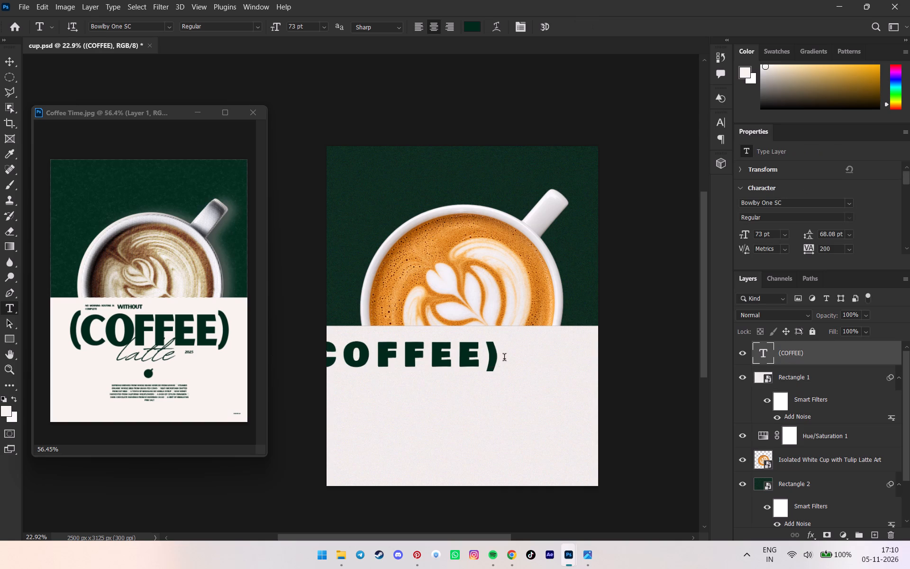
key("v")
left_click_drag(475, 368, 512, 367)
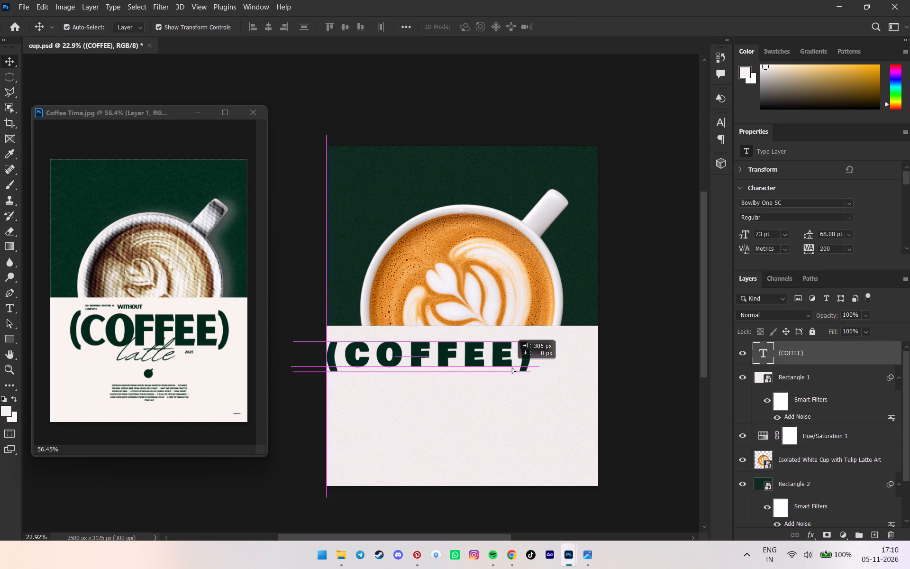
left_click_drag(512, 367, 540, 367)
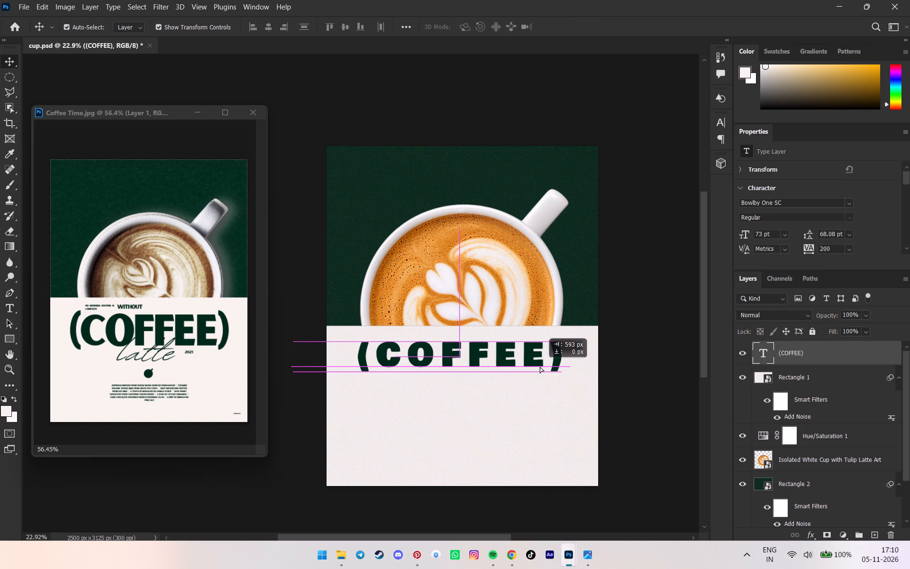
left_click_drag(540, 367, 535, 376)
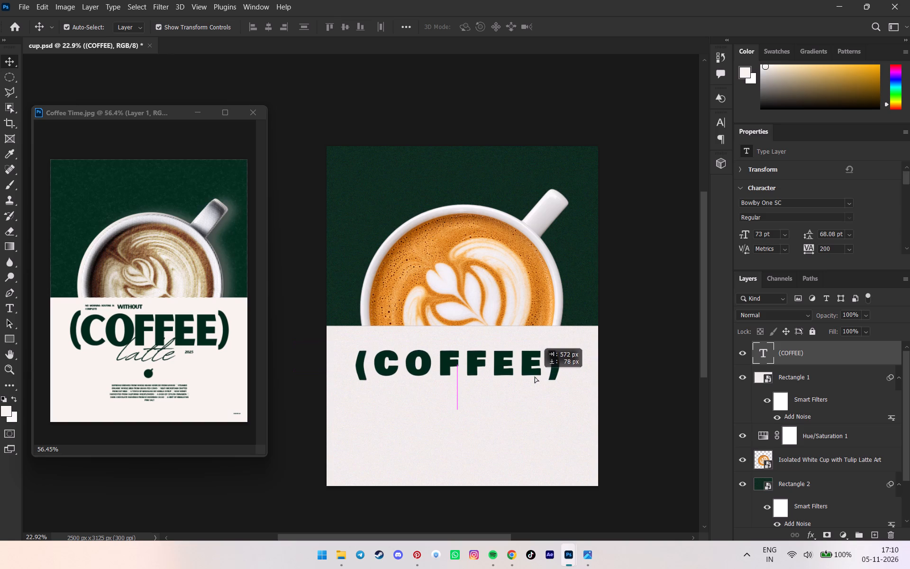
left_click_drag(535, 376, 535, 374)
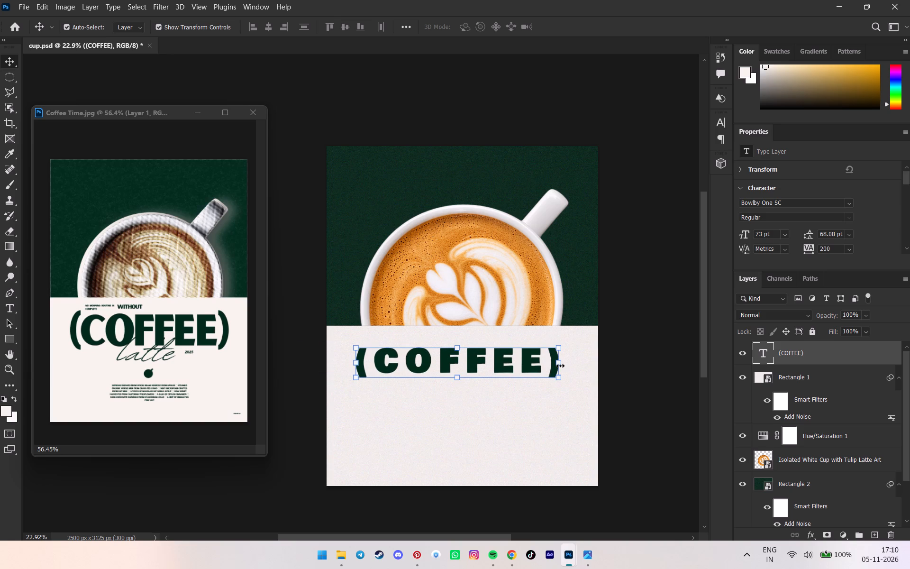
Tighten the letter spacing of the whole "(COFFEE)" headline to a tracking of 60.
double_click(509, 363)
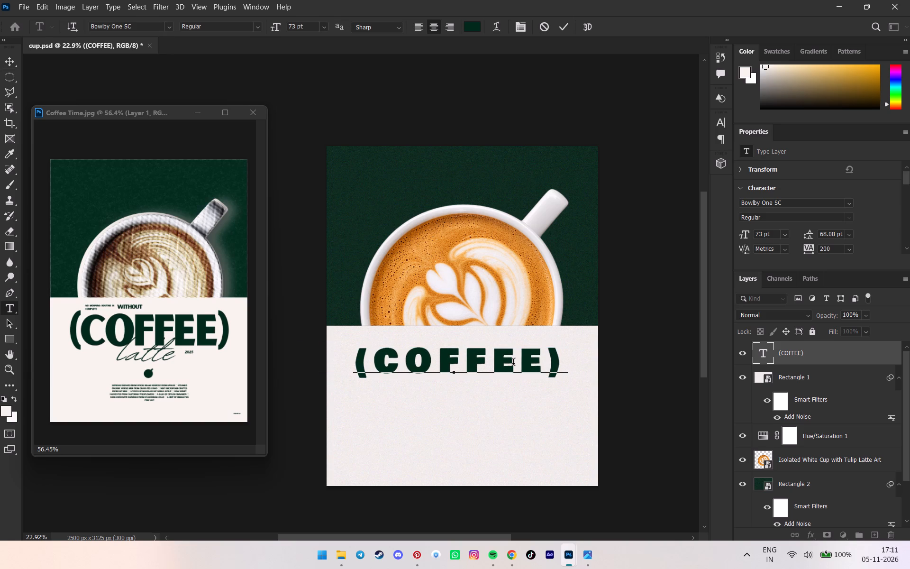
double_click(513, 363)
key("ctrl+a")
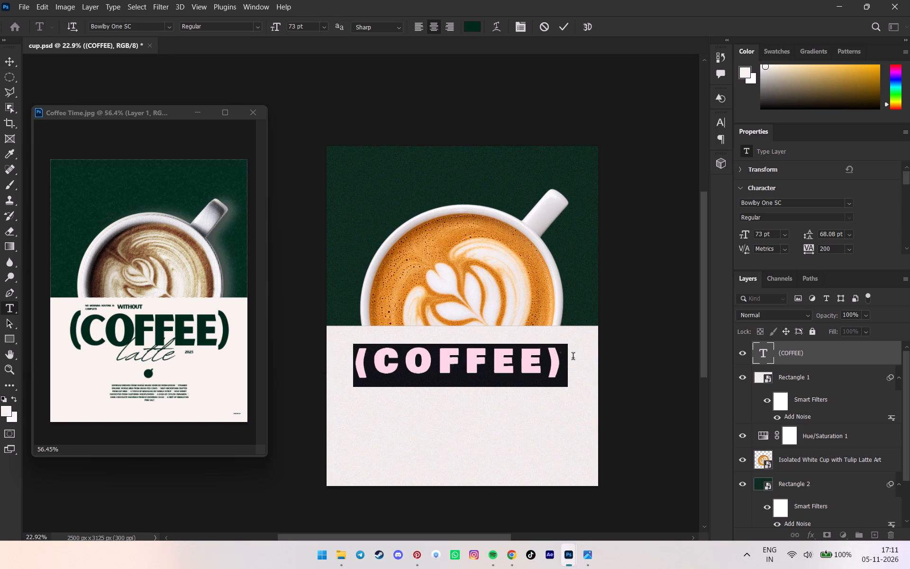
scroll(861, 240, "down", 1)
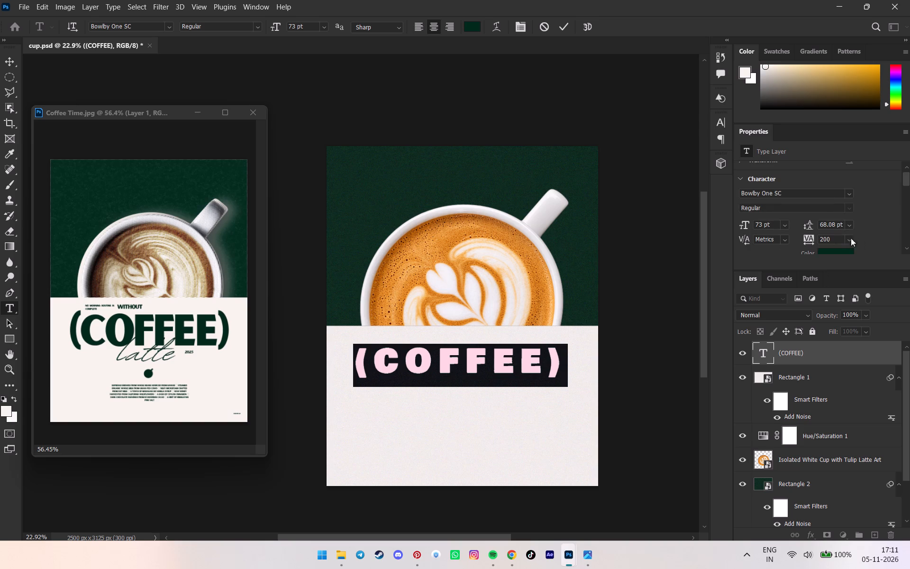
left_click_drag(810, 238, 805, 242)
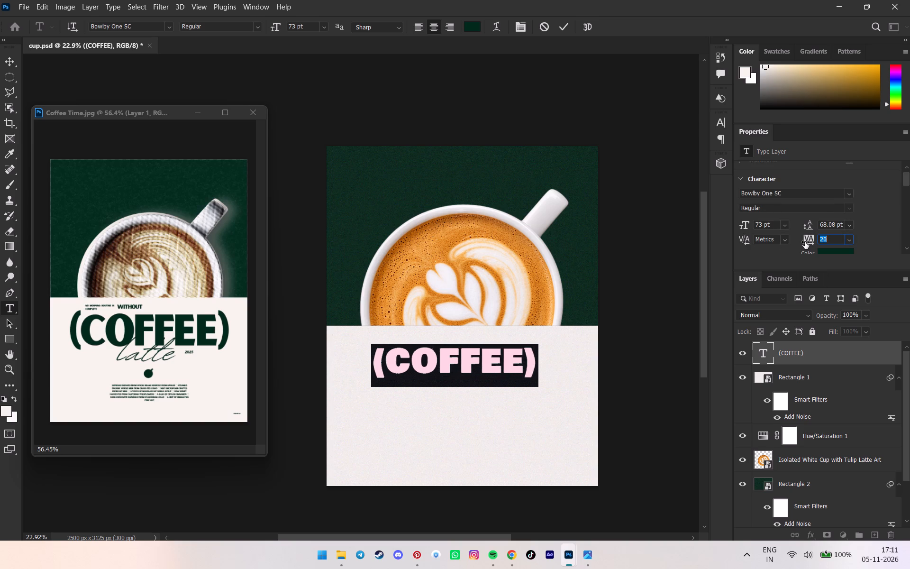
left_click_drag(805, 242, 806, 242)
left_click(863, 233)
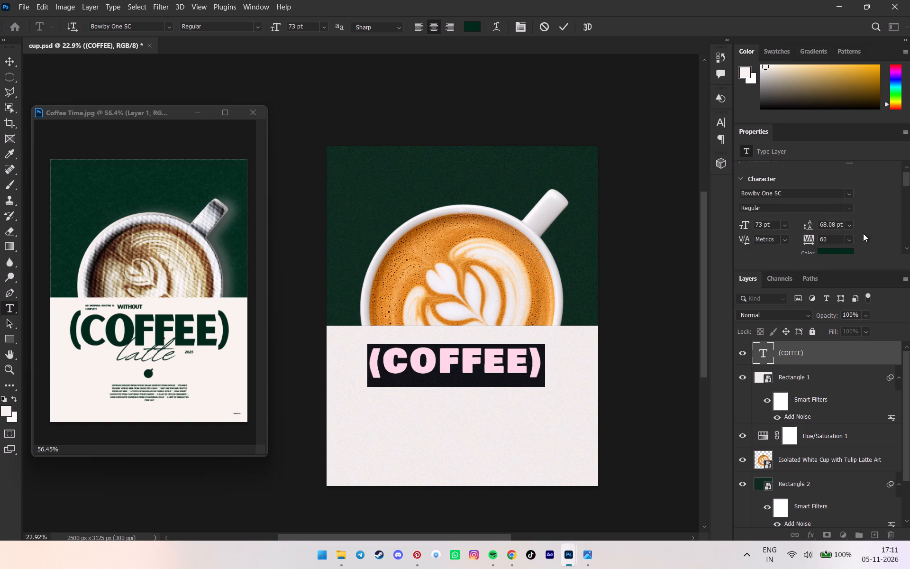
left_click(540, 371)
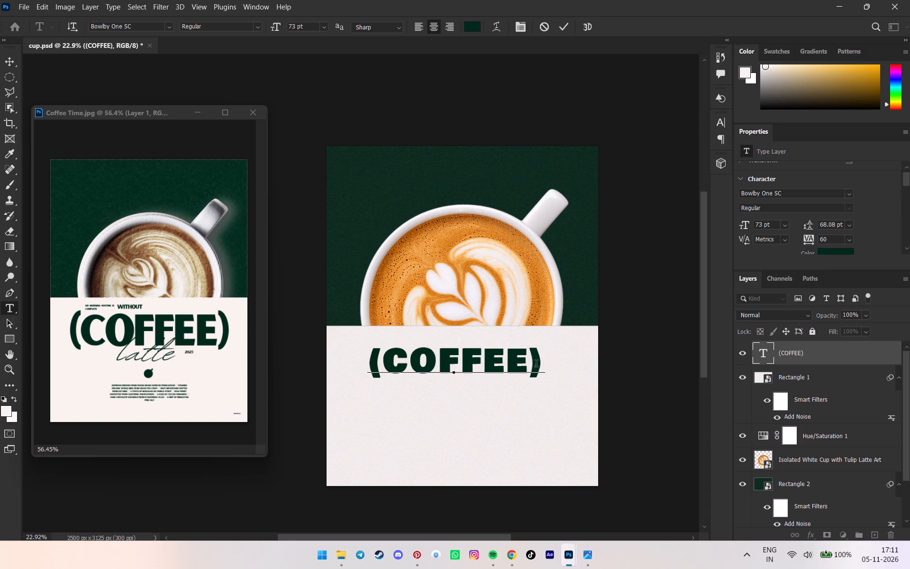
Enlarge only the opening parenthesis of the "(COFFEE)" headline to 80 pt.
left_click_drag(388, 362, 352, 362)
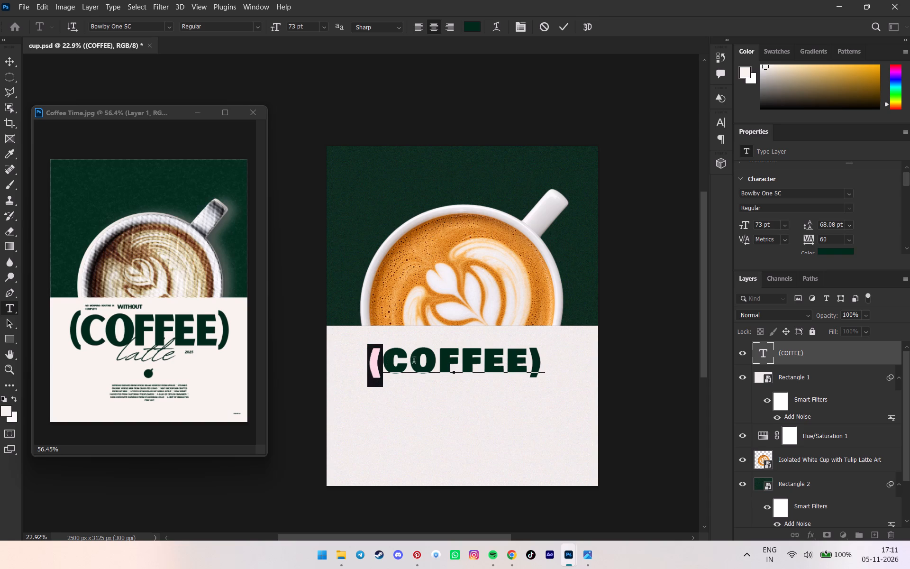
left_click_drag(746, 226, 749, 226)
left_click_drag(749, 226, 750, 226)
left_click(765, 224)
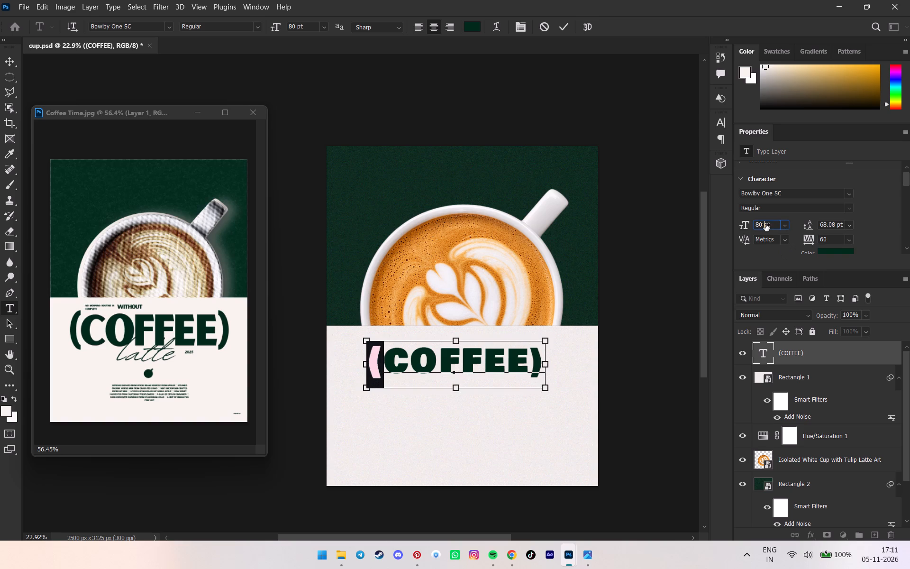
left_click_drag(764, 224, 745, 224, "ctrl")
key("ctrl+z")
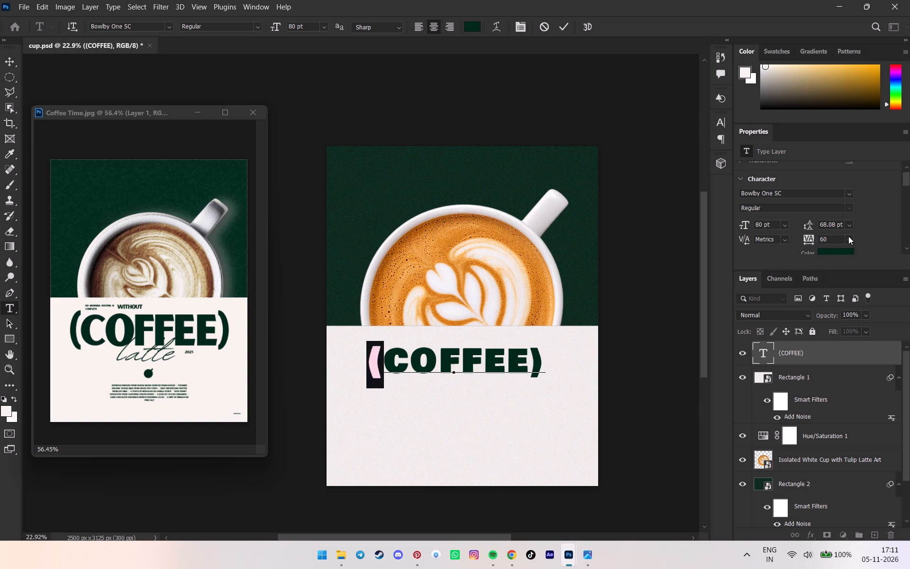
Set only the closing parenthesis of the "(COFFEE)" headline to 80 pt and finish the text edit.
left_click_drag(540, 360, 534, 360)
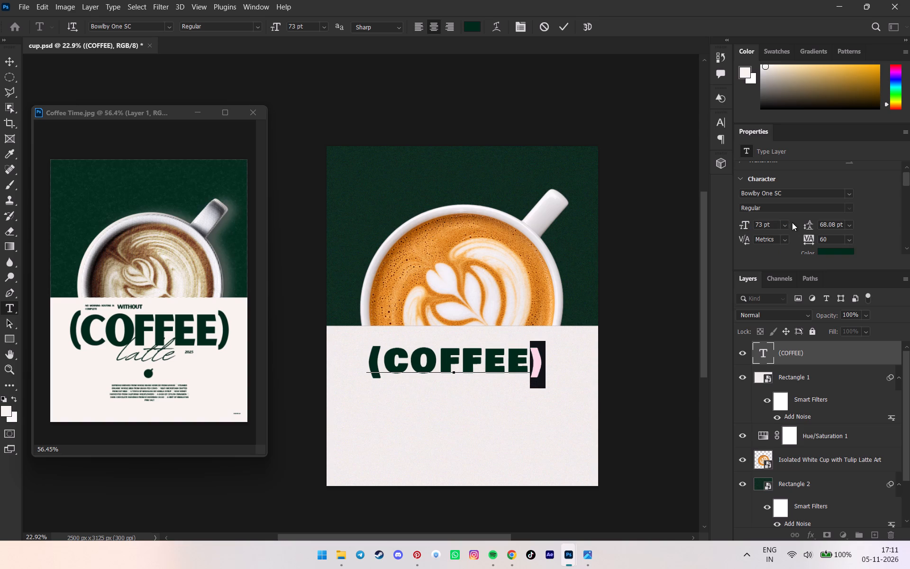
left_click(760, 222)
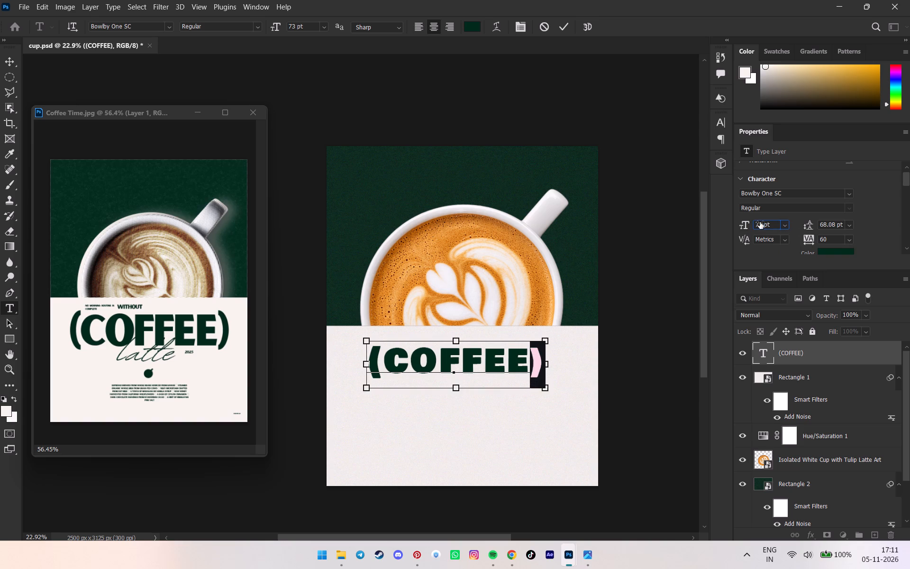
key("ctrl+a")
type("80")
key("Return")
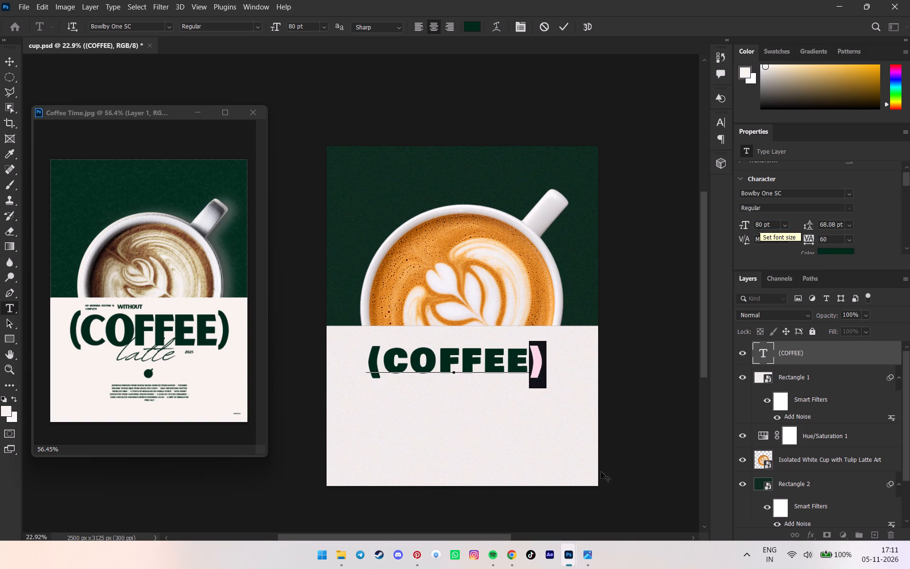
left_click(614, 453)
left_click(674, 417)
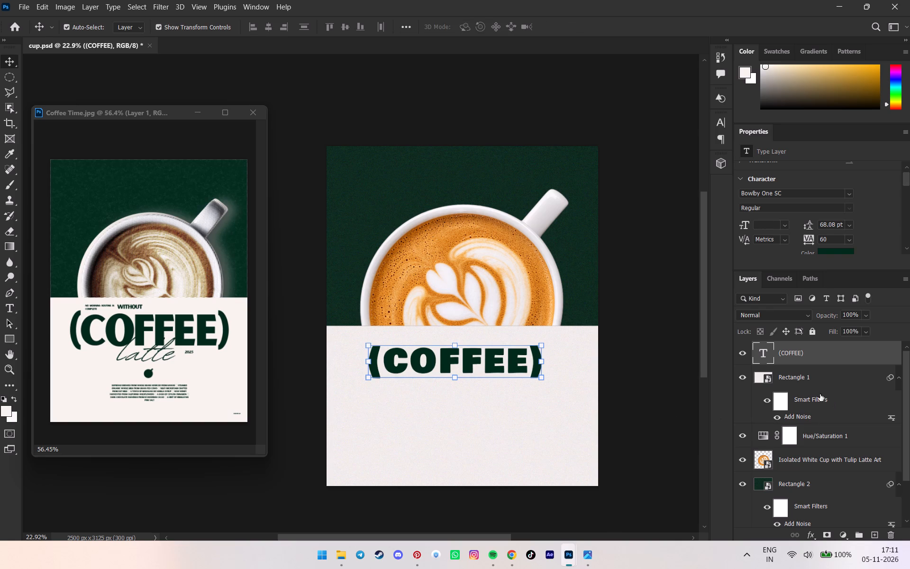
Move the "(COFFEE)" headline about 21 px right and 47 px up, nearer the cream block's upper edge.
left_click(705, 392)
left_click_drag(703, 386, 703, 260)
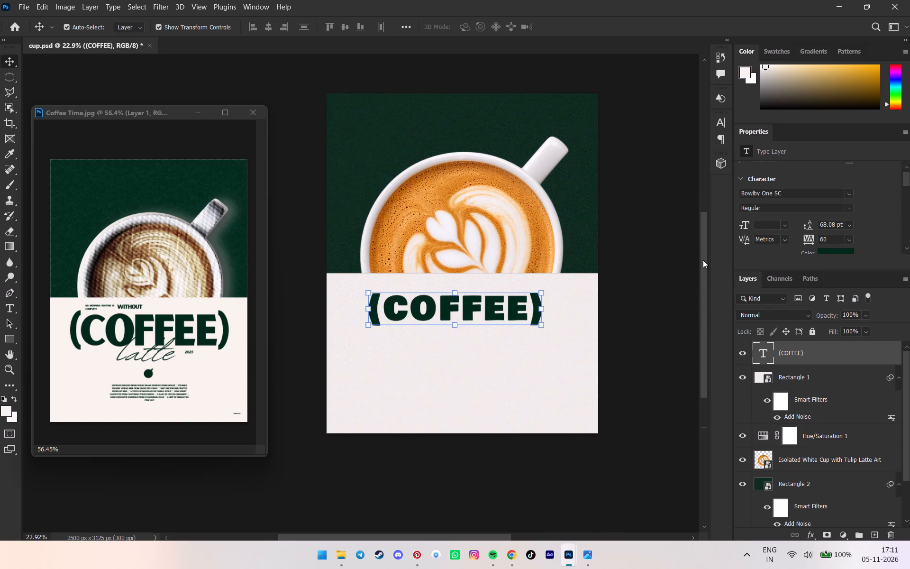
left_click_drag(703, 260, 702, 230)
left_click(647, 281)
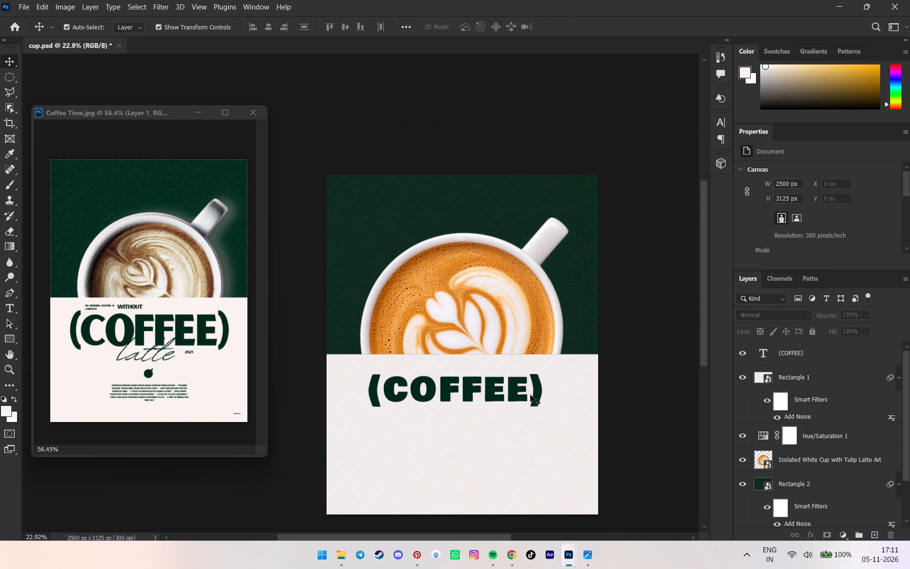
left_click(530, 395)
left_click_drag(512, 397, 516, 397)
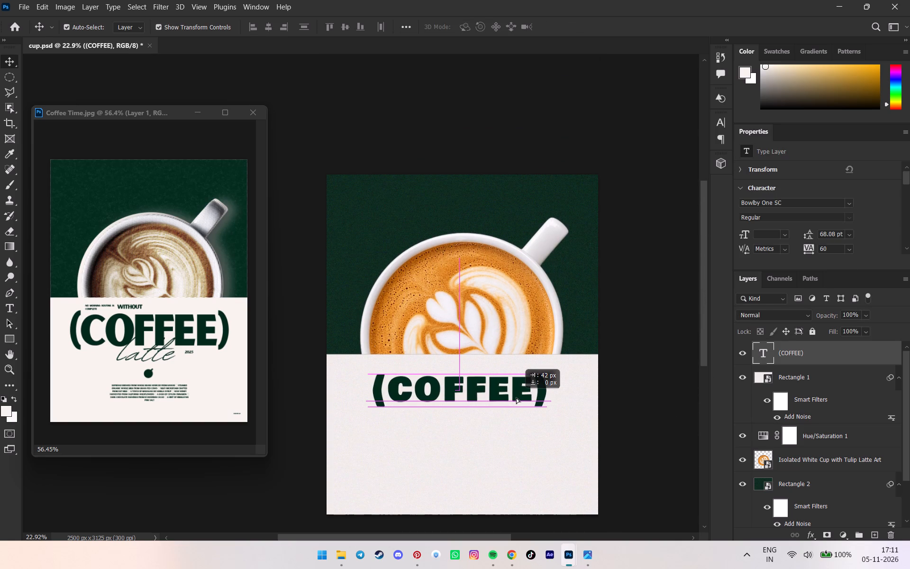
left_click_drag(516, 397, 515, 395)
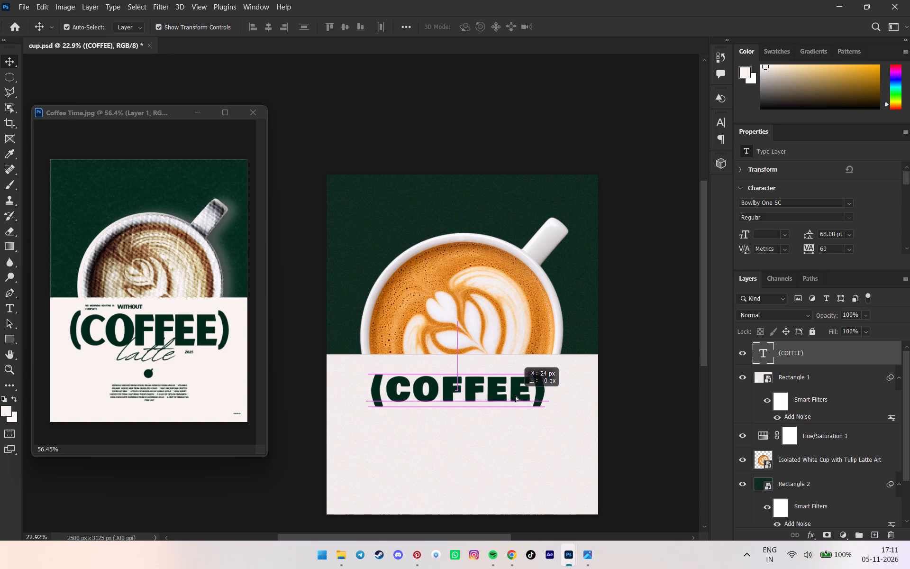
left_click_drag(515, 395, 514, 395)
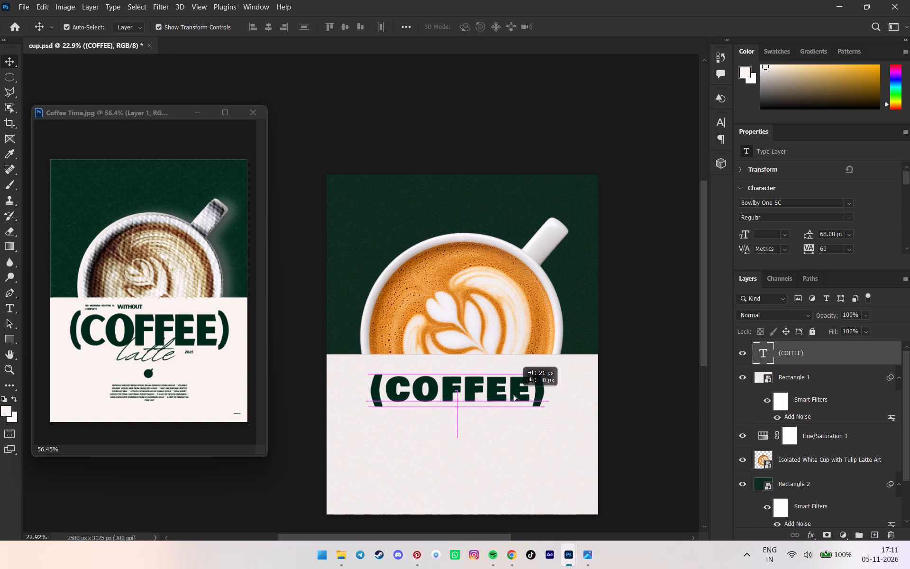
left_click_drag(514, 395, 515, 394)
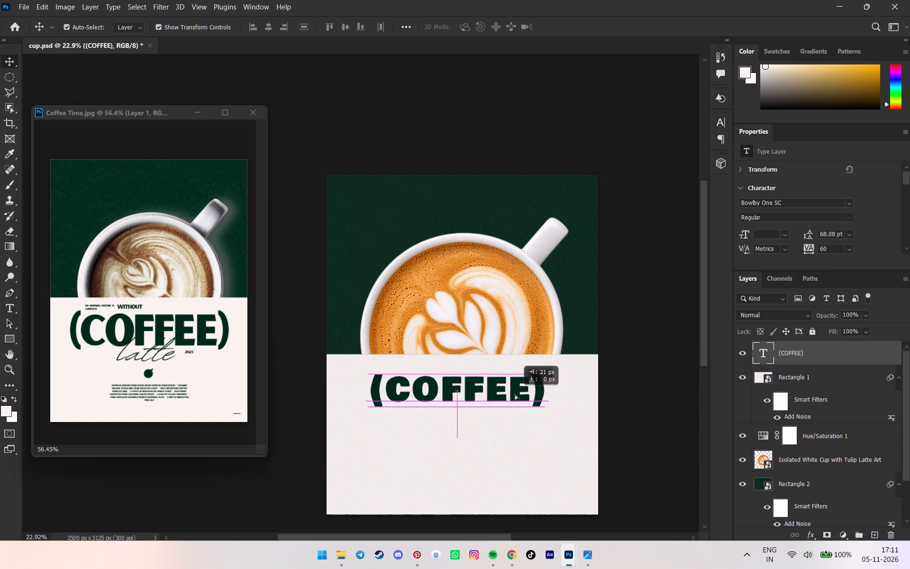
left_click_drag(515, 394, 513, 394)
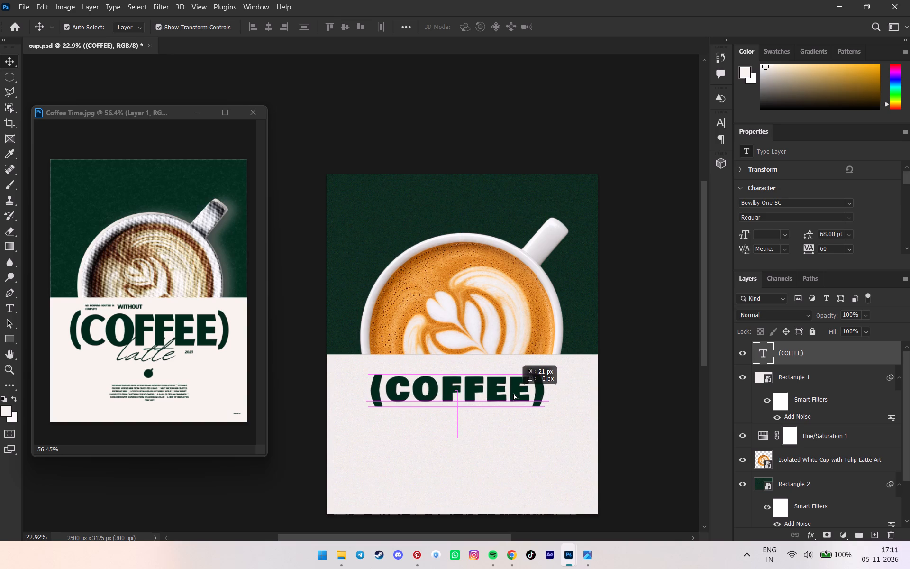
left_click_drag(513, 394, 510, 392)
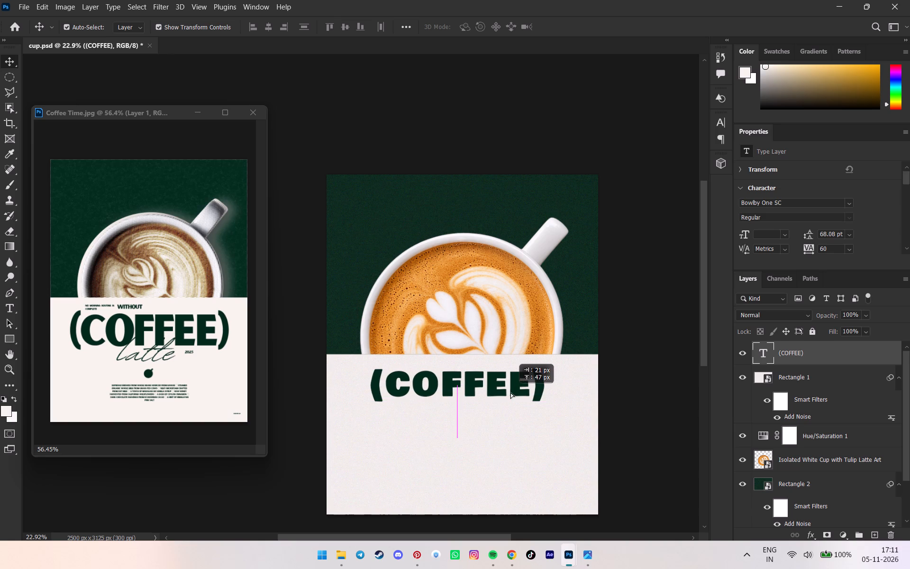
left_click_drag(510, 392, 516, 392)
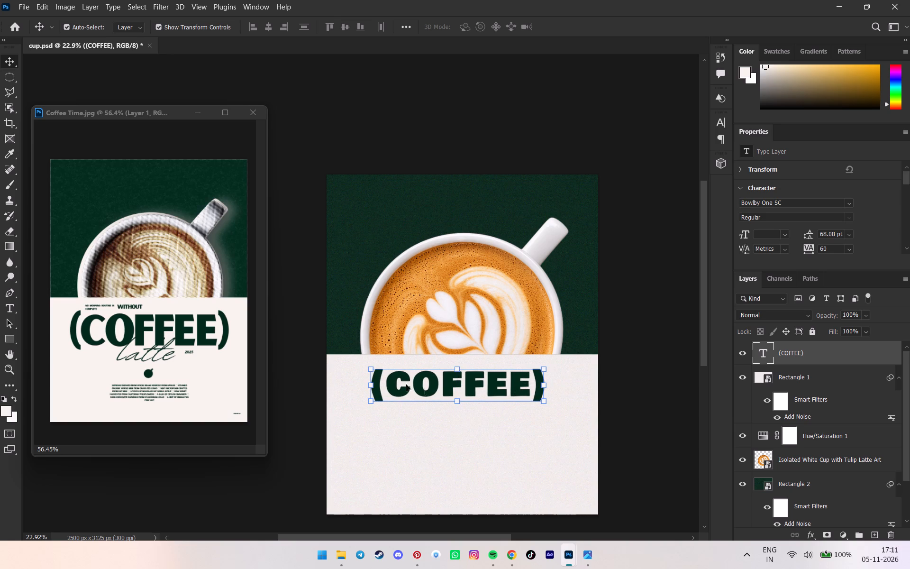
Duplicate the "(COFFEE)" headline layer and replace the copy's text with "WITHOUT".
left_click(831, 346)
key("ctrl+j")
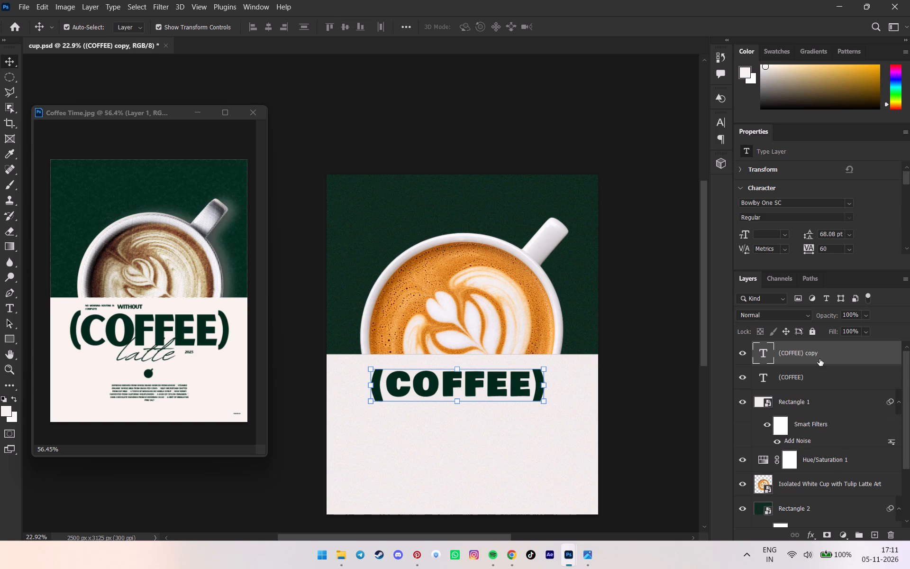
double_click(529, 383)
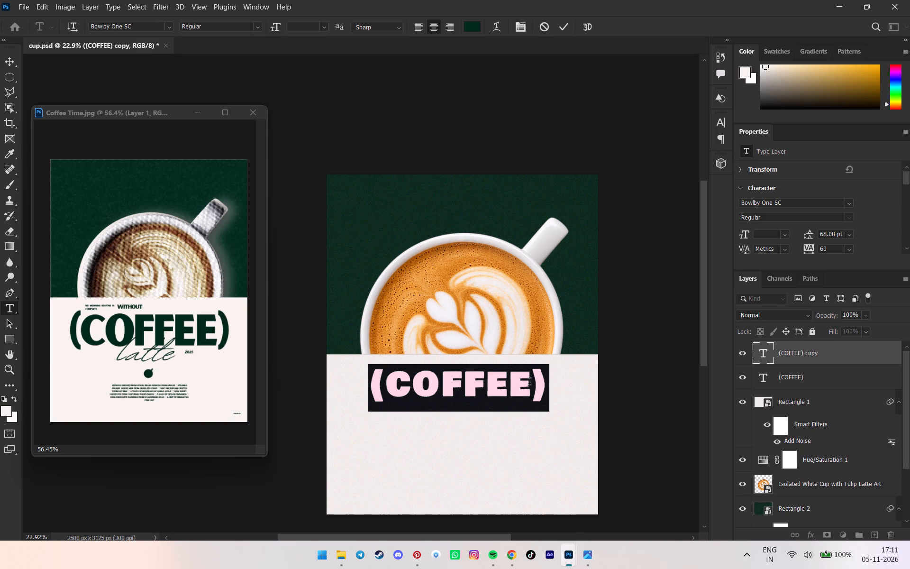
type("WITHOUT")
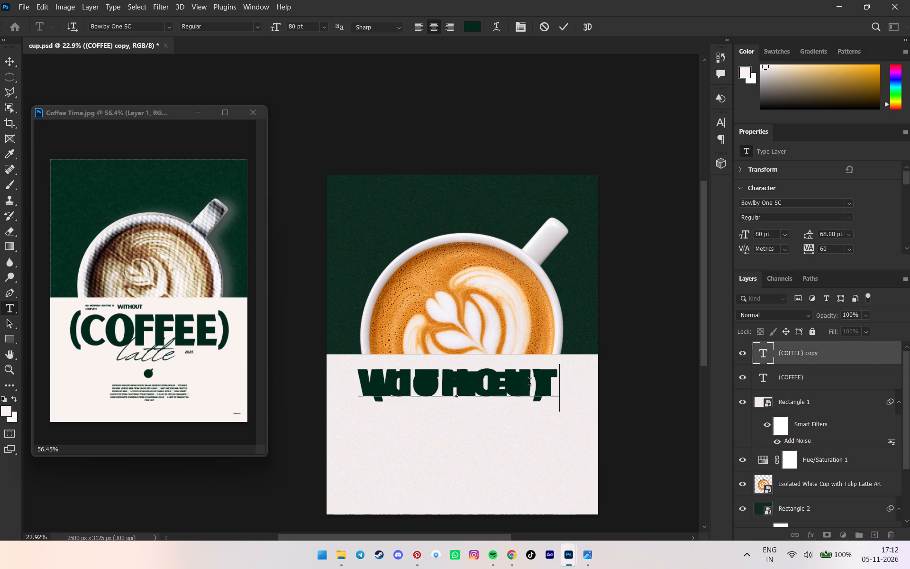
Reduce the whole "WITHOUT" text to a font size of 28 pt.
left_click_drag(553, 380, 216, 398)
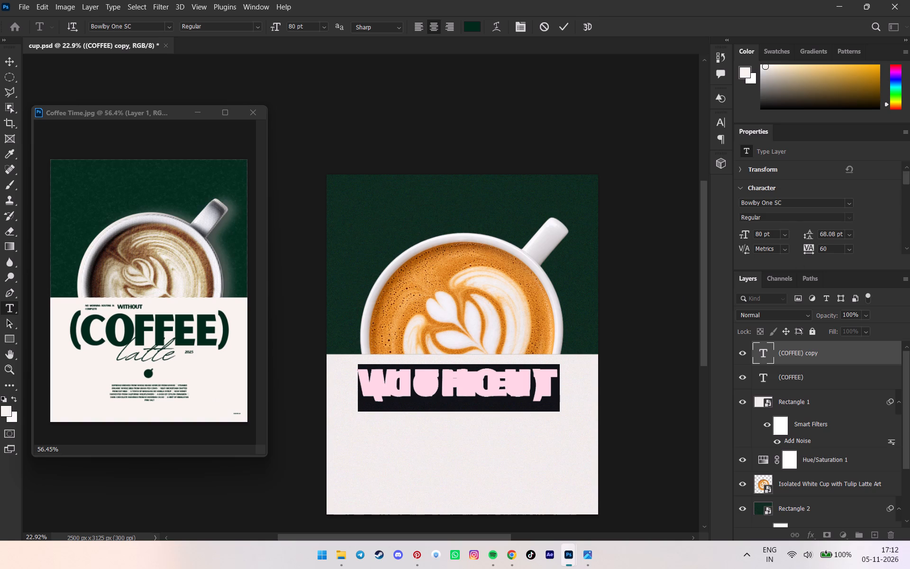
left_click_drag(746, 237, 736, 240)
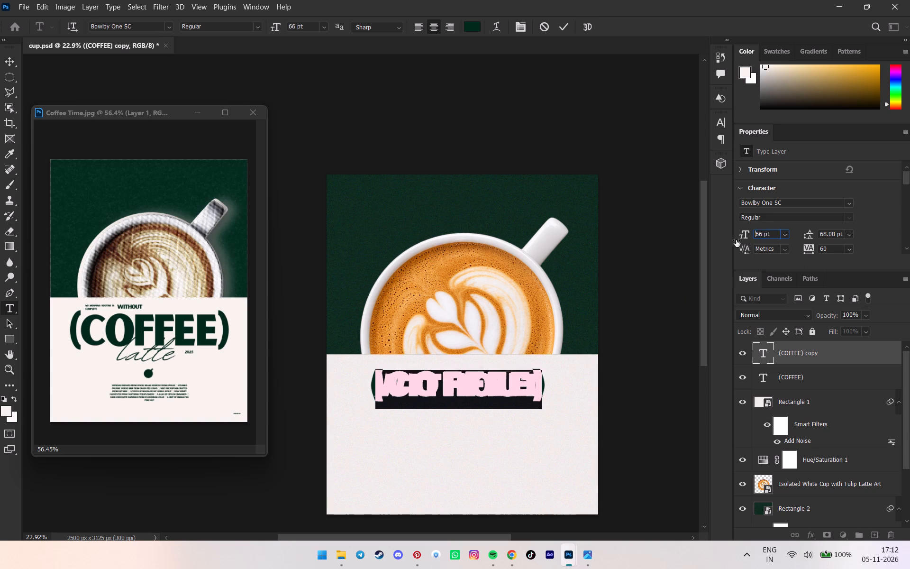
left_click_drag(736, 240, 721, 245)
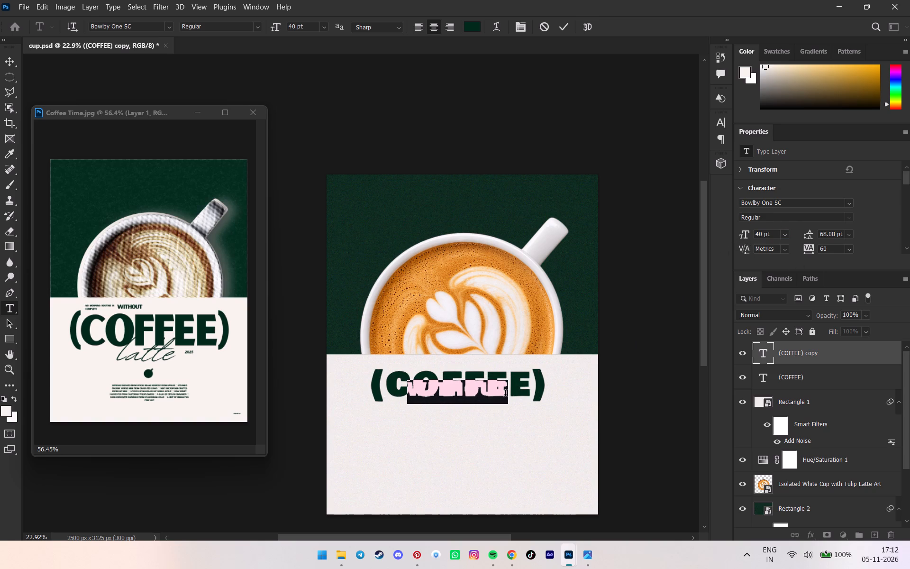
left_click_drag(743, 238, 735, 239)
left_click(462, 392)
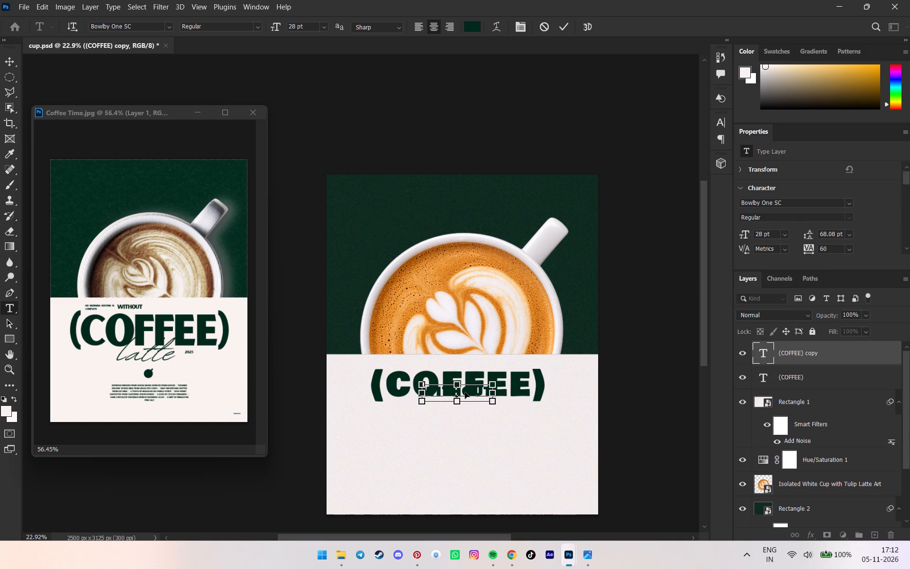
key("ctrl+a")
left_click(829, 373)
Move the "WITHOUT" text up and left, above the left half of the headline at the cream block's upper edge.
left_click(822, 356)
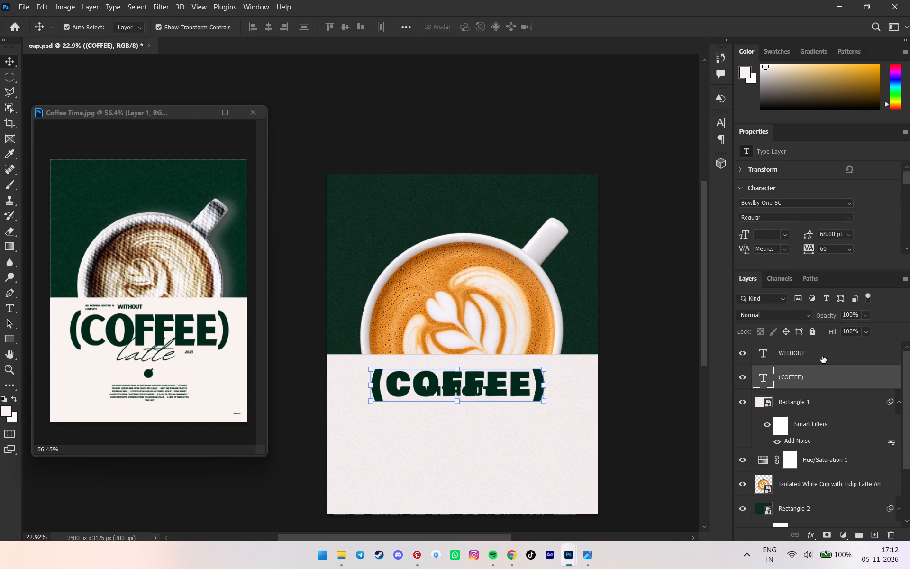
left_click_drag(471, 393, 454, 375)
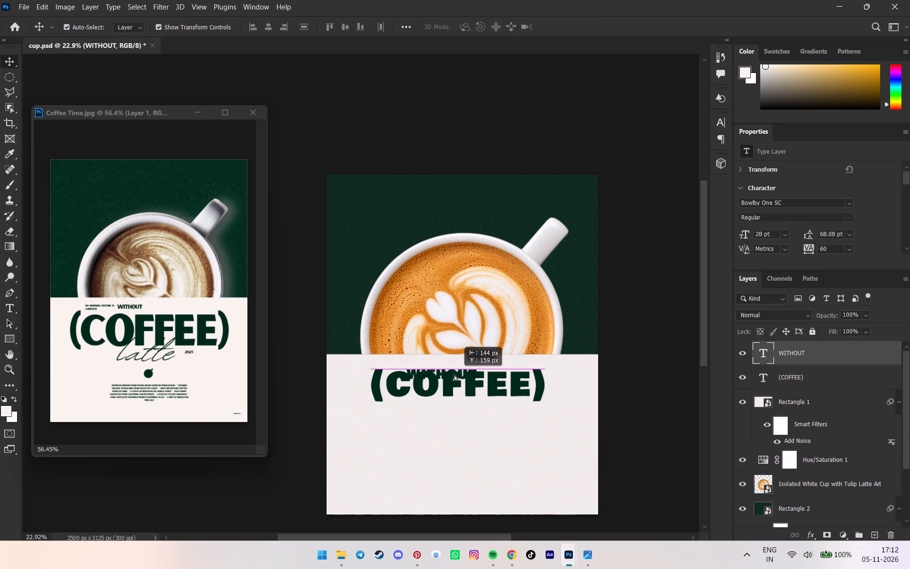
left_click_drag(454, 375, 435, 363)
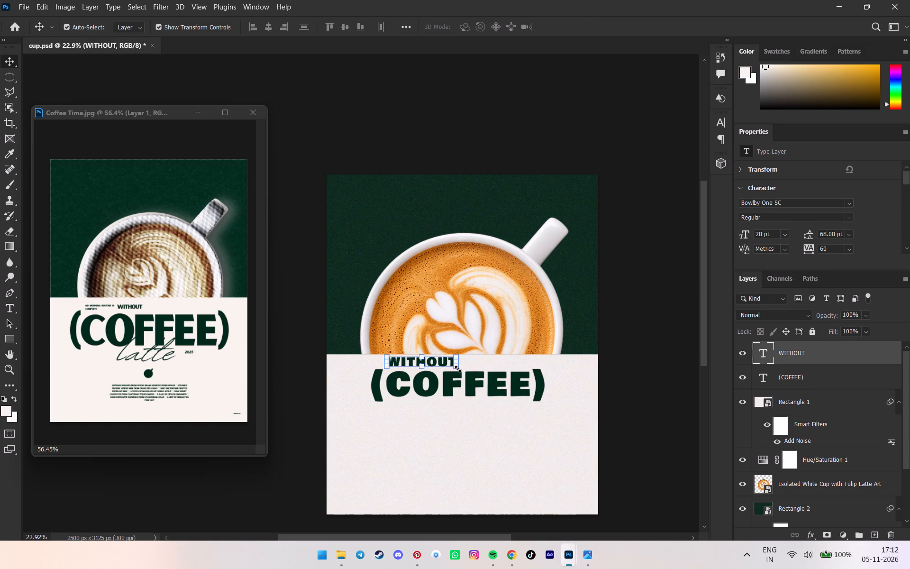
Scale the "WITHOUT" text to about 46% (12.93 pt) and place it just above the headline's opening parenthesis and C.
scroll(458, 369, "up", 3, "alt")
left_click_drag(458, 369, 402, 363)
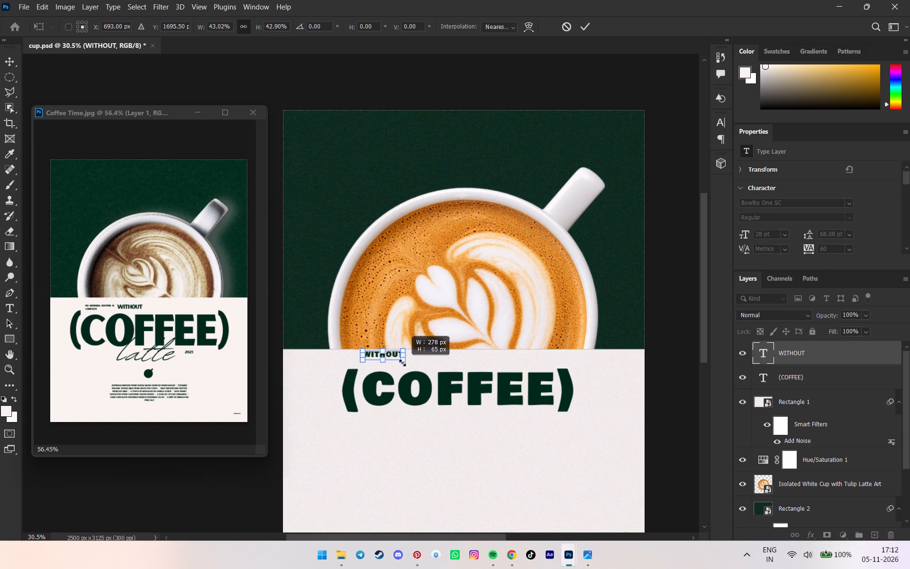
left_click_drag(402, 363, 405, 365)
left_click_drag(397, 356, 385, 360)
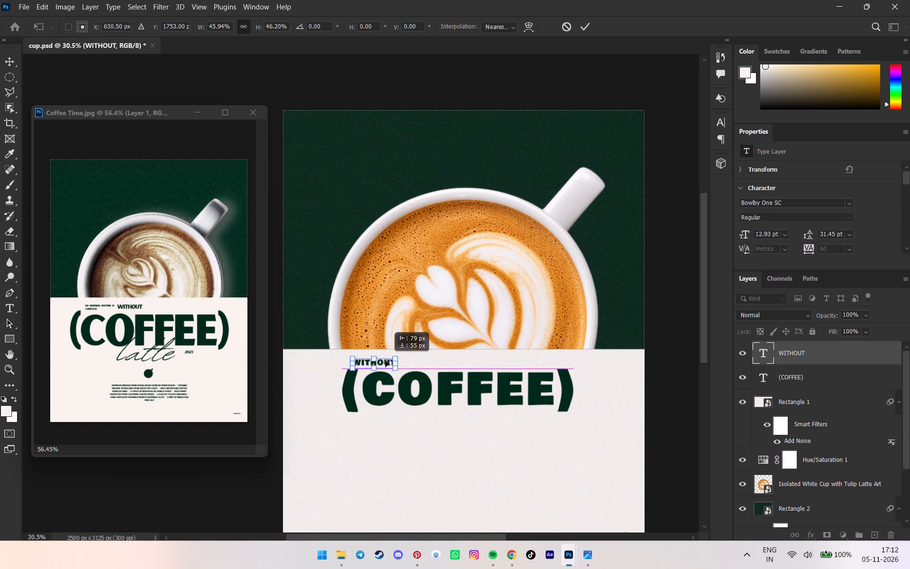
left_click_drag(385, 360, 389, 361)
left_click(420, 391)
key("ctrl+z")
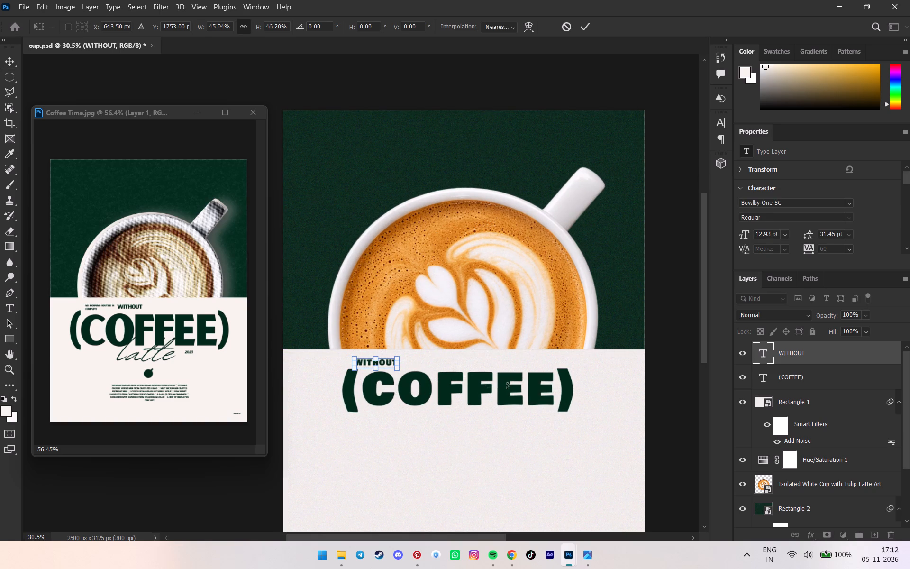
Move the "(COFFEE)" headline straight down about 50 px to open a gap below the "WITHOUT" text.
left_click(514, 388)
key("v")
double_click(514, 389)
left_click(779, 379)
left_click_drag(496, 386, 496, 404)
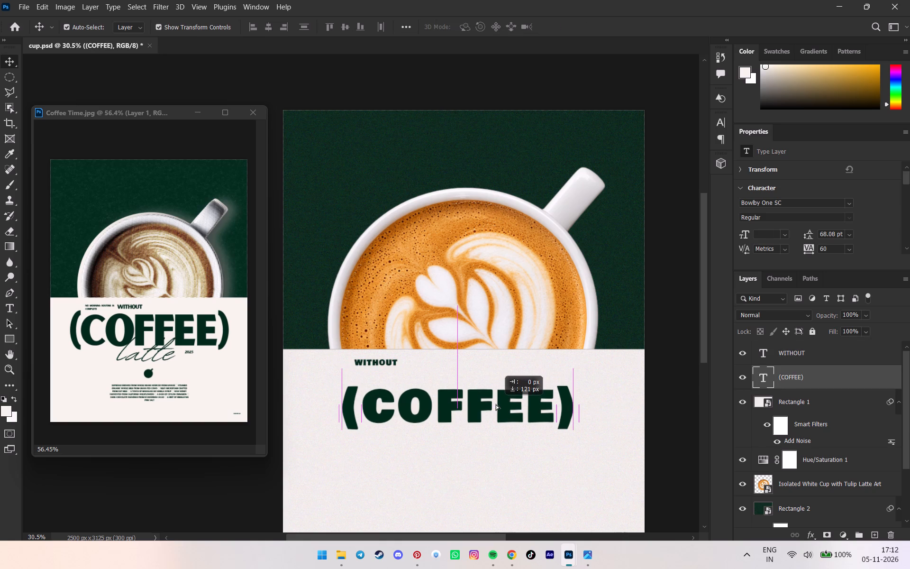
left_click_drag(496, 404, 496, 397)
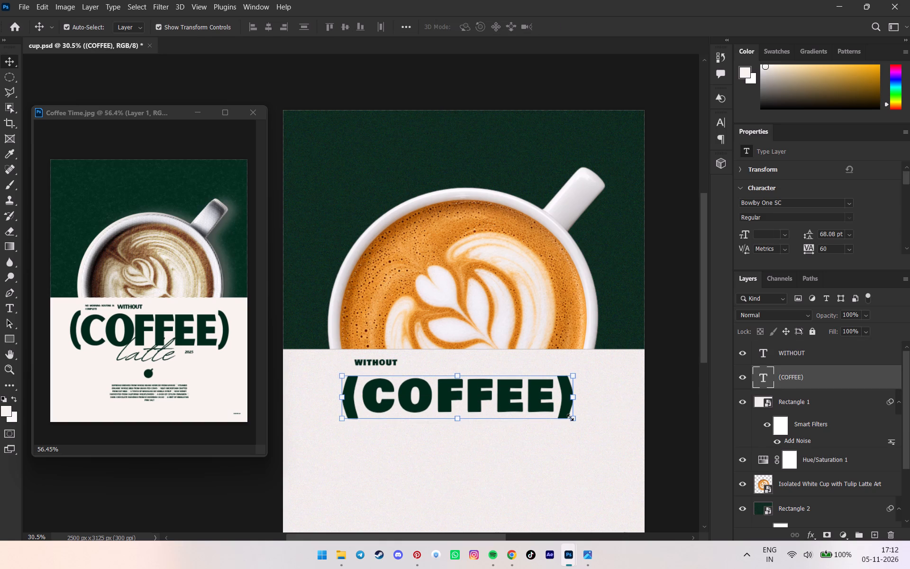
Stretch the "(COFFEE)" headline non-proportionally to about 104.14% width and 118.26% height.
left_click(570, 417)
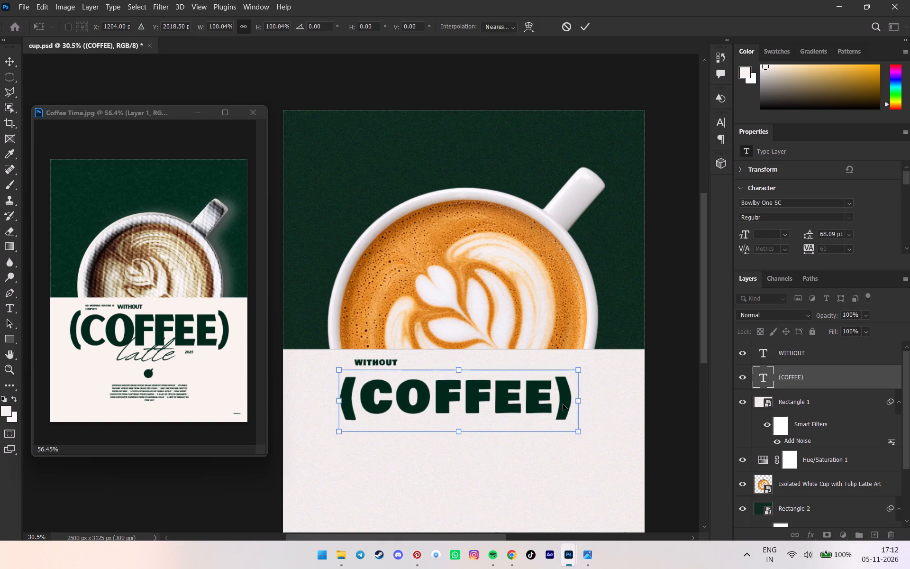
key("ctrl+z")
left_click(245, 37)
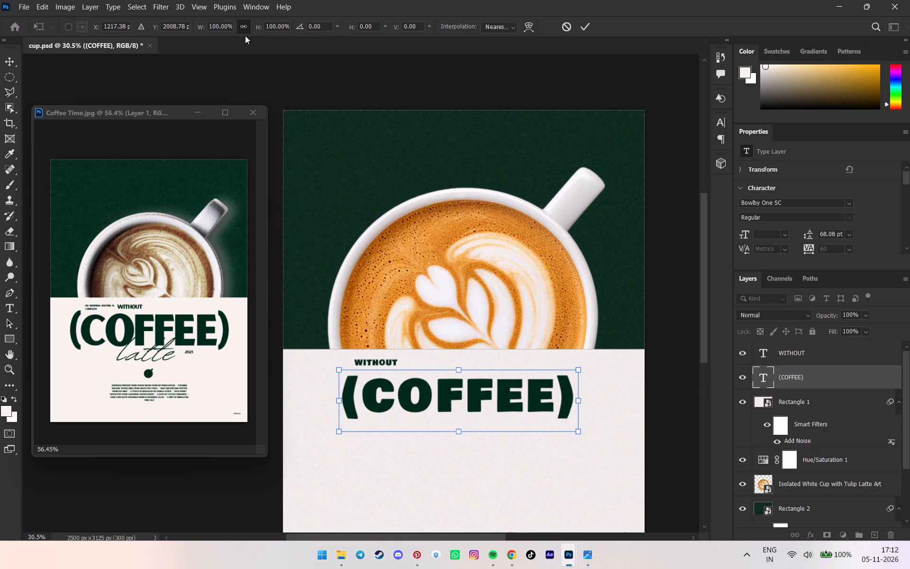
left_click(246, 28)
left_click_drag(576, 433, 583, 438)
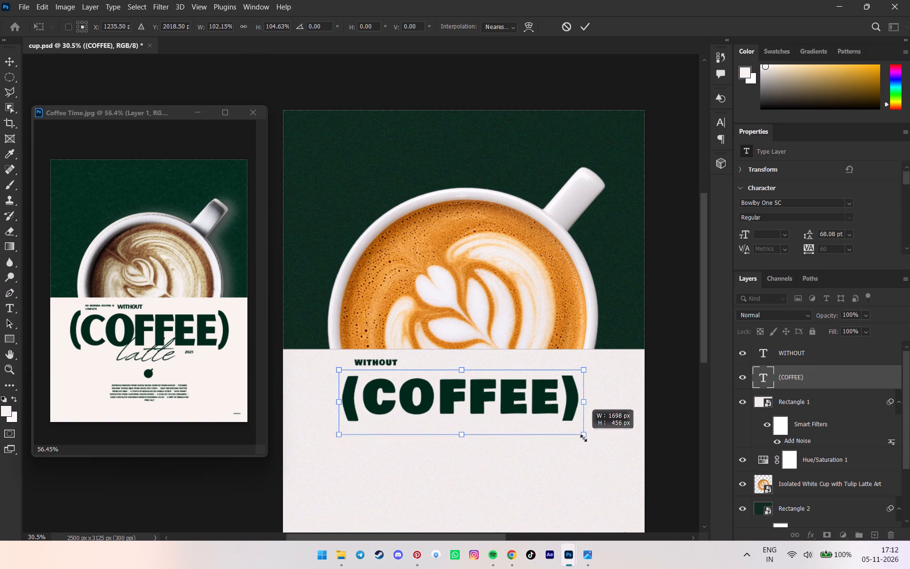
left_click_drag(583, 438, 586, 445)
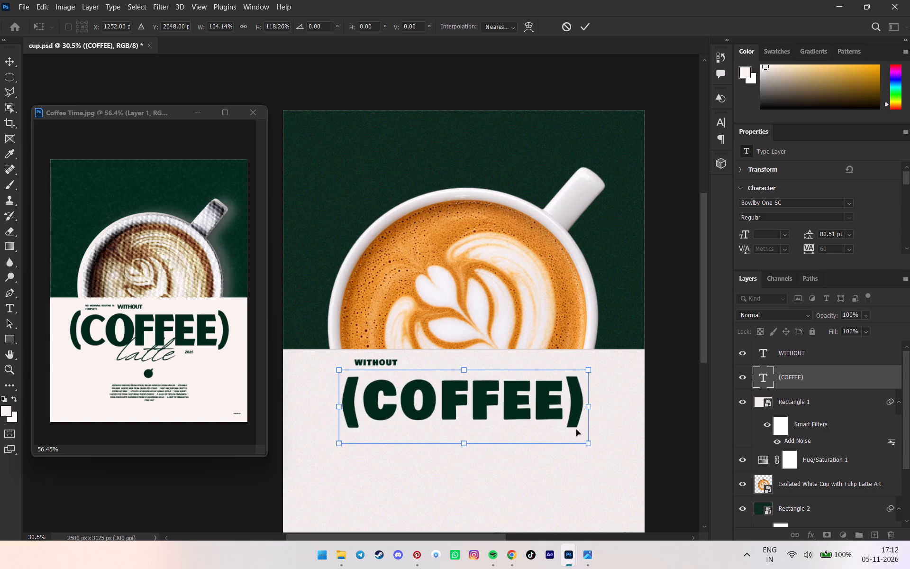
Move the stretched headline down and slightly left to about X 1204 px, Y 2163 px, leaving room below the "WITHOUT" text.
left_click_drag(555, 413, 549, 413)
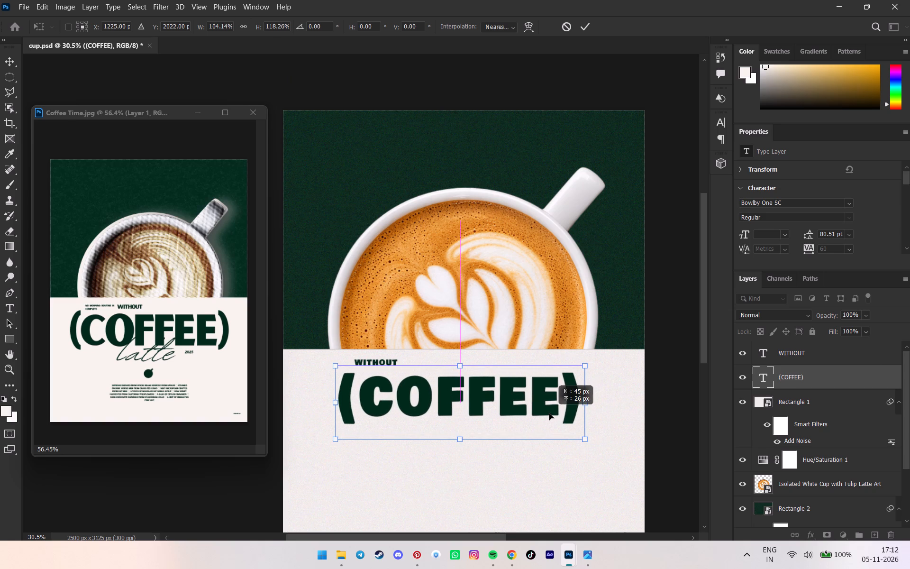
left_click_drag(549, 413, 549, 416)
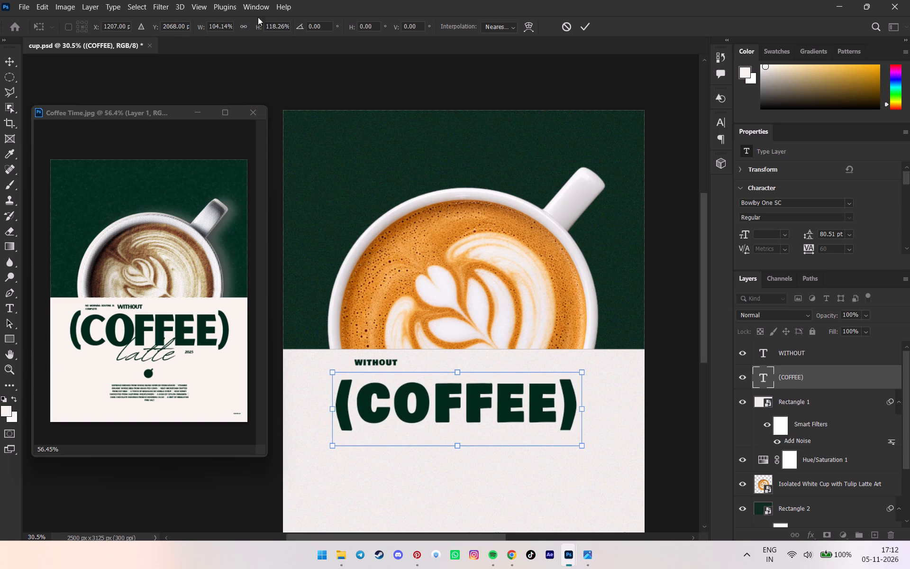
left_click(242, 32)
left_click_drag(487, 404, 487, 416)
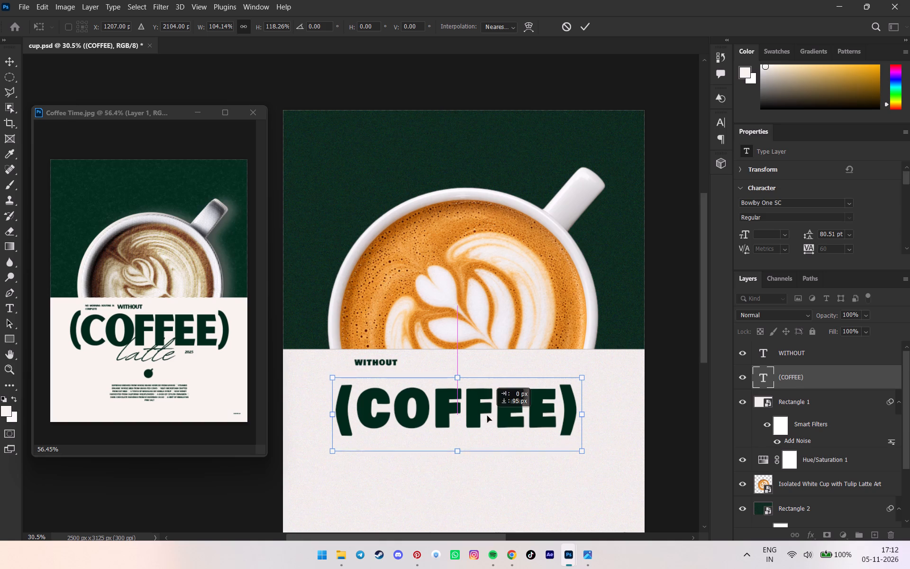
left_click_drag(487, 416, 485, 414)
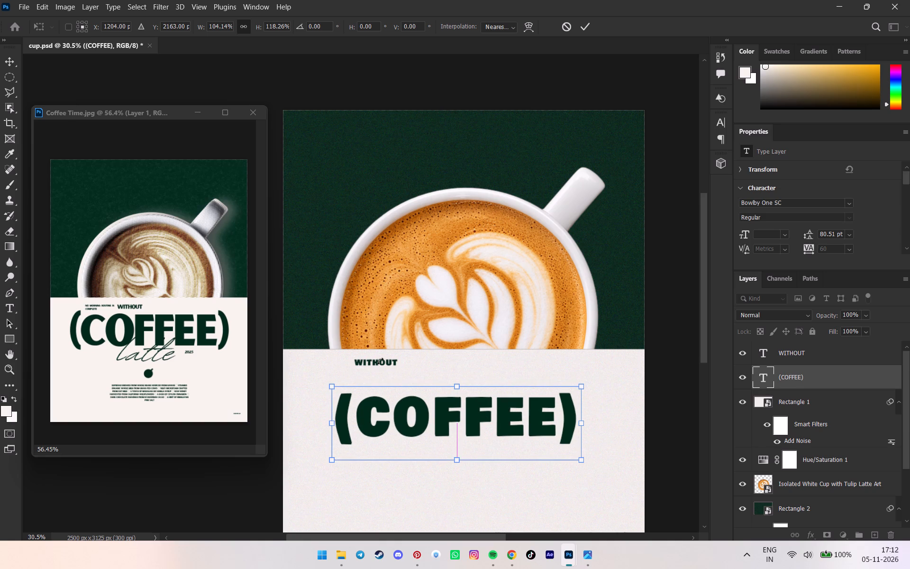
Stretch the "WITHOUT" text non-proportionally to about 116.72% width and 141.43% height.
left_click(374, 361)
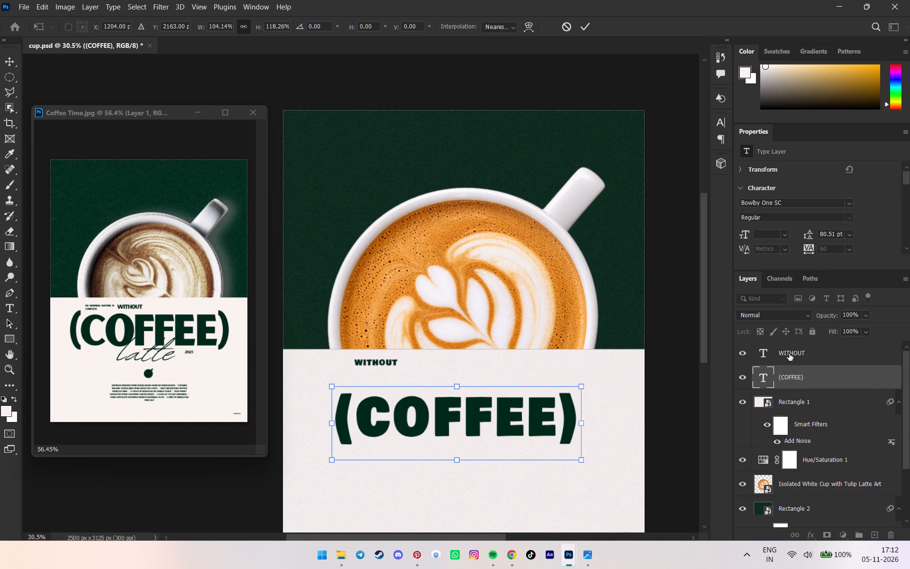
left_click(789, 354)
left_click_drag(396, 366, 400, 371)
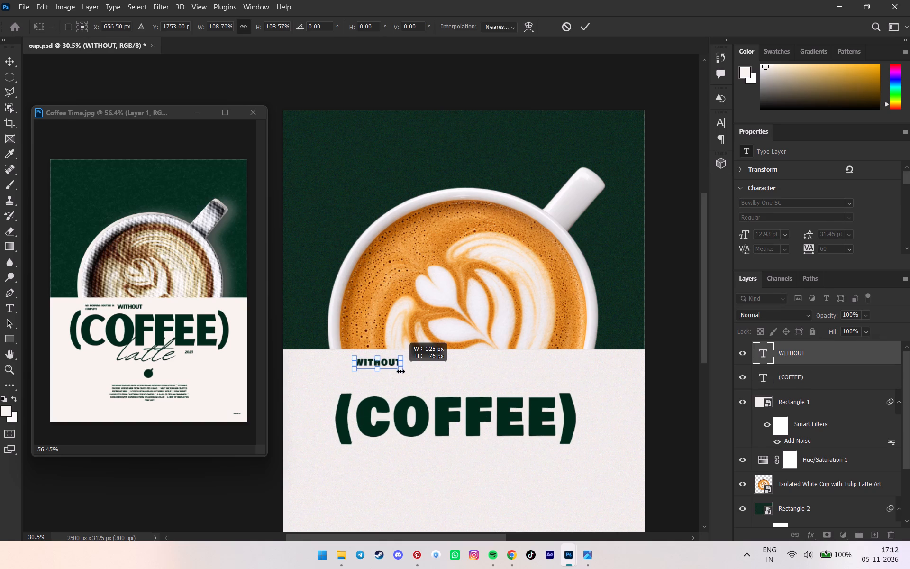
left_click_drag(400, 371, 403, 377)
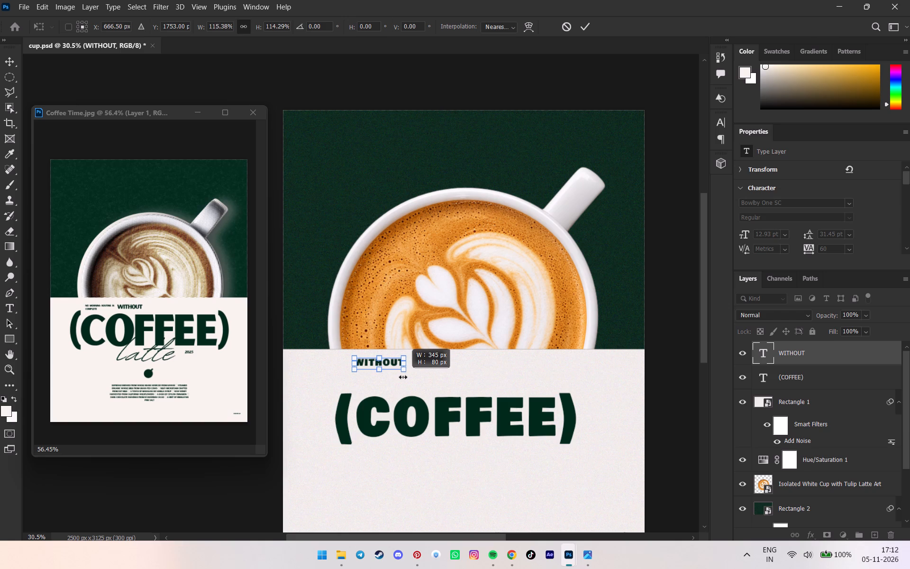
left_click_drag(403, 377, 403, 396)
left_click_drag(405, 372, 406, 371)
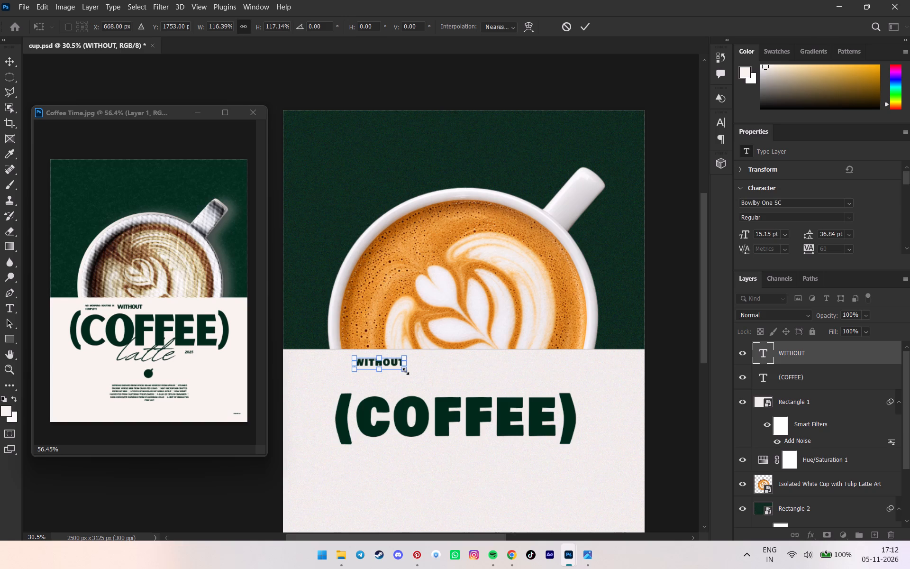
left_click_drag(406, 371, 409, 377)
left_click(242, 26)
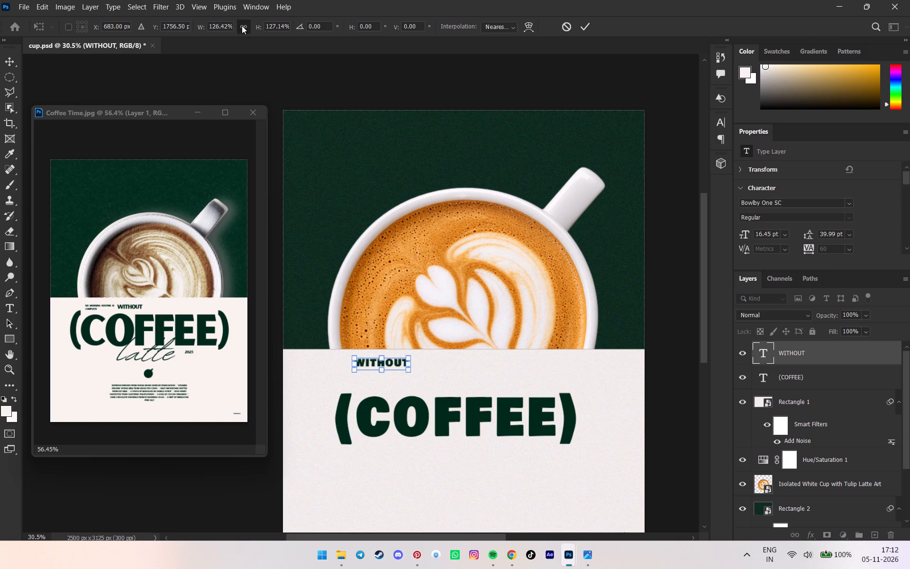
left_click_drag(410, 374, 406, 376)
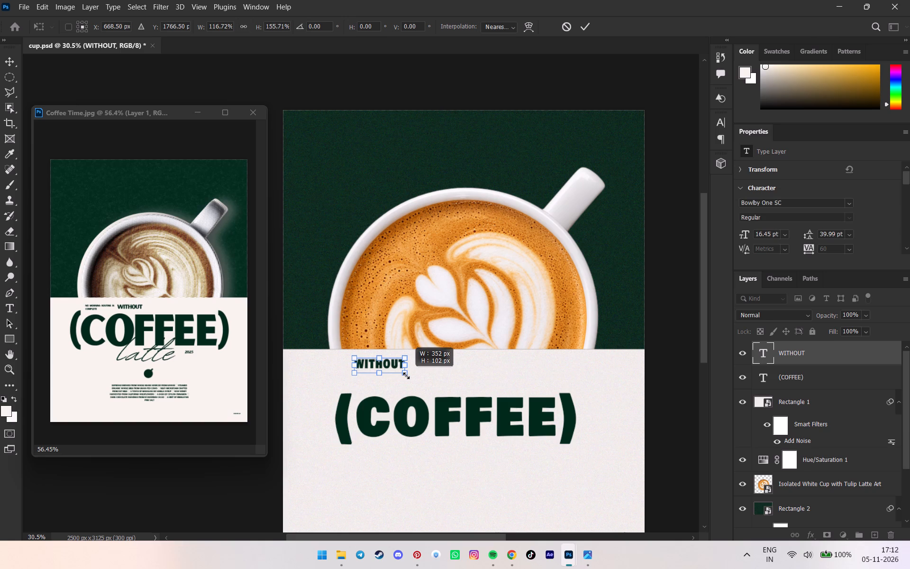
left_click_drag(406, 376, 406, 375)
Move the "WITHOUT" text right and slightly down so it sits above the headline's C and O.
left_click_drag(393, 370, 401, 370)
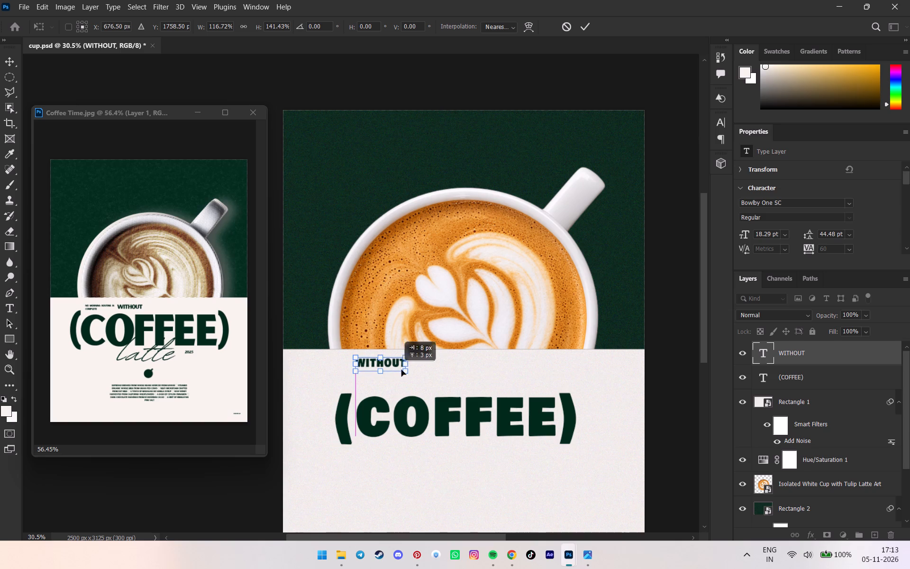
left_click_drag(401, 370, 423, 378)
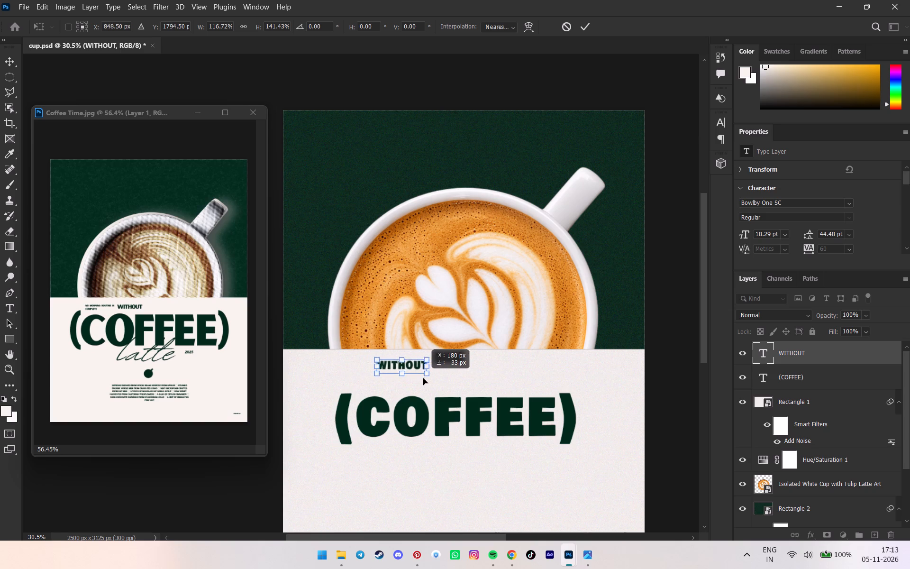
left_click_drag(423, 378, 400, 370)
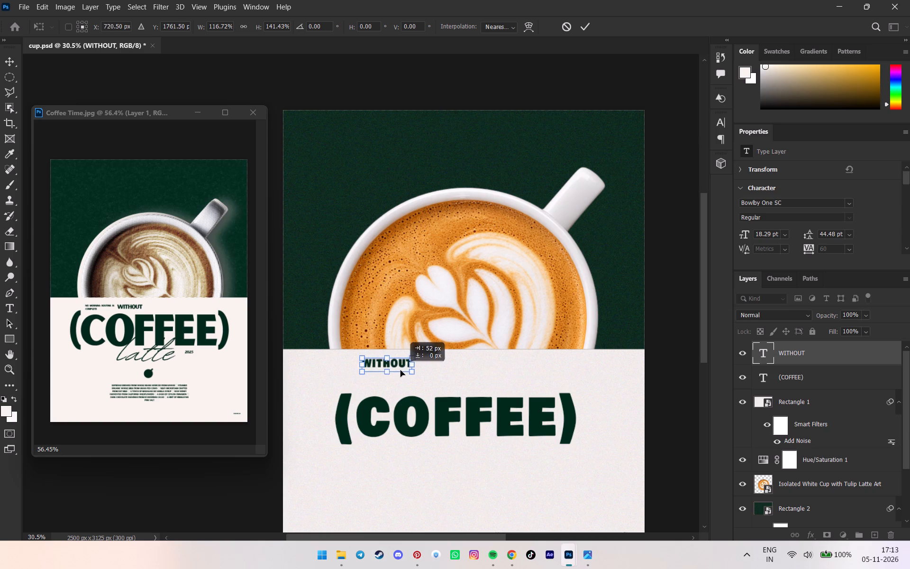
left_click_drag(400, 370, 412, 372)
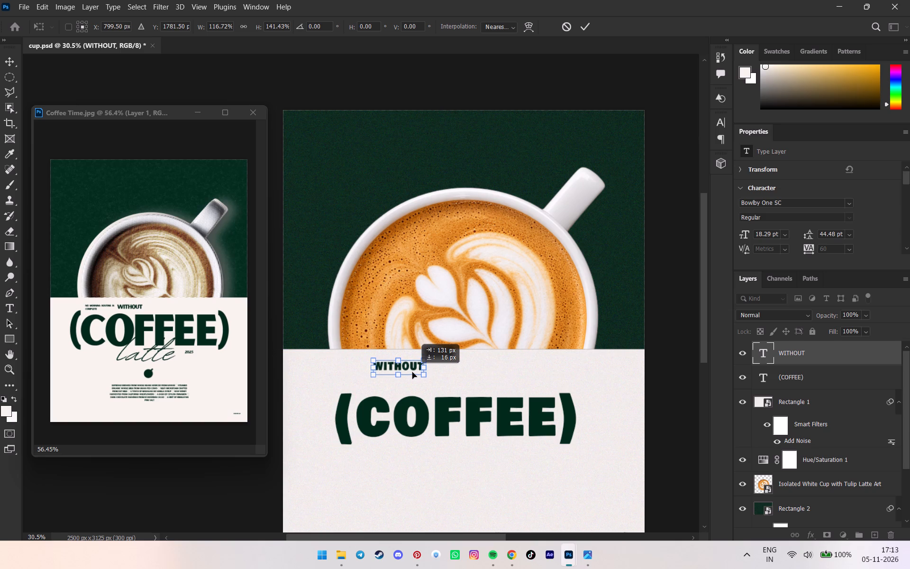
left_click_drag(412, 372, 417, 372)
left_click_drag(452, 410, 451, 405)
key("ctrl+z")
Move the "(COFFEE)" headline up about 85 px and right about 10 px, closer beneath the "WITHOUT" text.
left_click(856, 382)
left_click_drag(431, 426, 432, 423)
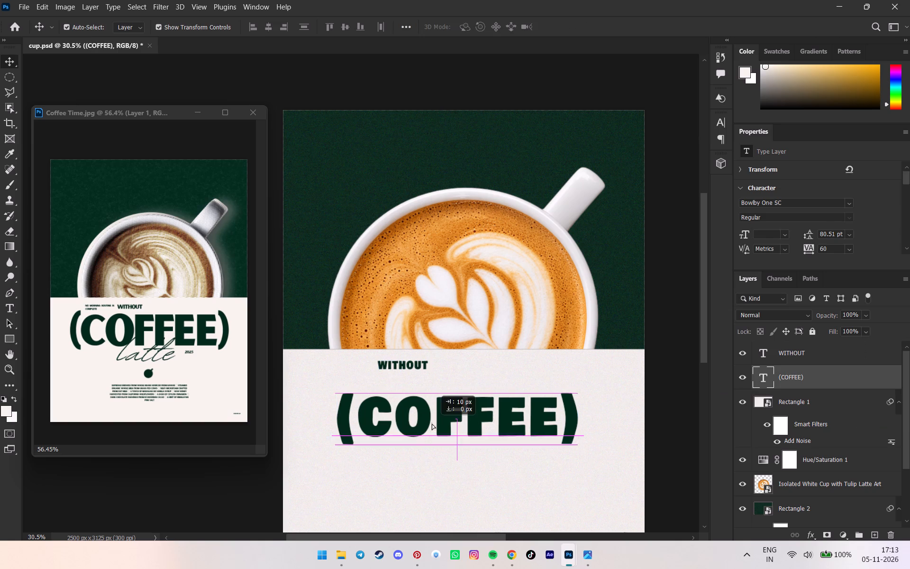
left_click_drag(432, 423, 432, 411)
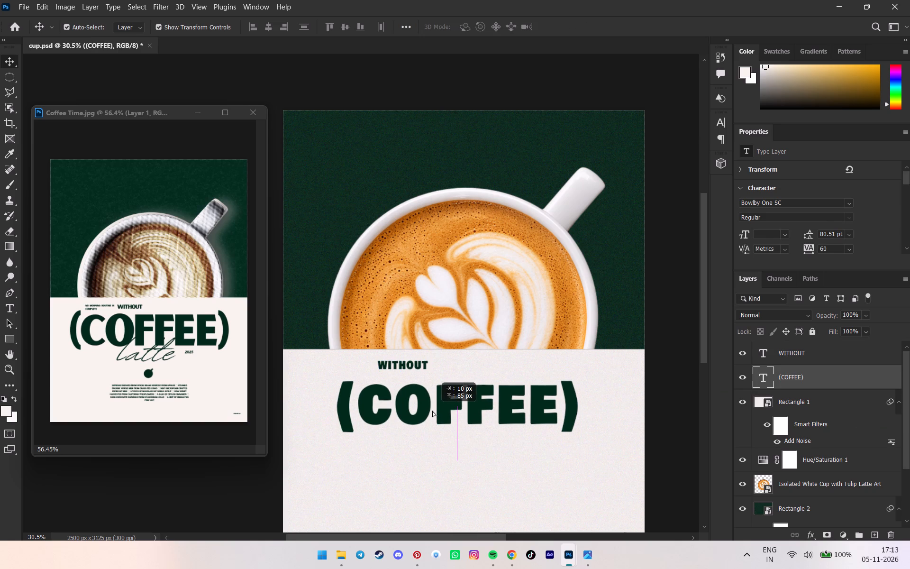
left_click_drag(432, 411, 432, 410)
Shift the "WITHOUT" text slightly left and scale it to about 93.41% width and 79.8% height, giving 14.6 pt.
left_click_drag(414, 363, 410, 364)
left_click_drag(423, 368, 419, 368)
key("ctrl+z")
left_click(424, 375)
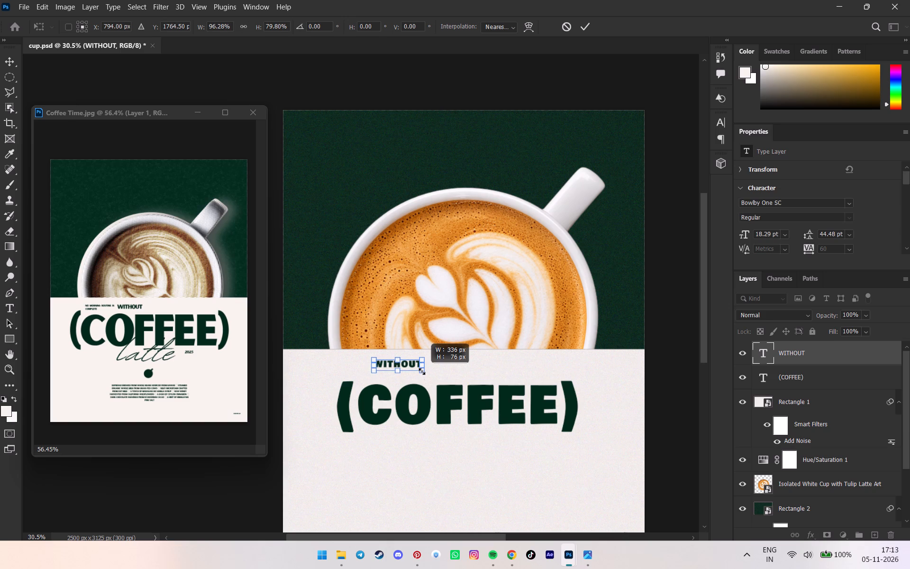
left_click(590, 20)
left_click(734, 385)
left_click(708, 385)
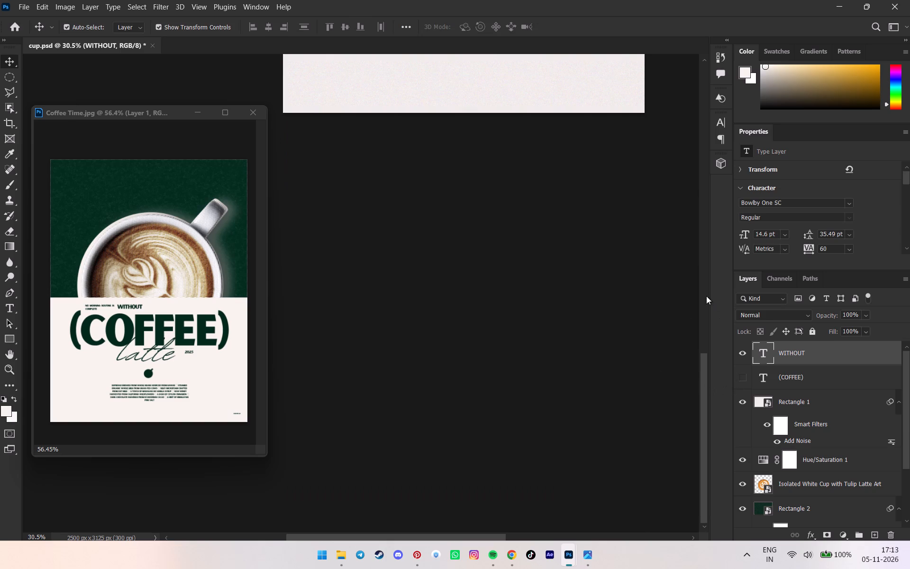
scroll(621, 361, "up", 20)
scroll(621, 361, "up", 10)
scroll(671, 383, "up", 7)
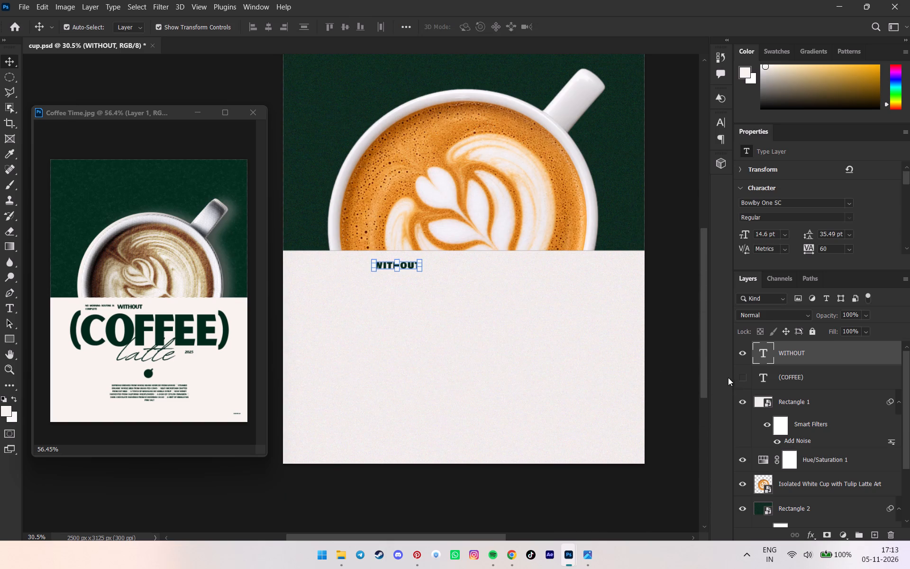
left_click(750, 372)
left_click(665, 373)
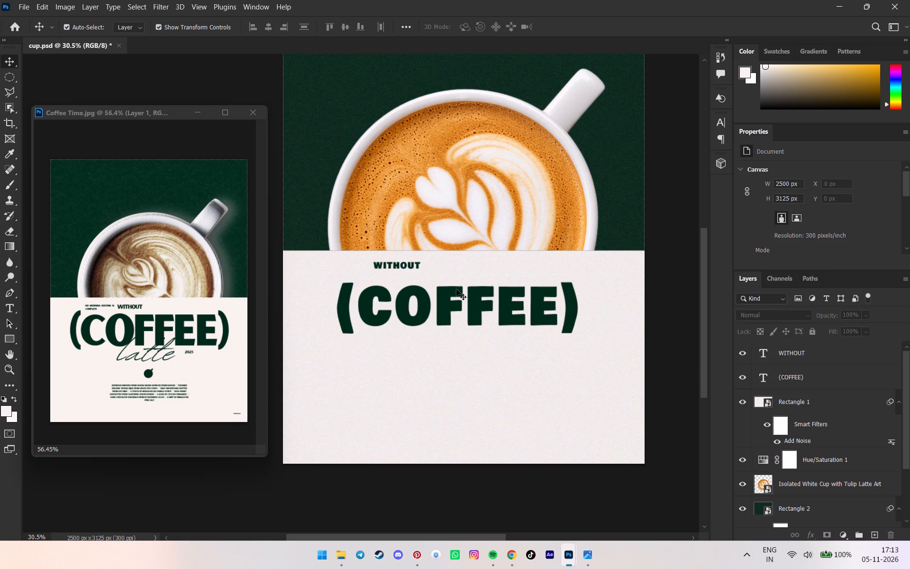
Fine-tune the spacing by nudging the "(COFFEE)" headline slightly right and up and adjusting the "WITHOUT" text above it.
left_click(456, 303)
left_click_drag(473, 307, 475, 307)
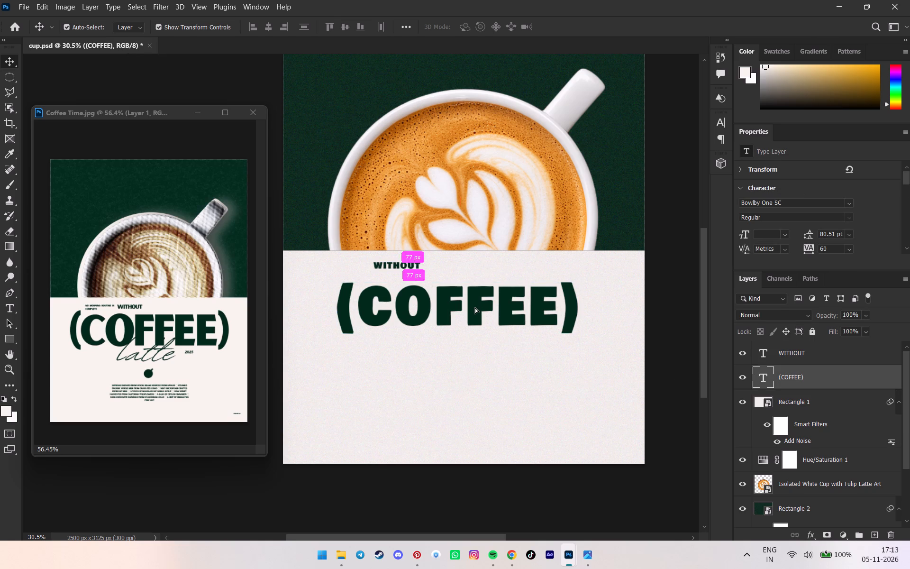
left_click_drag(475, 307, 477, 307)
left_click_drag(397, 263, 396, 266)
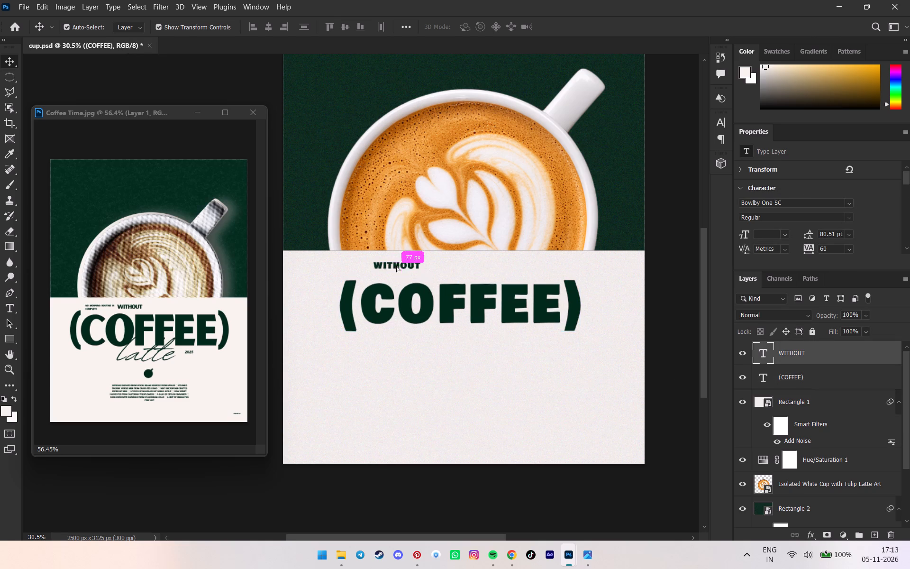
left_click_drag(396, 266, 396, 268)
left_click(592, 386)
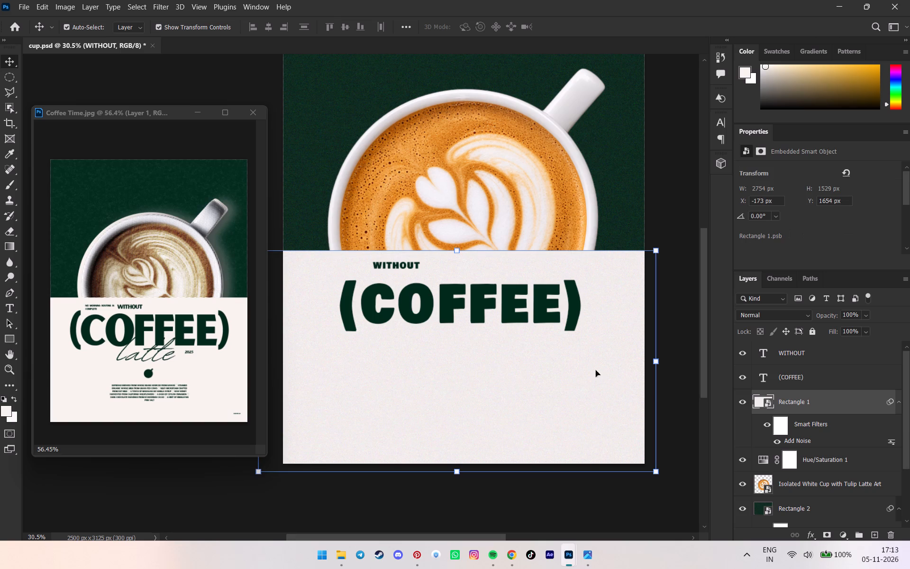
Duplicate the "WITHOUT" text and place the copy to its left, beyond the headline's opening parenthesis, following the reference's small tagline.
scroll(94, 325, "up", 1, "alt")
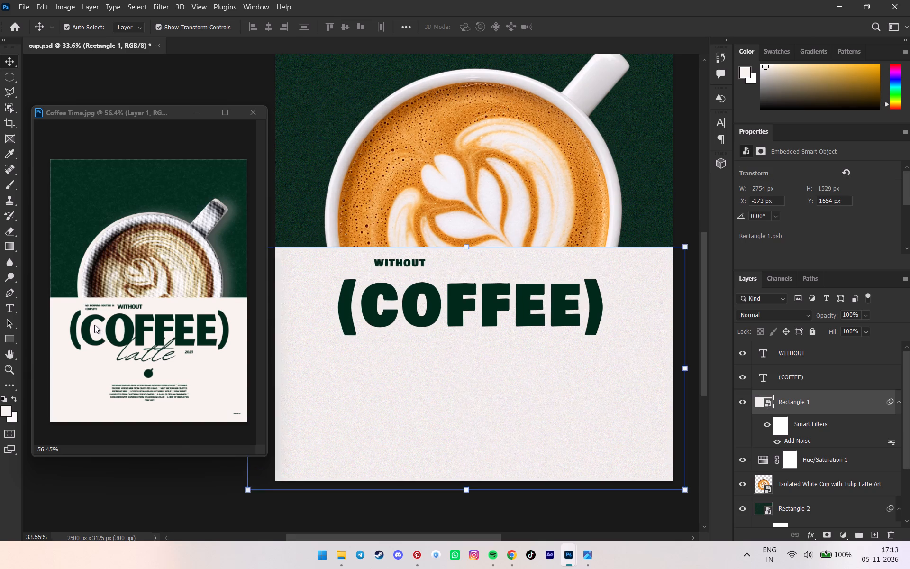
left_click(94, 325)
scroll(94, 325, "up", 13, "alt")
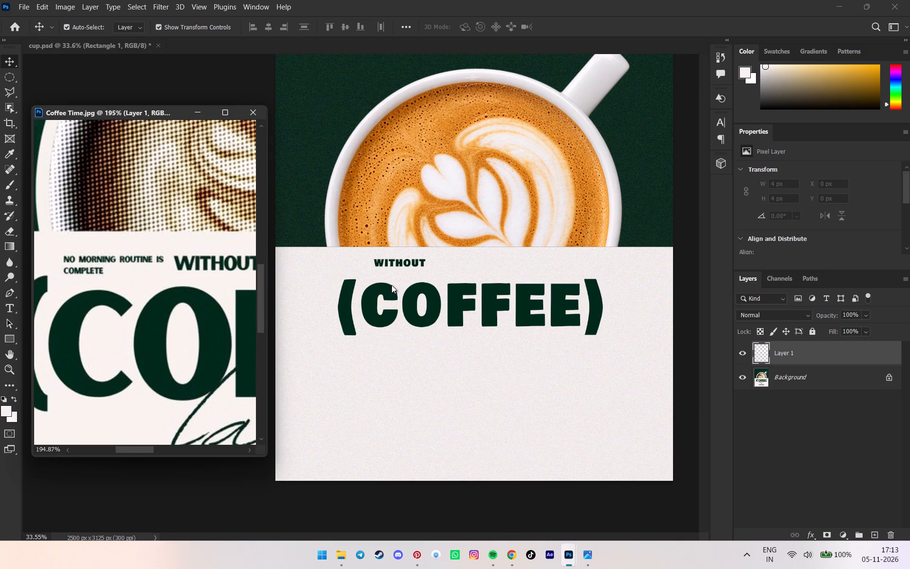
left_click(399, 259)
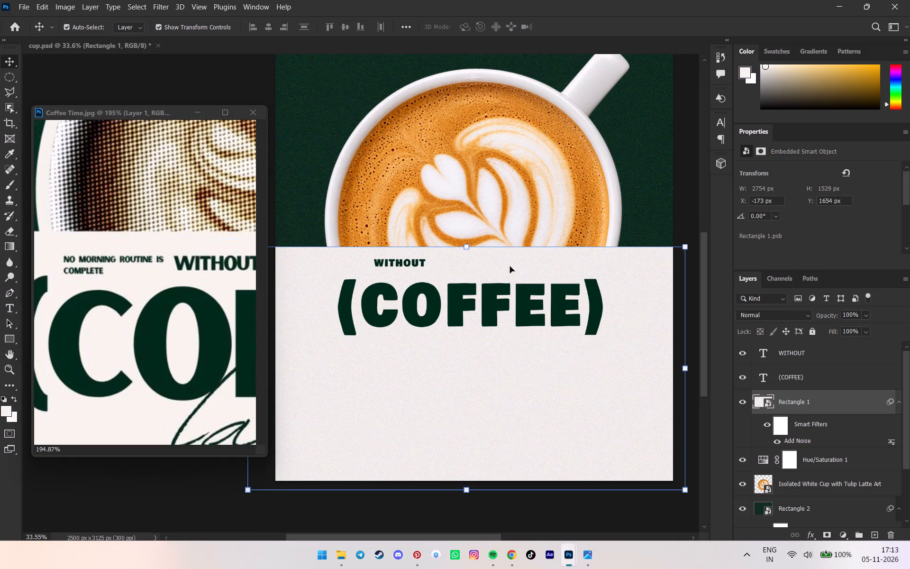
left_click(828, 350)
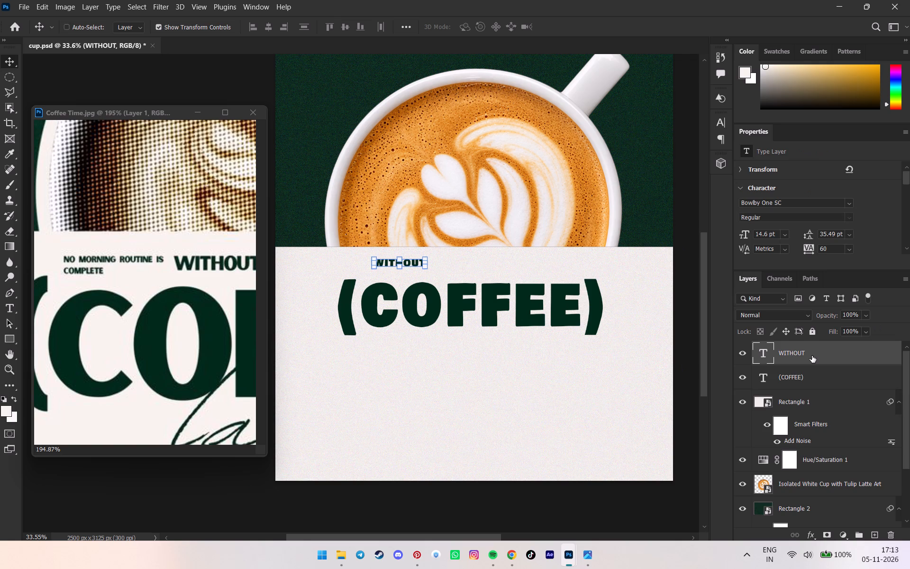
key("ctrl+j")
left_click_drag(407, 264, 326, 270)
Open the duplicated "WITHOUT" text for editing.
double_click(323, 270)
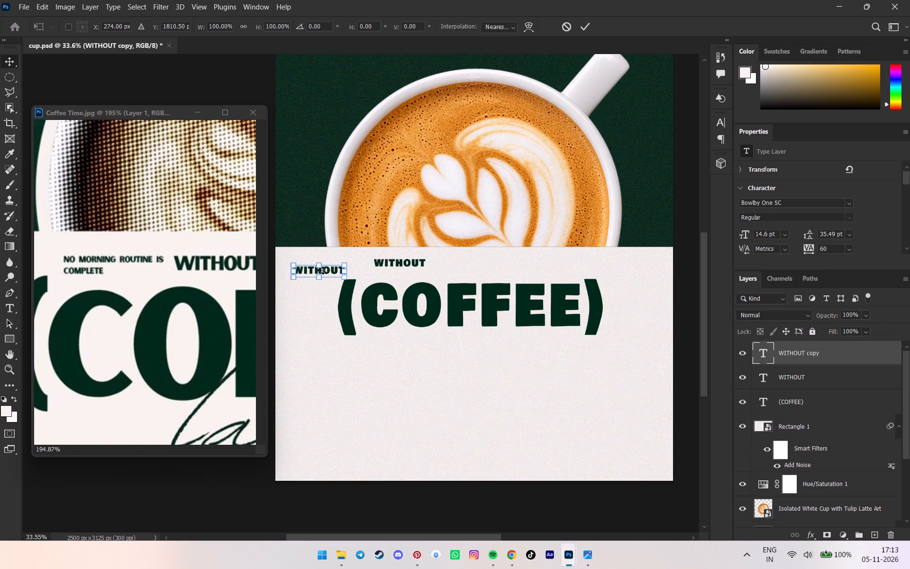
double_click(328, 270)
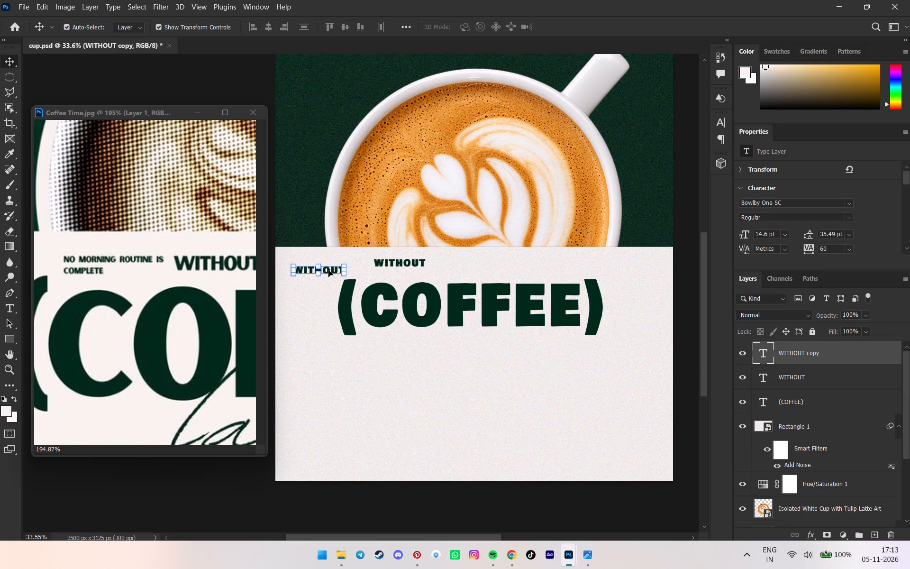
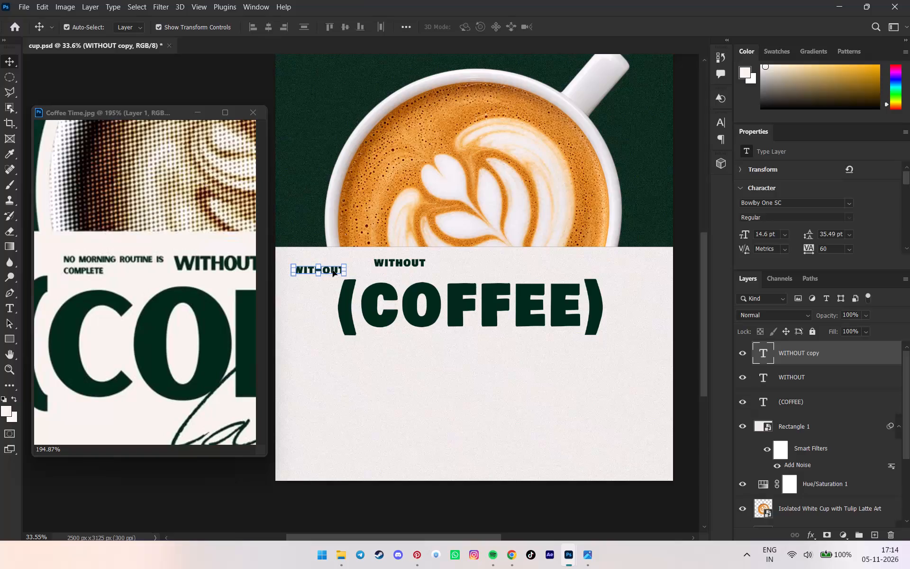
Replace the duplicated "WITHOUT" text with the tagline "NO MORNING ROUTINE IS" on one line and "COMPLETE" on a second.
double_click(333, 270)
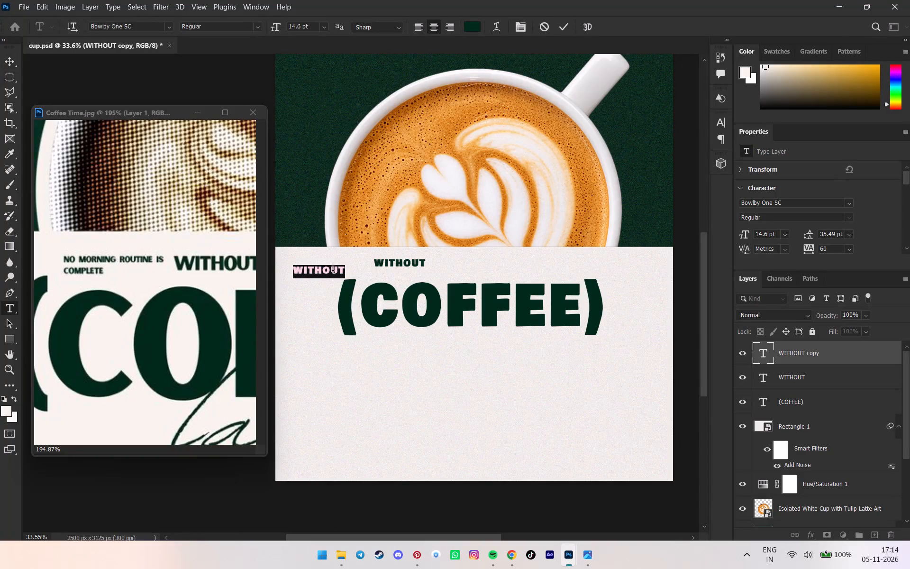
type("NO MORE")
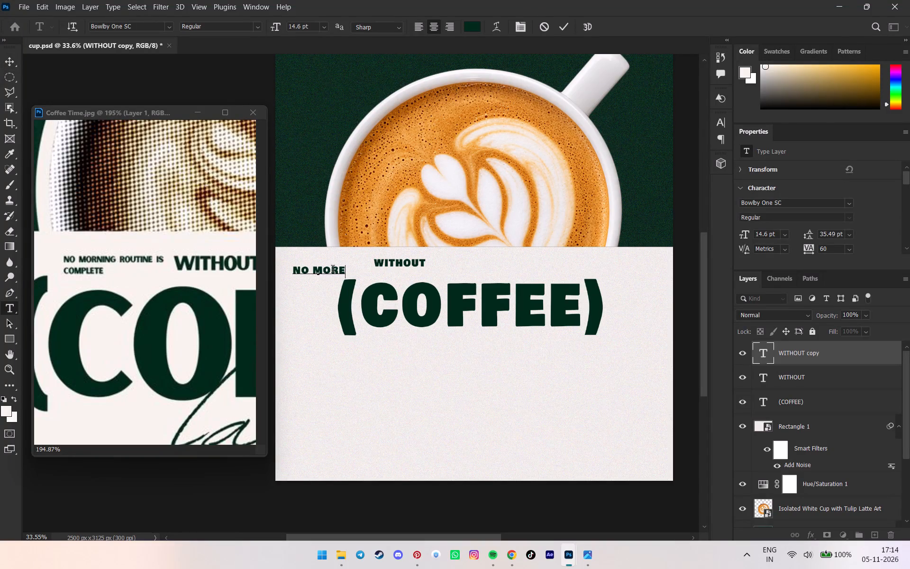
key("BackSpace")
key("BackSpace")
type("RNING ROU")
key("t")
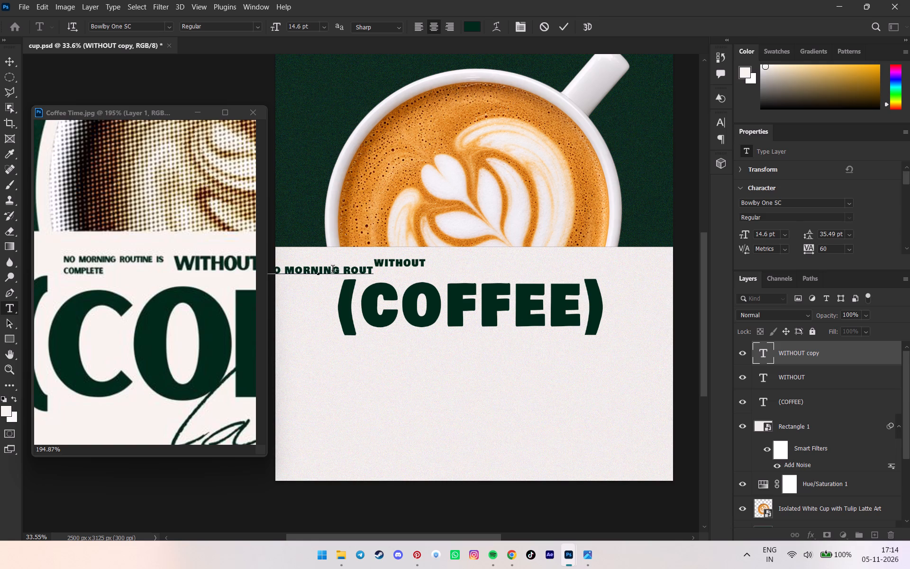
type("INW")
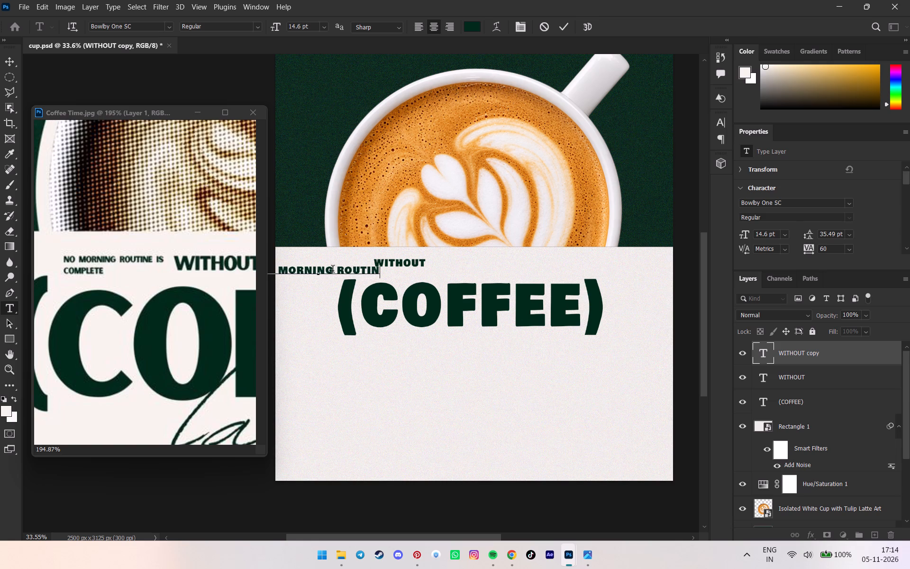
key("BackSpace")
key("e")
key("space")
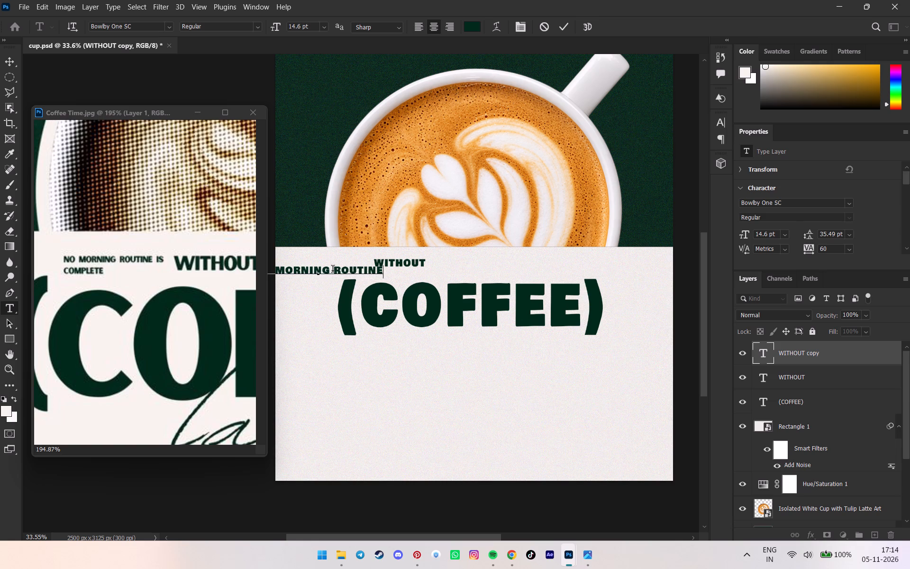
type("IS \\")
key("Return")
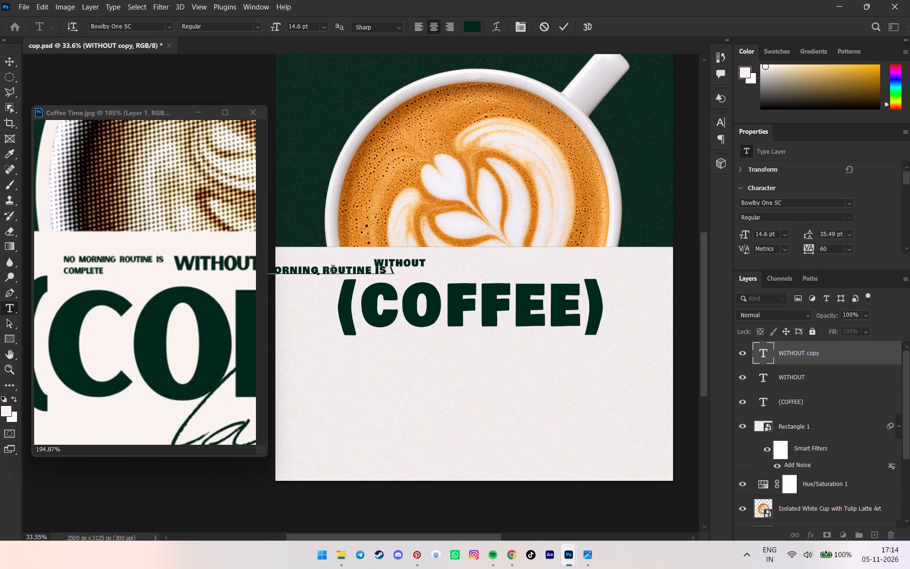
key("BackSpace")
key("BackSpace")
key("Return")
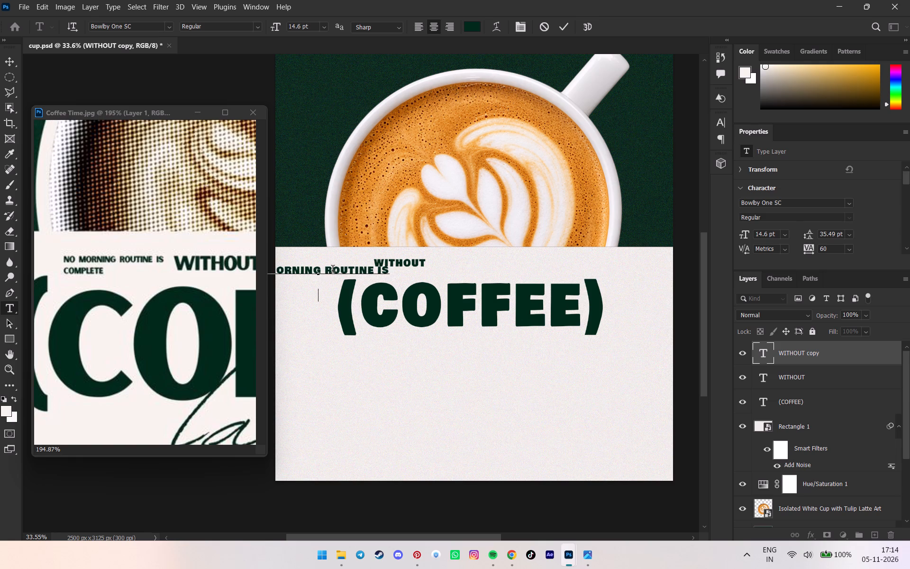
type("CO")
type("MP")
type("LETE")
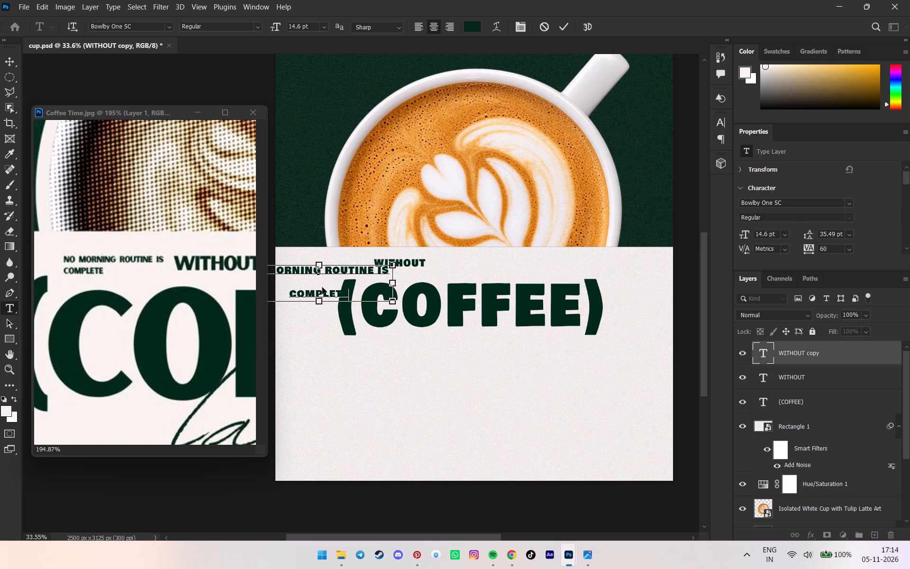
Format the whole tagline as left-aligned text at 9 pt with 11 pt leading.
key("ctrl+a")
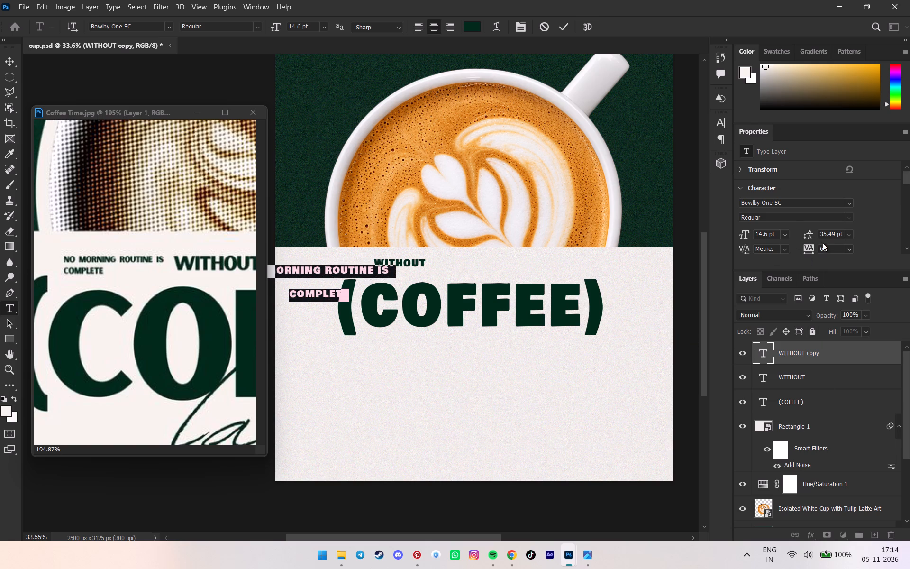
left_click_drag(806, 237, 797, 238)
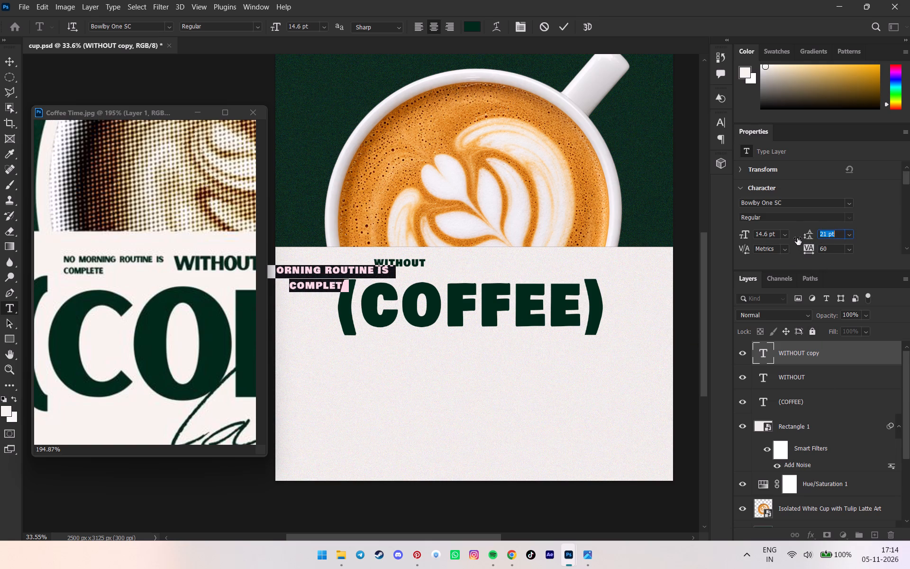
left_click_drag(797, 238, 796, 238)
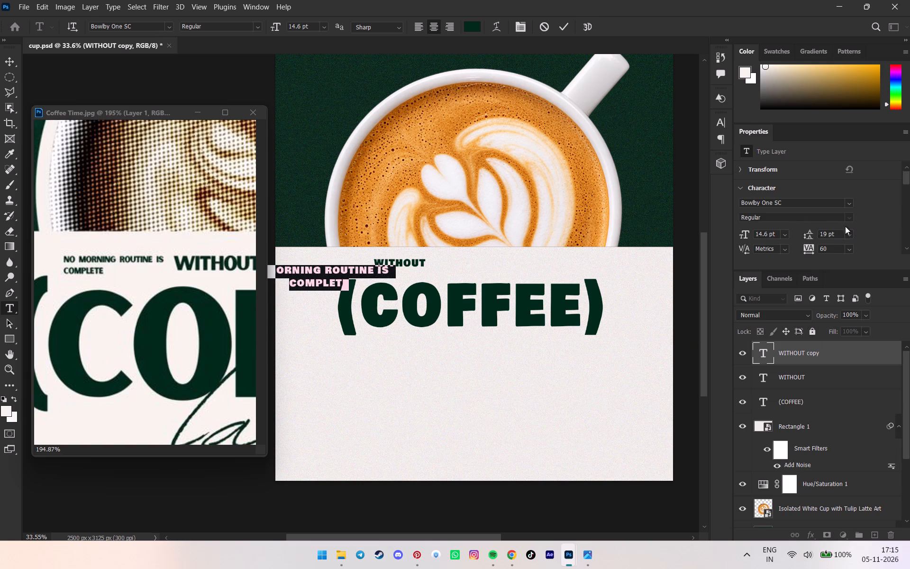
left_click(743, 233)
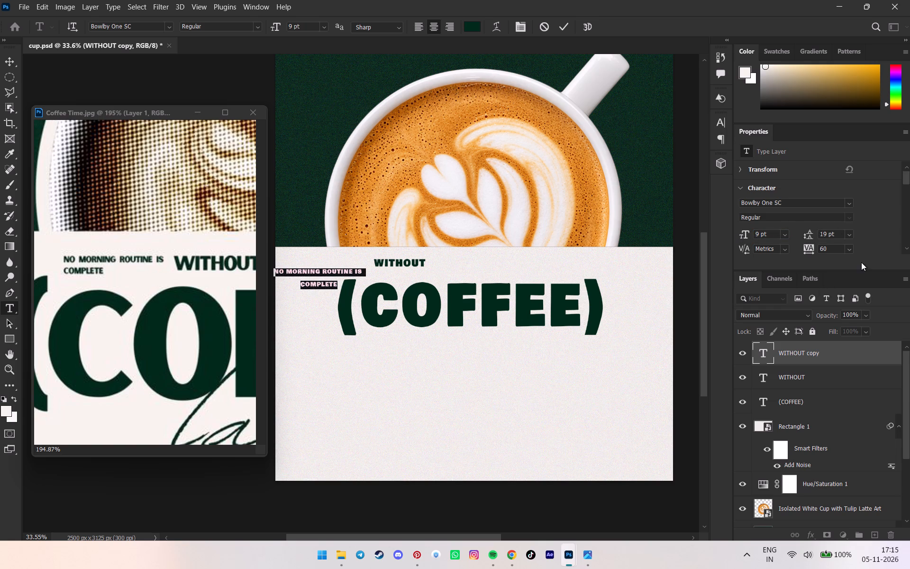
scroll(889, 239, "down", 7)
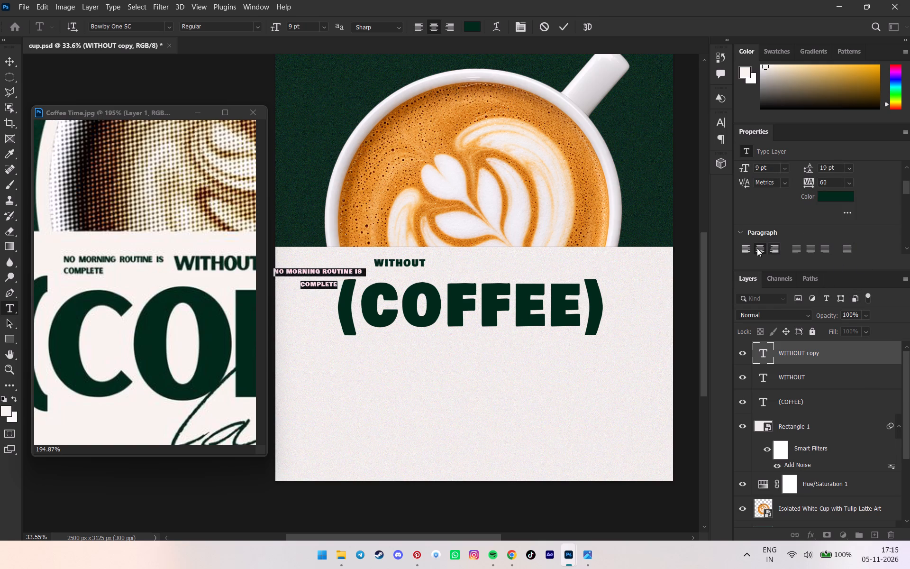
left_click(746, 248)
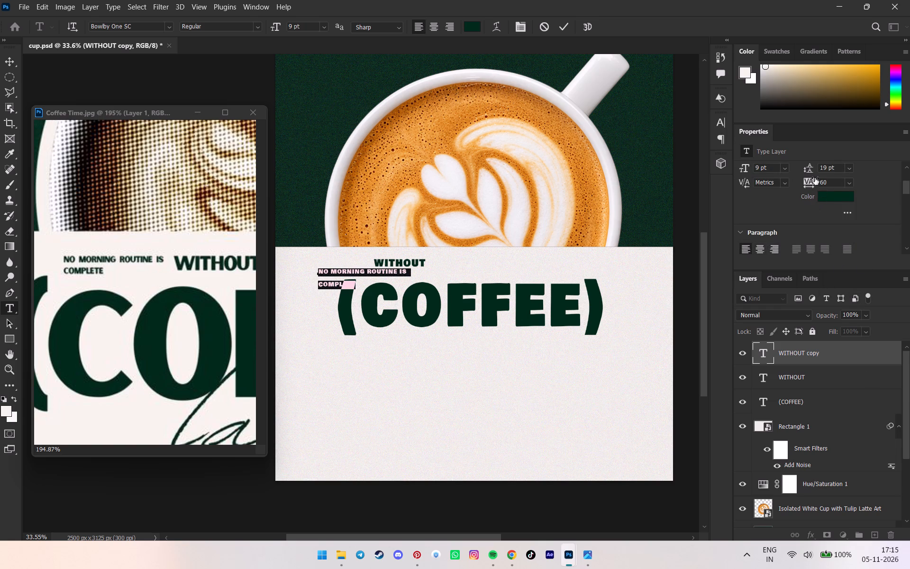
left_click_drag(812, 170, 808, 170)
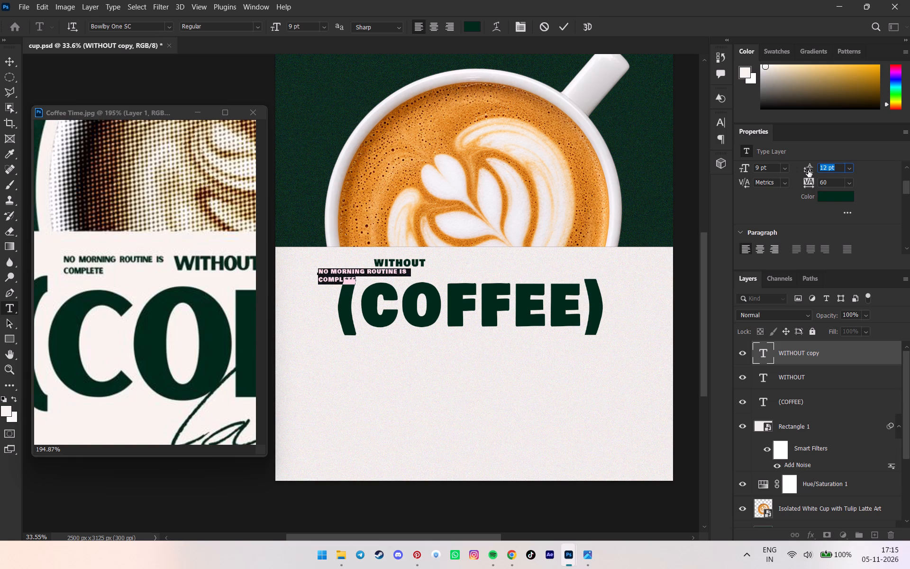
left_click_drag(808, 170, 807, 170)
left_click(371, 270)
key("v")
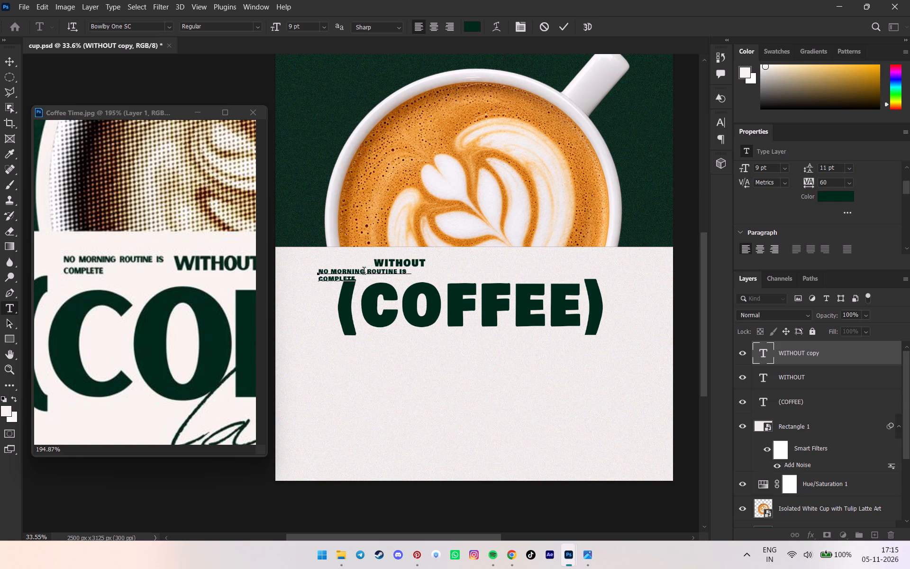
key("ctrl+z")
left_click(828, 217)
left_click(786, 343)
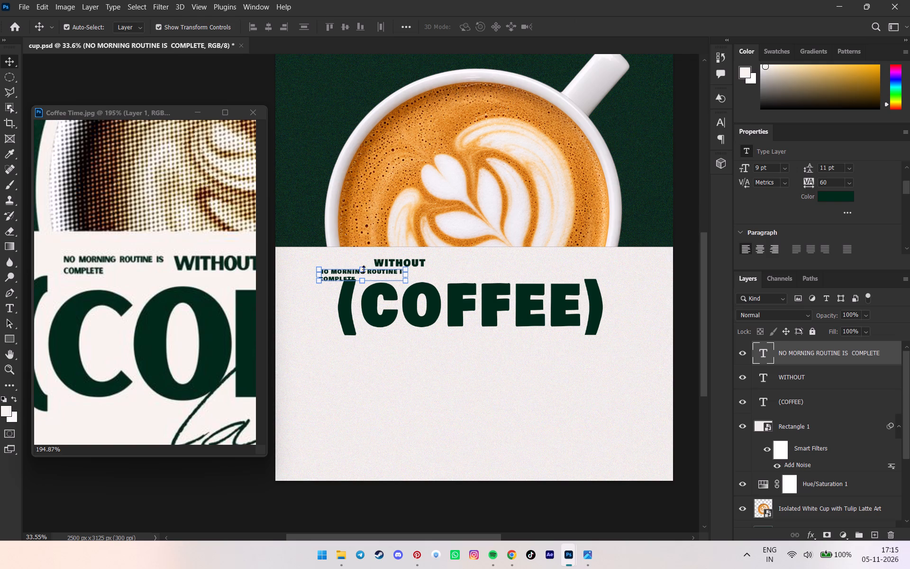
Move the tagline up and left beside "WITHOUT" and narrow it to about 88.85% width and 100.49% height.
left_click_drag(373, 274, 354, 267)
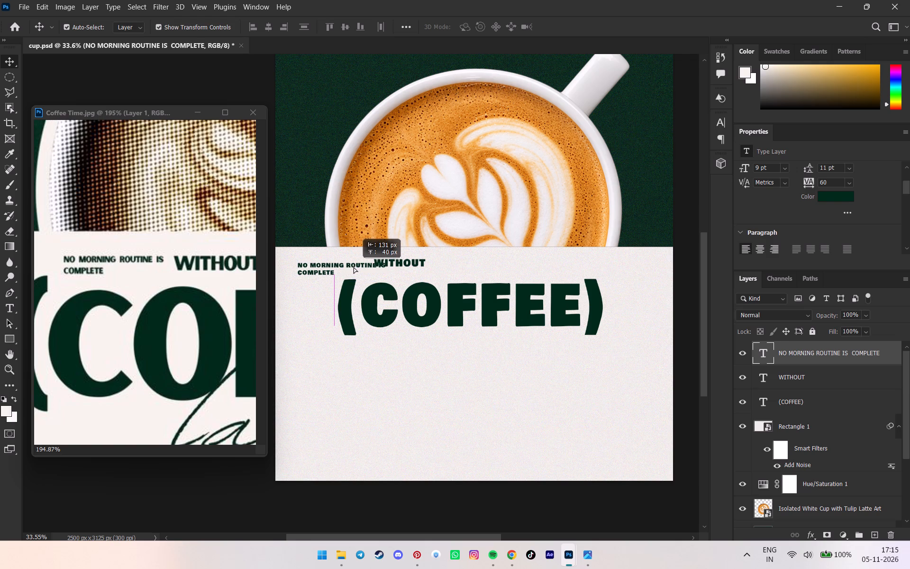
left_click_drag(354, 267, 350, 267)
left_click(356, 267)
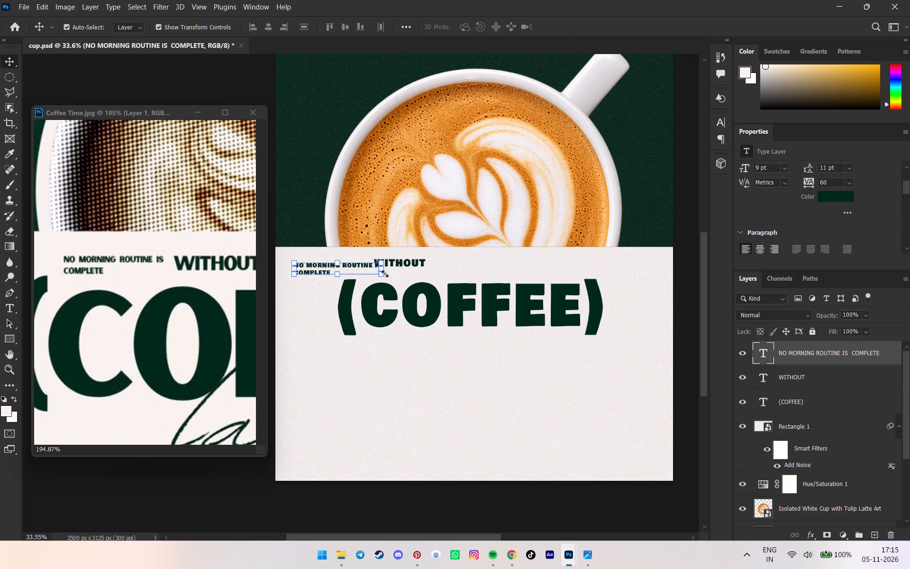
left_click_drag(382, 271, 370, 270)
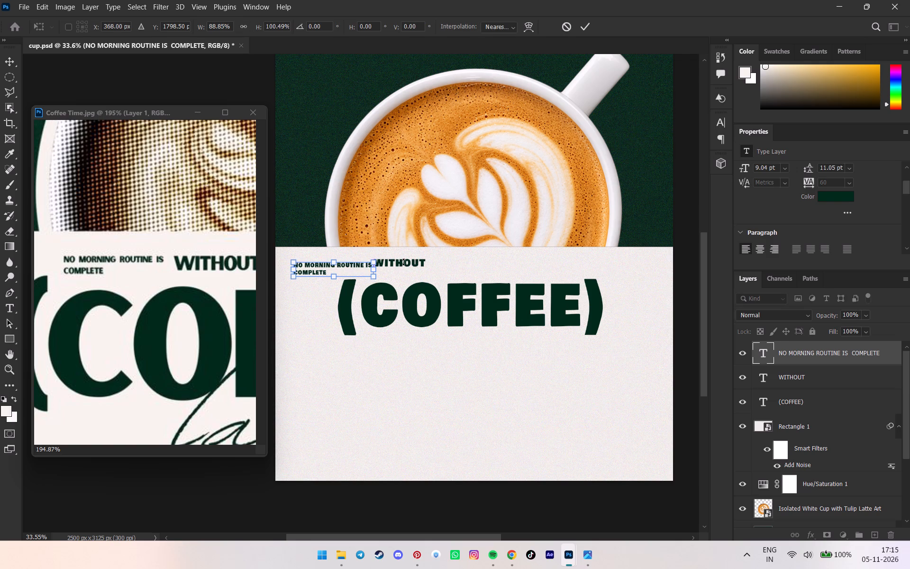
Enlarge "WITHOUT" to about 129.45% width and 165.82% height, and shift it right to leave a gap after the tagline.
left_click(826, 386)
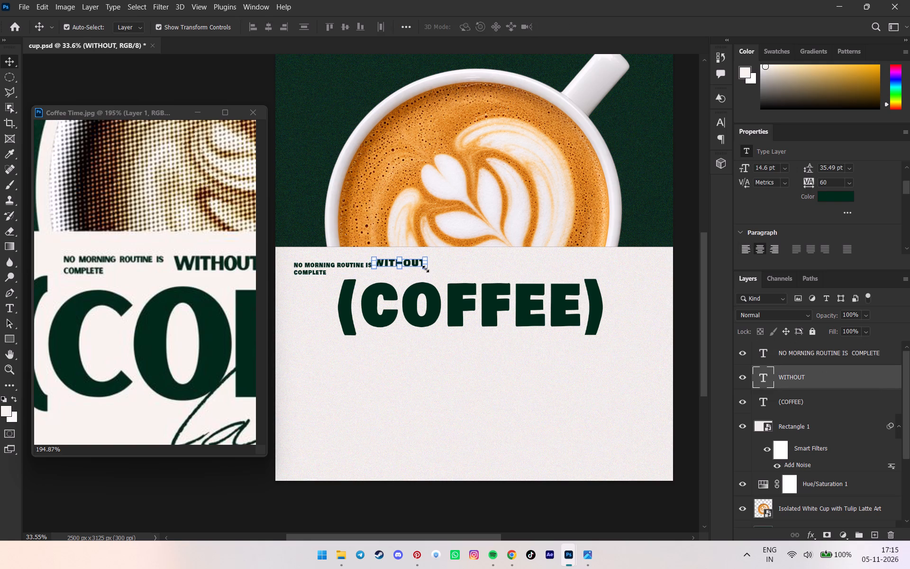
left_click_drag(425, 267, 442, 289)
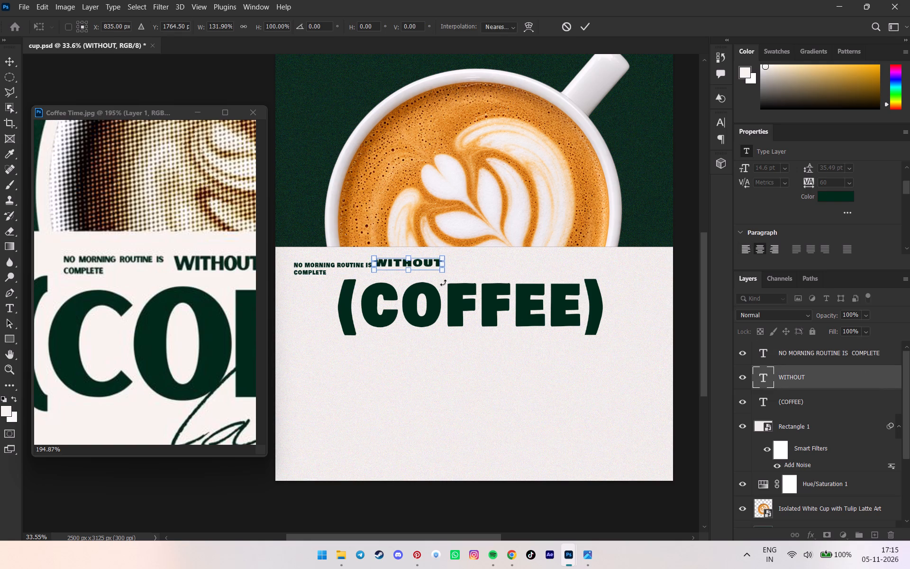
key("ctrl+z")
left_click(245, 30)
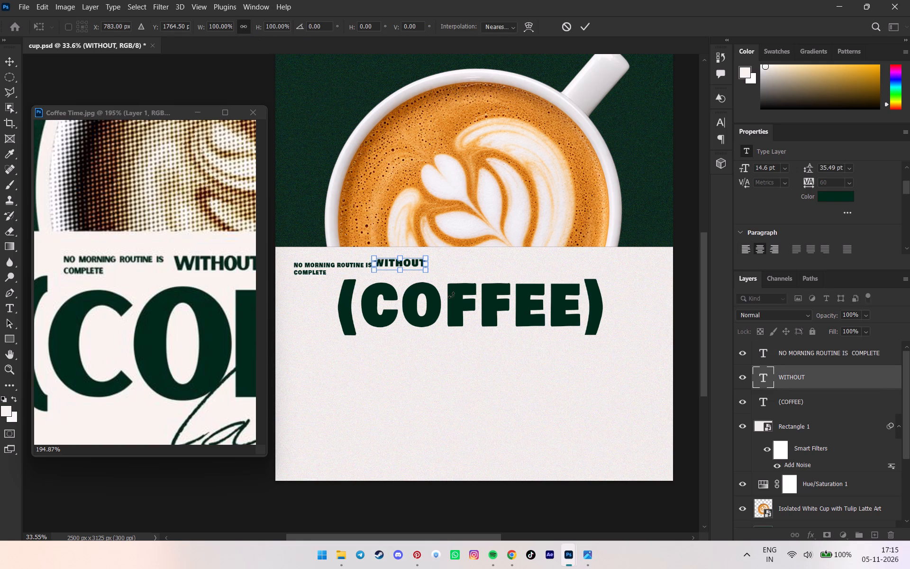
left_click_drag(424, 271, 430, 281)
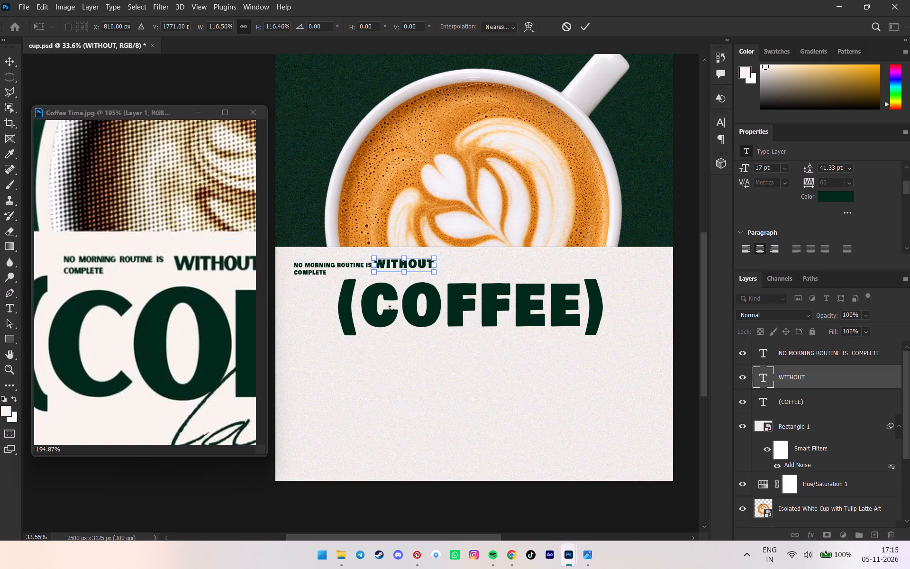
left_click_drag(436, 271, 443, 278)
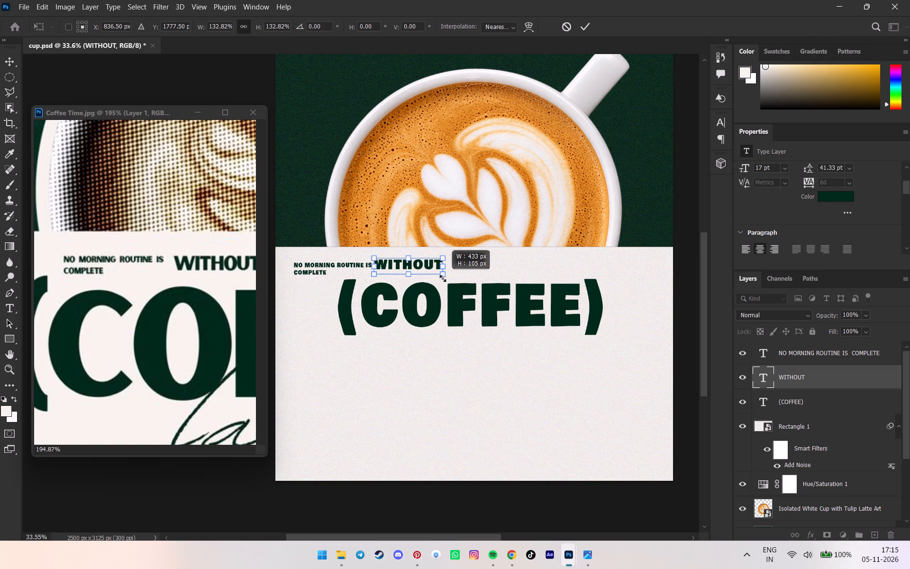
left_click_drag(443, 278, 440, 290)
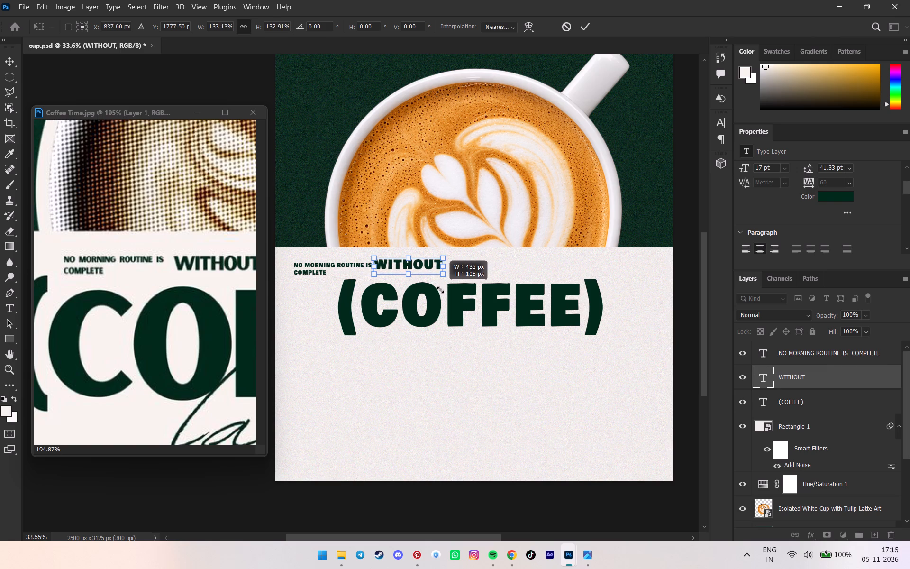
left_click_drag(440, 290, 441, 291)
left_click(250, 28)
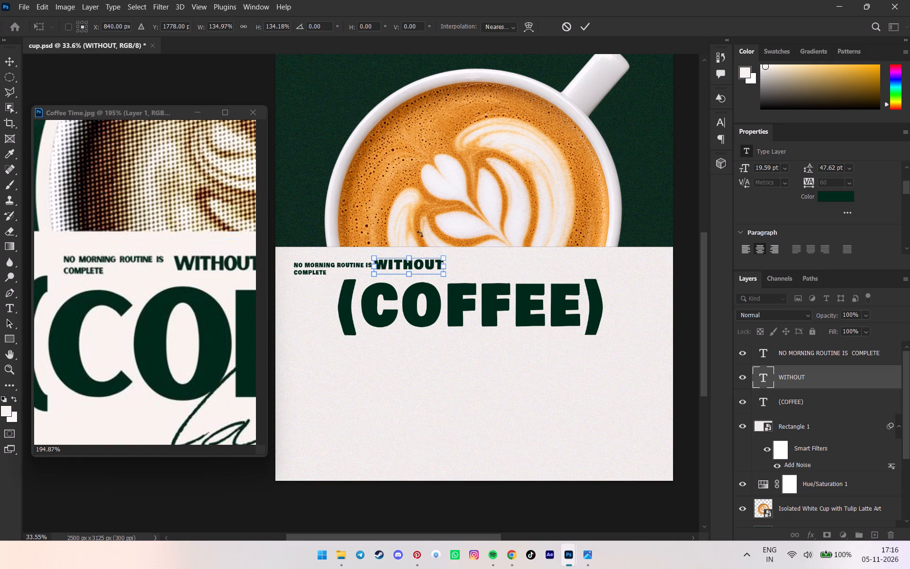
left_click_drag(443, 276, 445, 281)
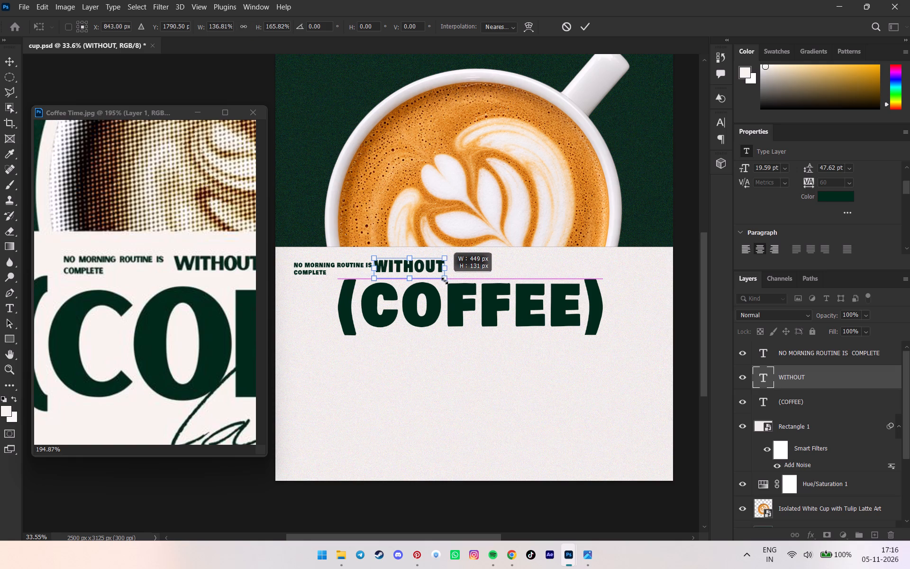
left_click_drag(445, 281, 443, 281)
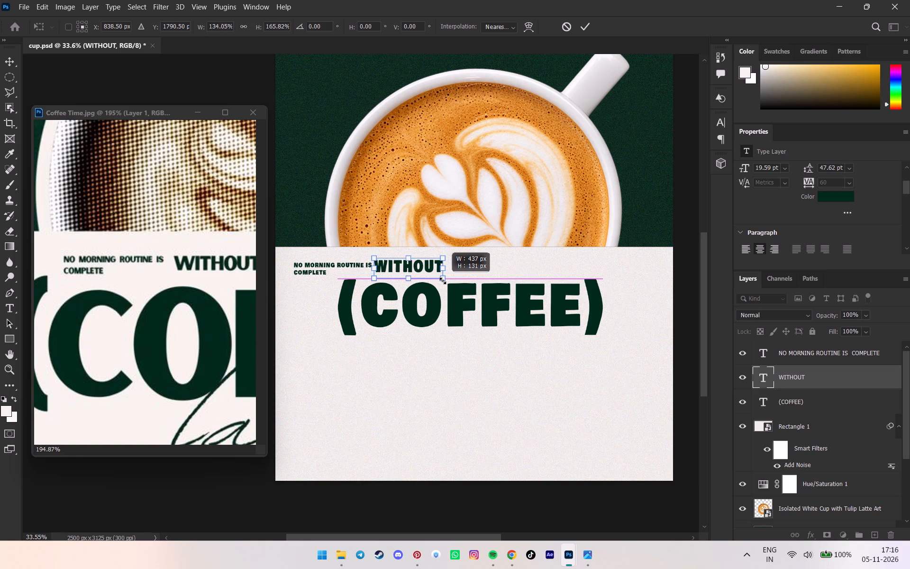
left_click_drag(443, 281, 440, 281)
left_click_drag(427, 271, 437, 273)
left_click(343, 268)
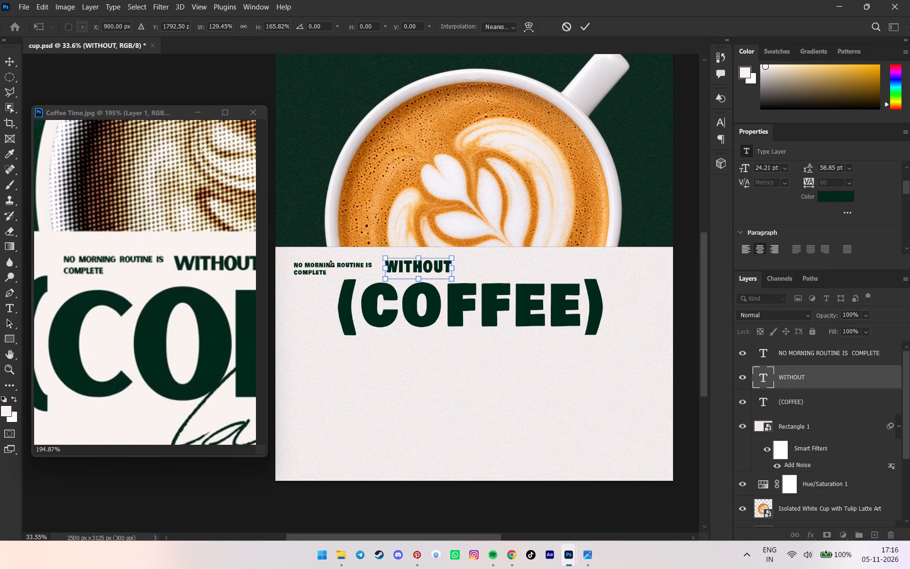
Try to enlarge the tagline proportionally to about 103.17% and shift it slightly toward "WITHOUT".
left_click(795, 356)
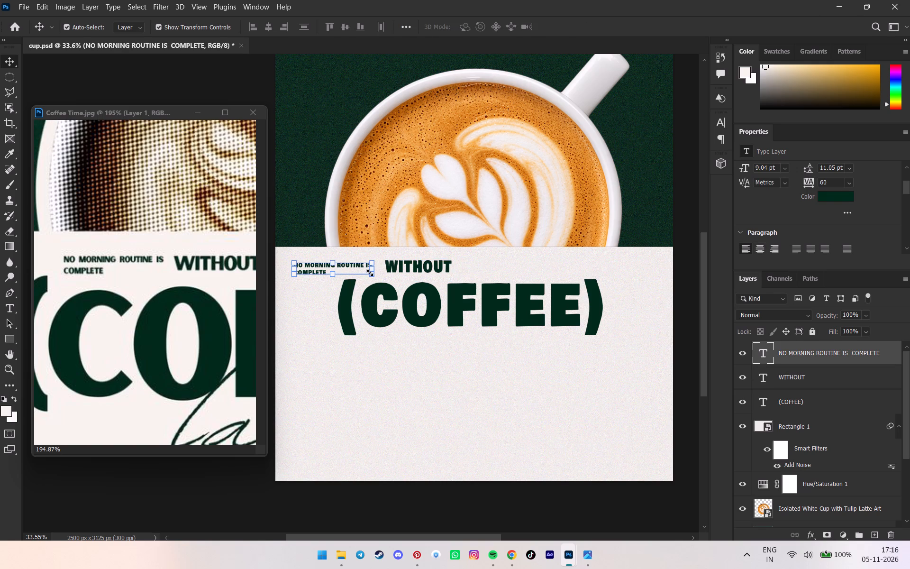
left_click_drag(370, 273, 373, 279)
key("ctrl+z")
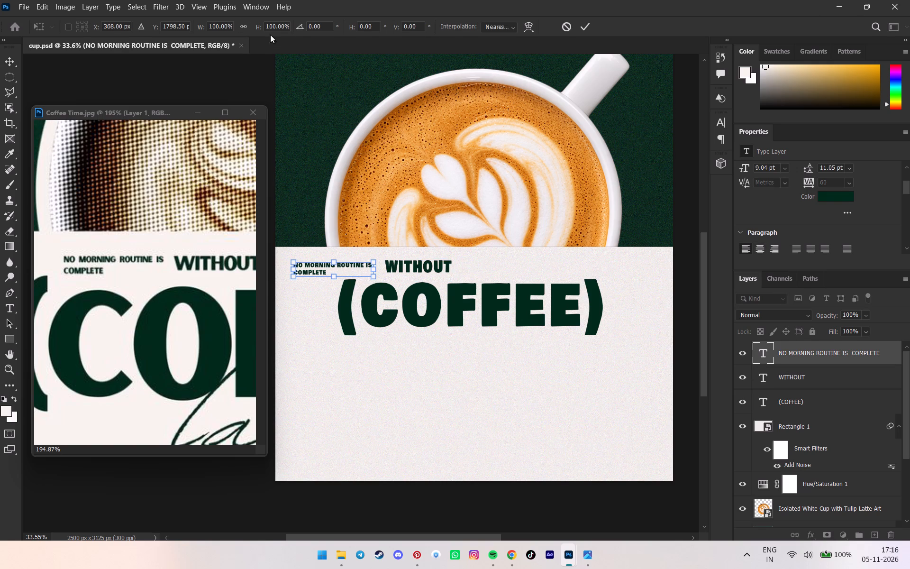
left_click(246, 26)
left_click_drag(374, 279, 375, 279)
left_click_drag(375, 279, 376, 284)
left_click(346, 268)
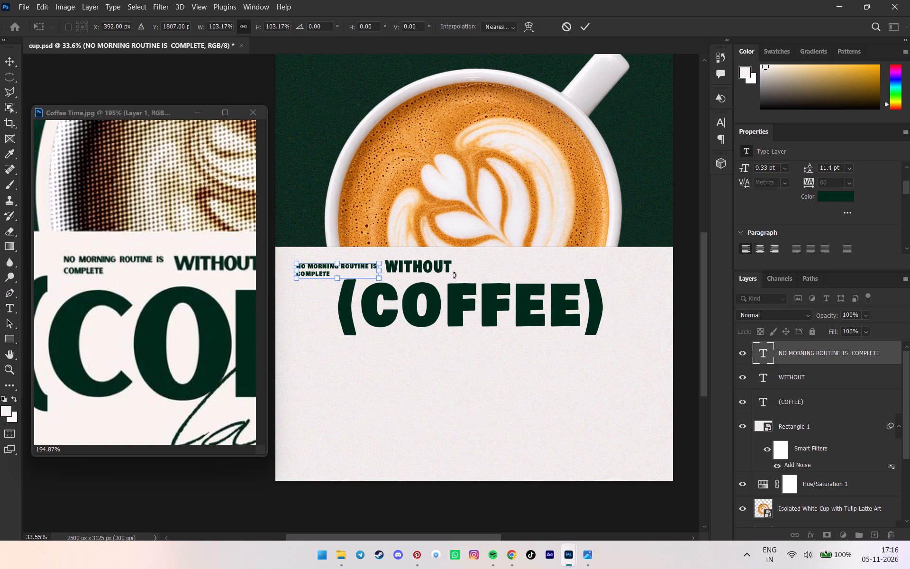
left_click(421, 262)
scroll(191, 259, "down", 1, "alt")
Check the Coffee Time reference and enlarge "WITHOUT" to about 103.79% width and 104.58% height.
left_click(191, 259)
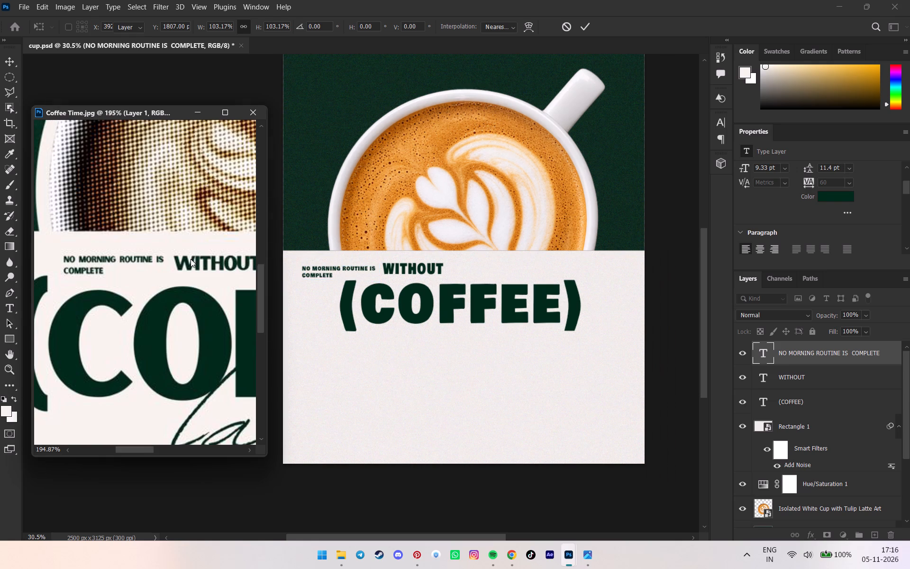
scroll(191, 259, "down", 10, "alt")
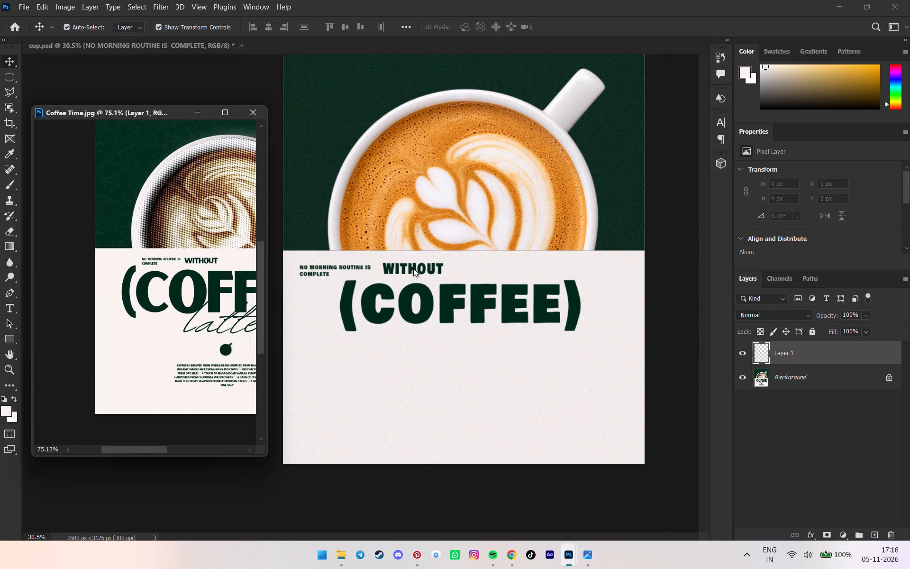
left_click(413, 268)
left_click(429, 265)
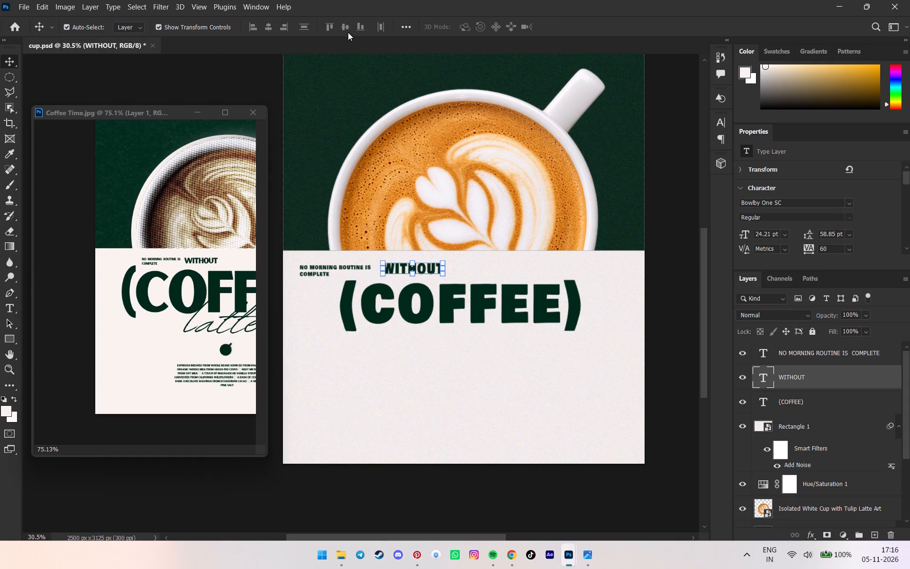
left_click(442, 271)
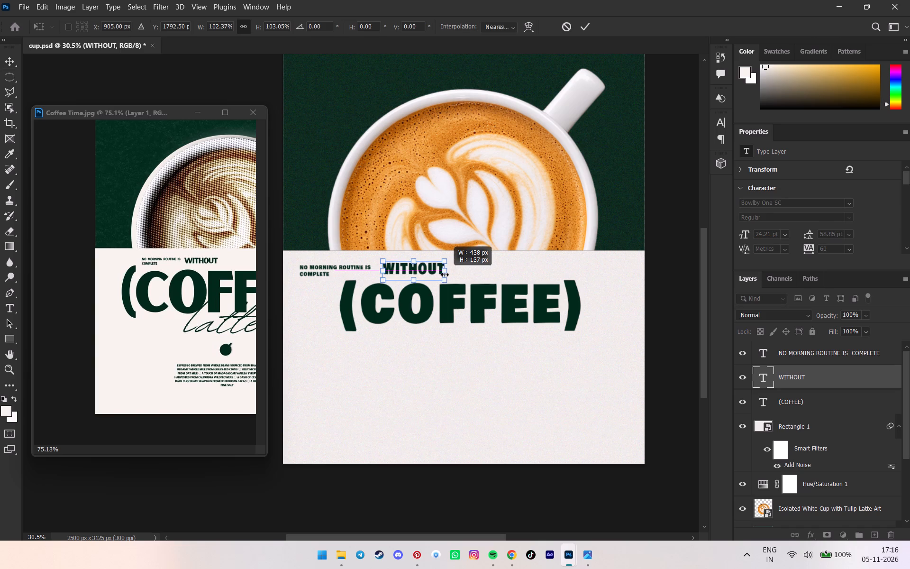
left_click(496, 259)
left_click(582, 28)
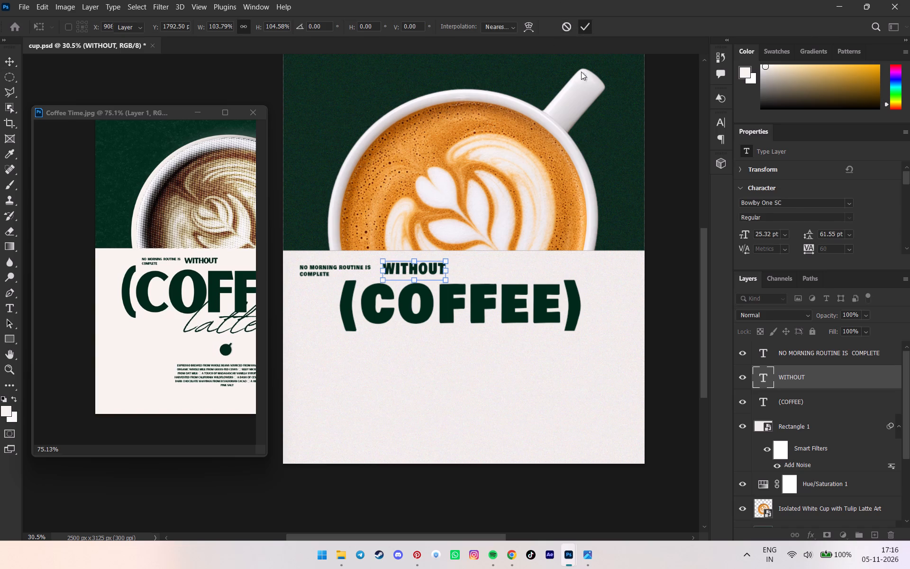
left_click(681, 354)
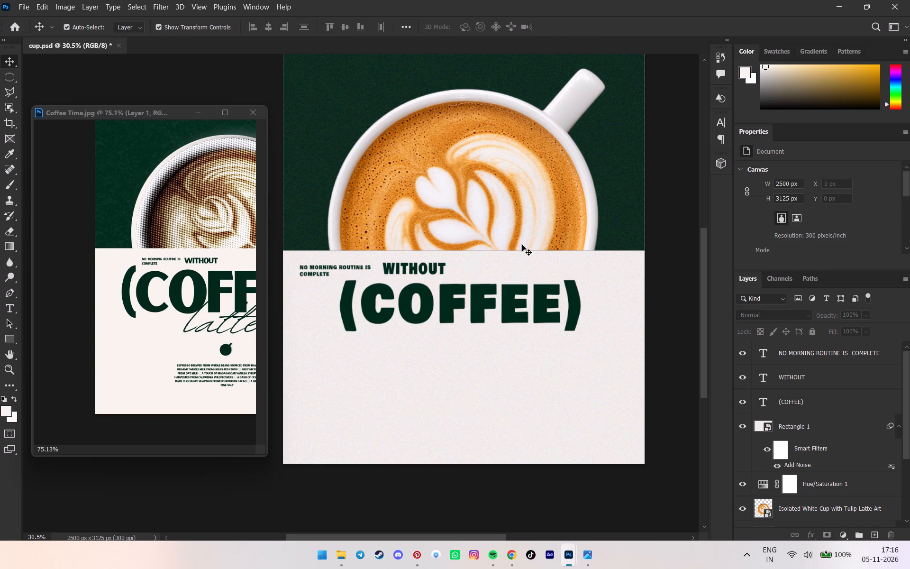
Compare the poster's overall layout with the reference, examining its headline, latte script, year, icon and ingredient paragraph.
scroll(531, 225, "down", 5, "alt")
key("space")
key("space")
key("space")
key("space")
key("space")
key("space")
key("space")
key("space")
key("space")
key("space")
key("space")
key("space")
key("space")
key("space")
key("space")
key("space")
left_click_drag(555, 224, 542, 257)
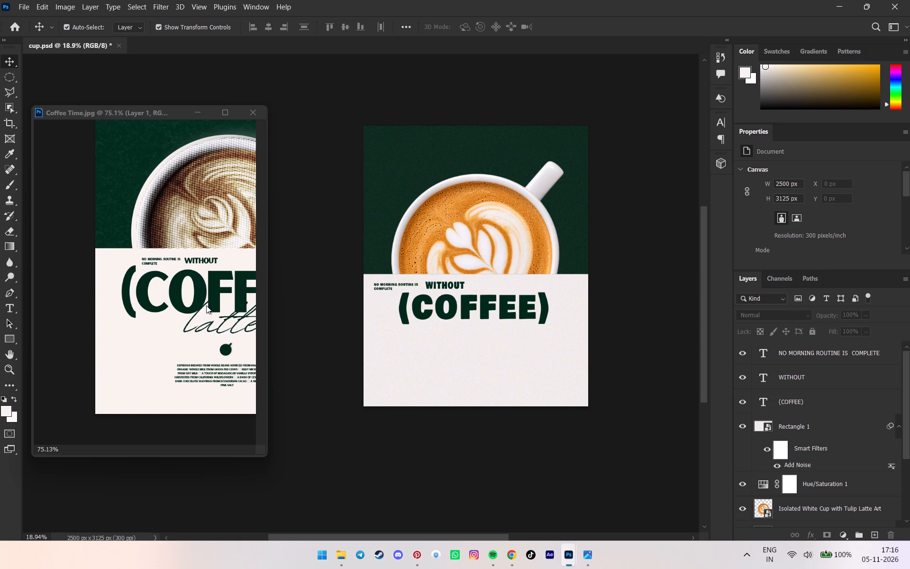
left_click(170, 307)
scroll(197, 307, "up", 2)
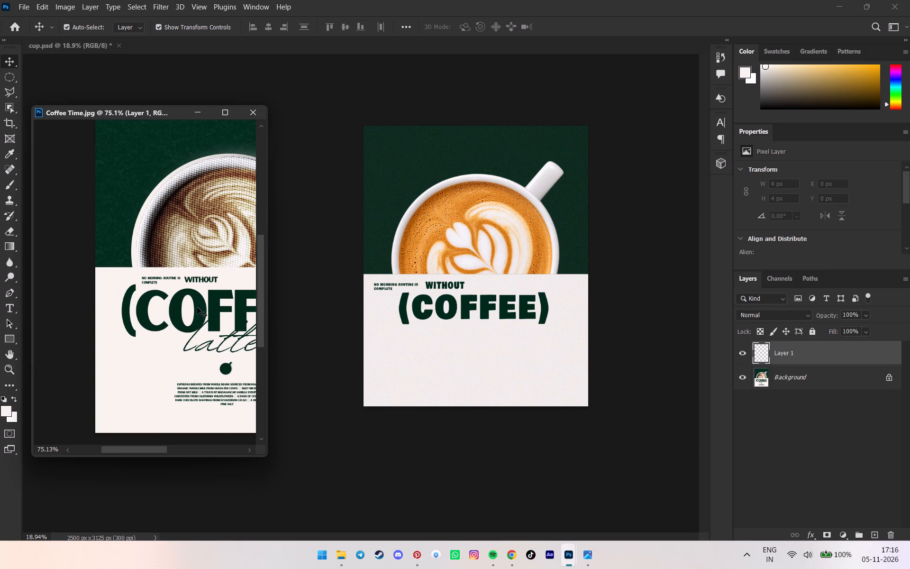
key("space")
key("space")
key("space")
key("space")
key("space")
key("space")
key("space")
key("space")
key("space")
key("space")
key("space")
key("space")
key("space")
key("space")
key("space")
key("space")
key("space")
key("space")
key("space")
key("space")
left_click_drag(223, 311, 131, 319)
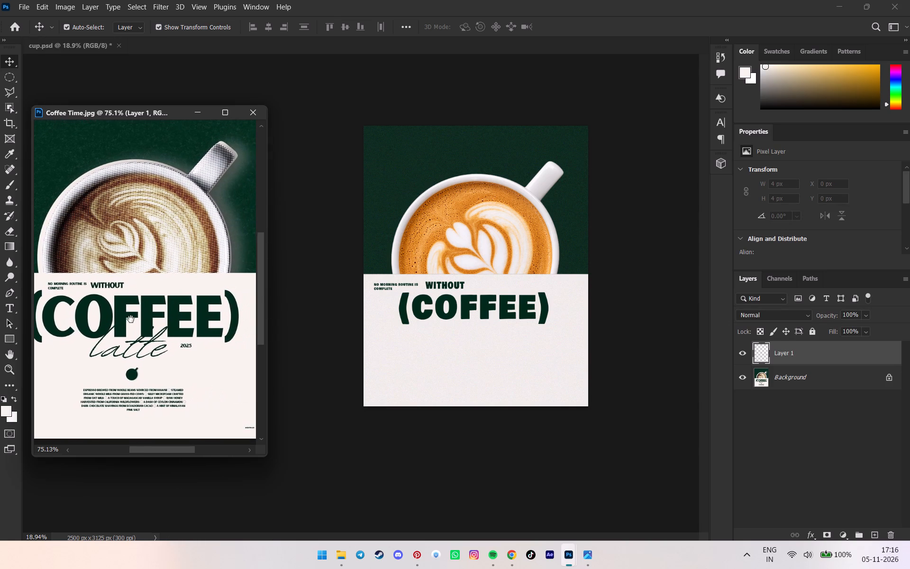
left_click_drag(131, 319, 132, 321)
scroll(151, 376, "up", 3, "alt")
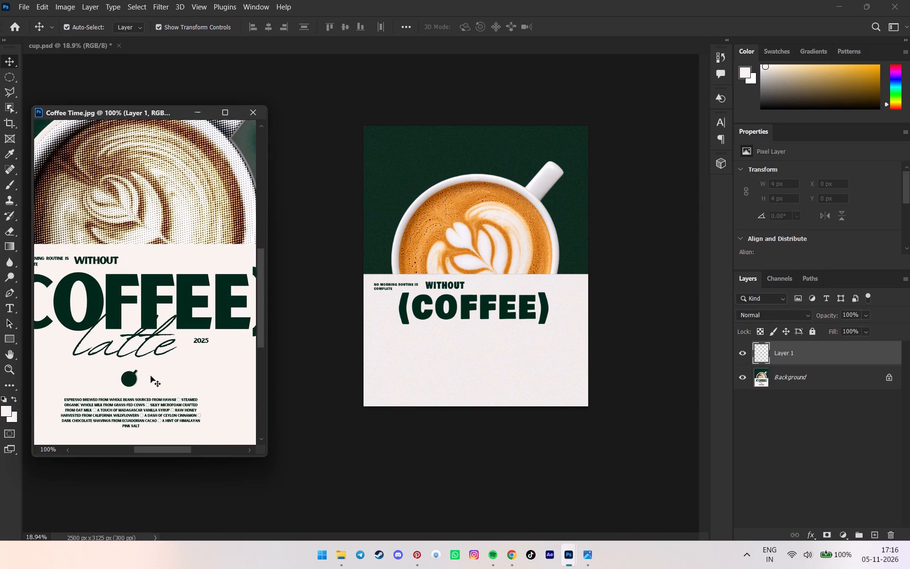
scroll(151, 376, "up", 5, "alt")
scroll(152, 374, "down", 2, "alt")
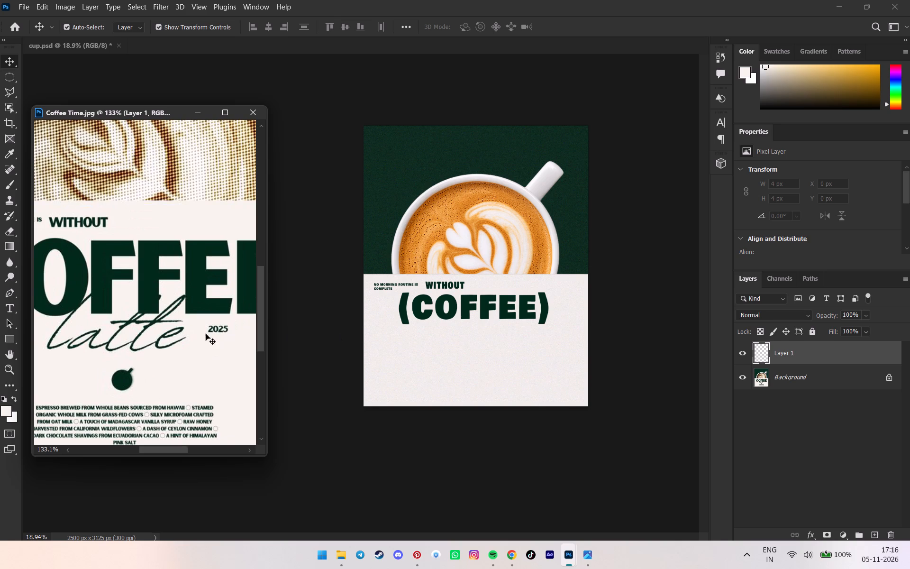
Place a copy of "WITHOUT" slightly further left, closer to the tagline, and delete the original "WITHOUT" layer.
left_click(453, 289)
left_click(451, 287)
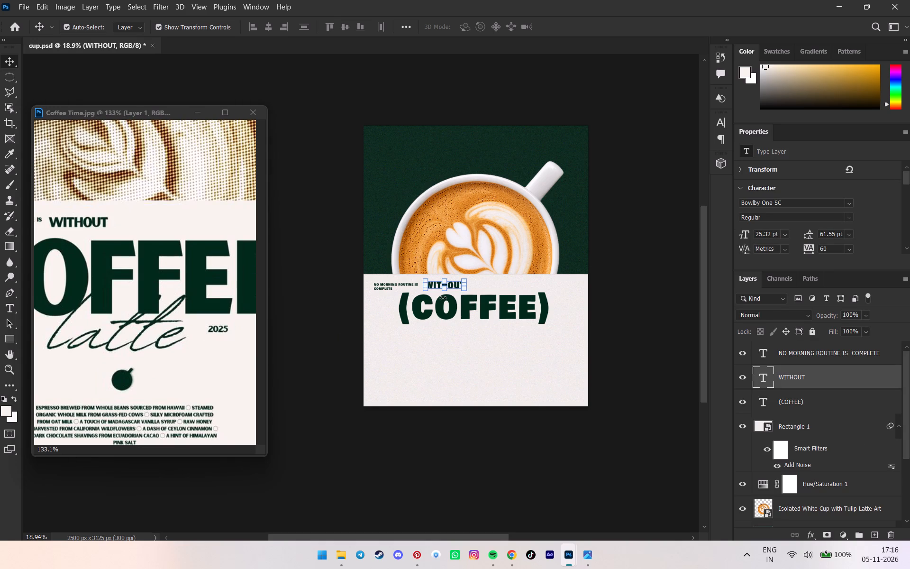
scroll(443, 289, "up", 5, "alt")
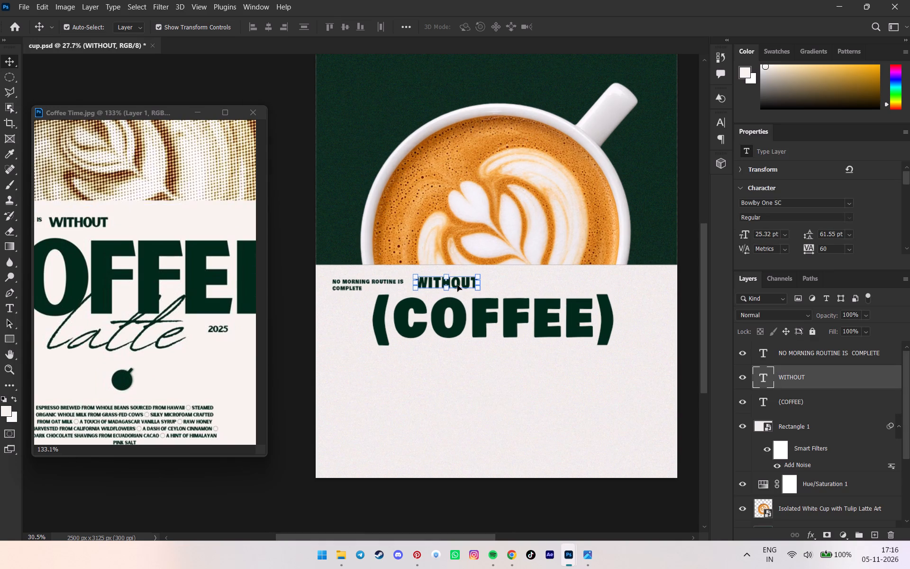
left_click_drag(457, 285, 450, 284, "alt")
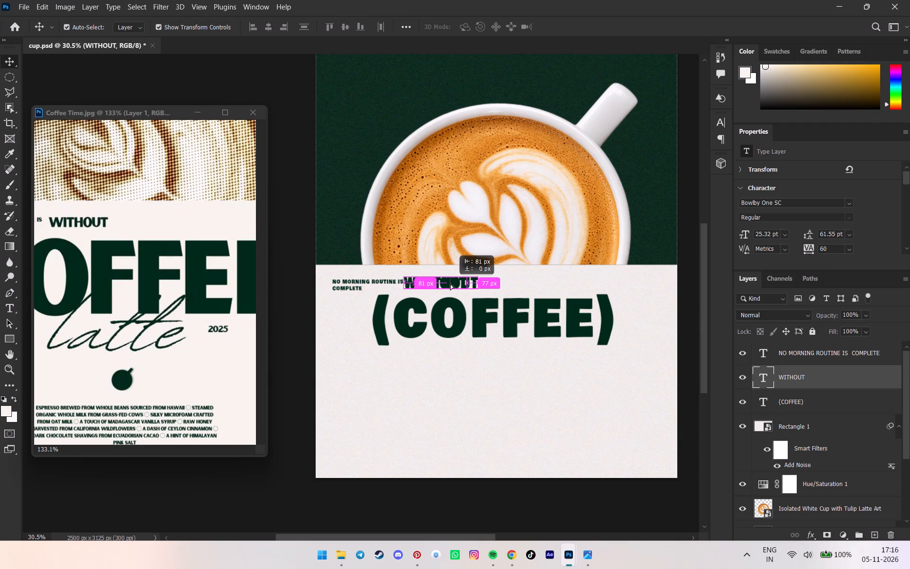
left_click_drag(450, 284, 451, 284, "alt")
left_click(544, 336)
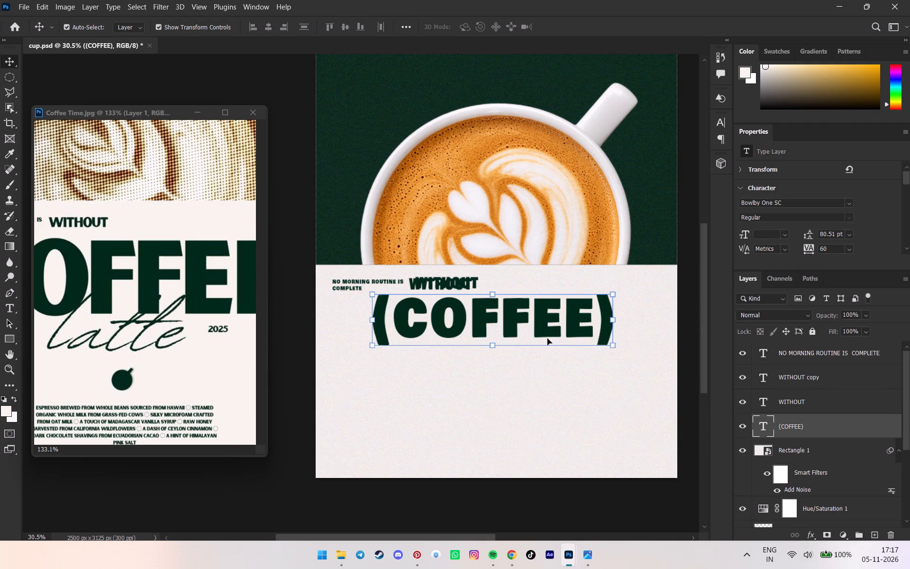
left_click(790, 394)
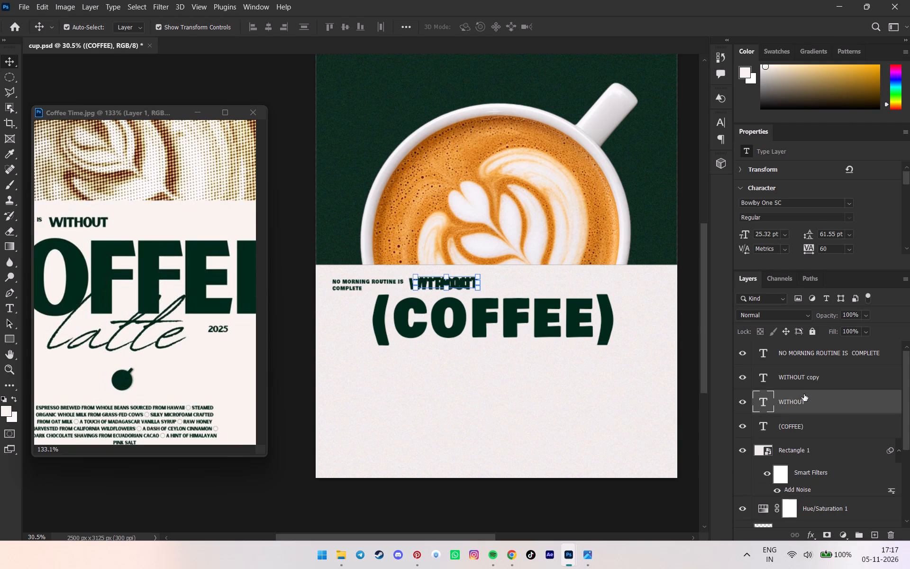
key("Delete")
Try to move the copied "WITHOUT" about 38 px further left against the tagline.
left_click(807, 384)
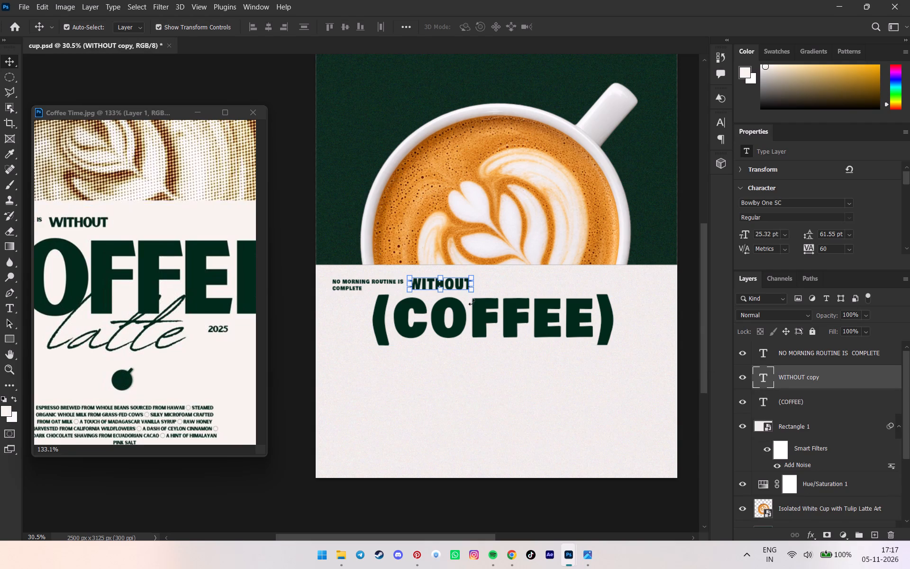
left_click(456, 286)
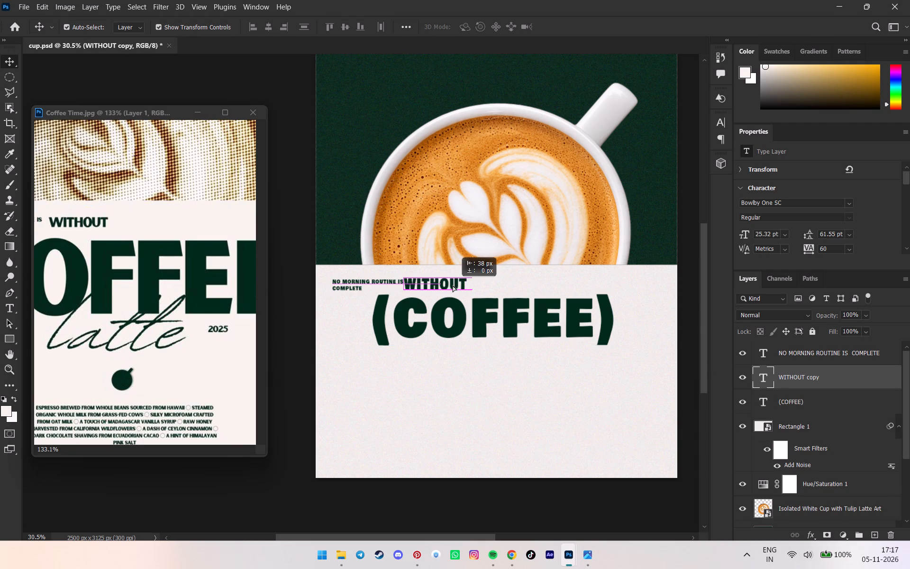
Deselect all layers and save the poster document.
left_click(644, 372)
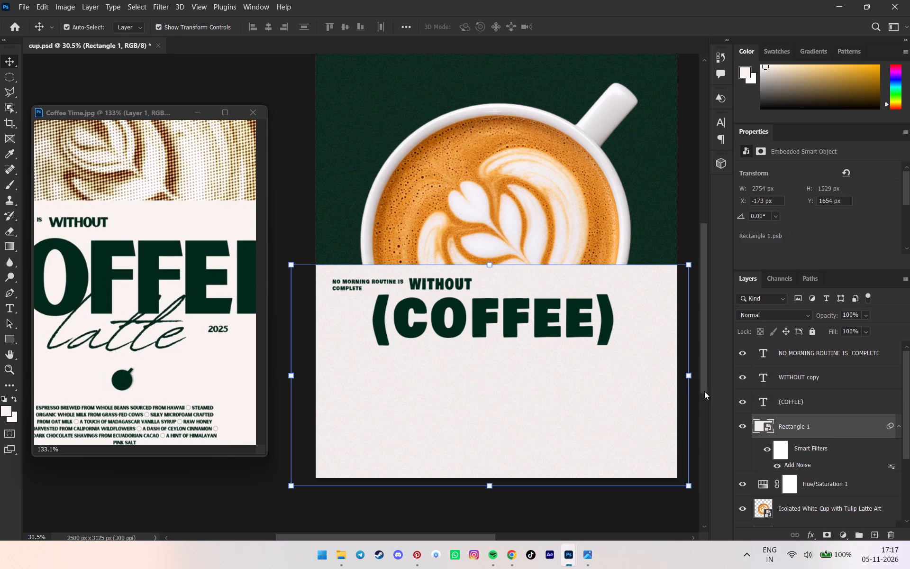
left_click(556, 513)
key("ctrl+s")
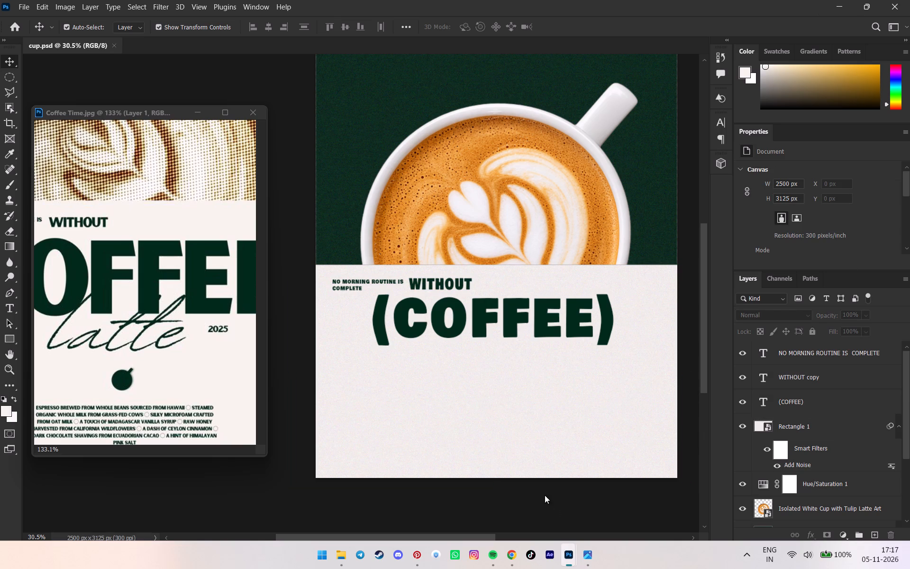
key("ctrl+s")
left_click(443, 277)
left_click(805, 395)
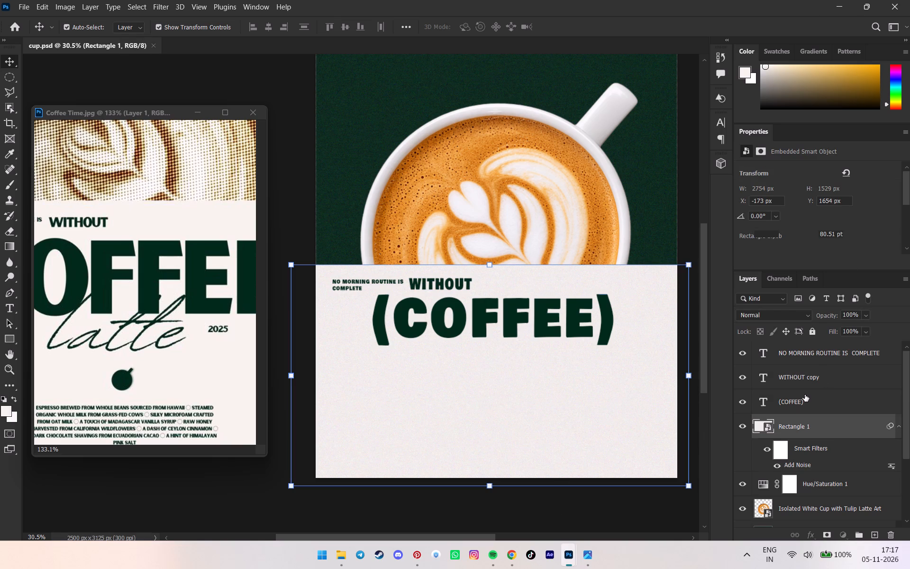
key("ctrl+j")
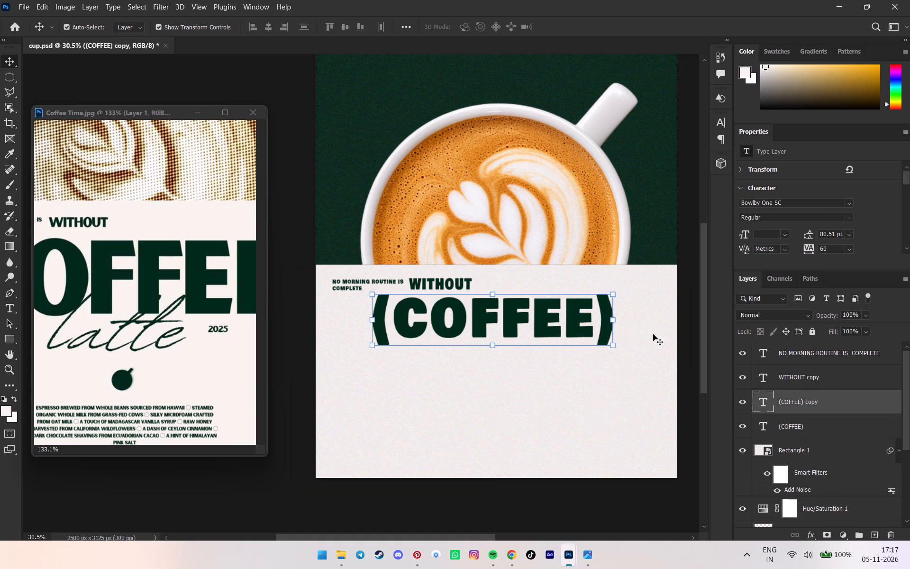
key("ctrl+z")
Duplicate "WITHOUT", place the copy below the right end of the (COFFEE) headline, and replace its text with "2026".
left_click(808, 379)
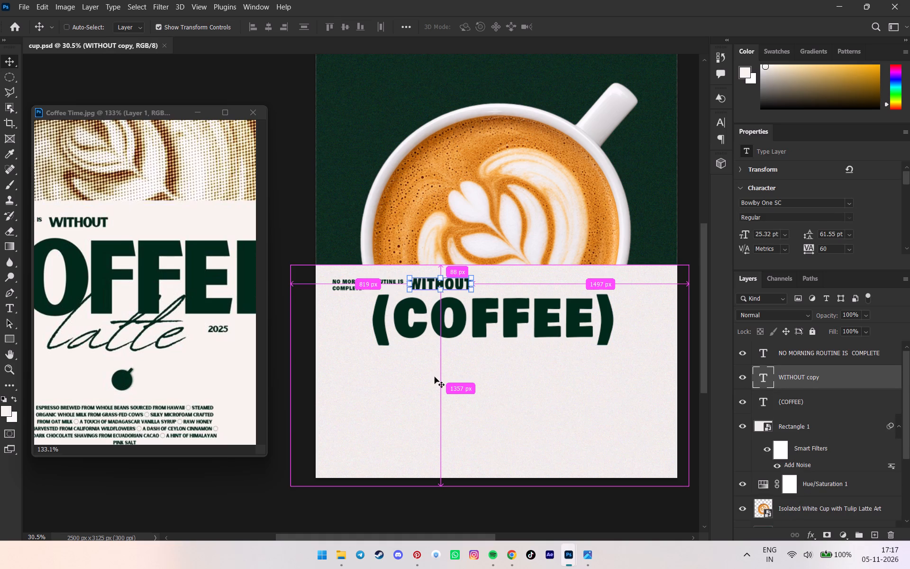
key("ctrl+j")
left_click_drag(456, 282, 462, 308)
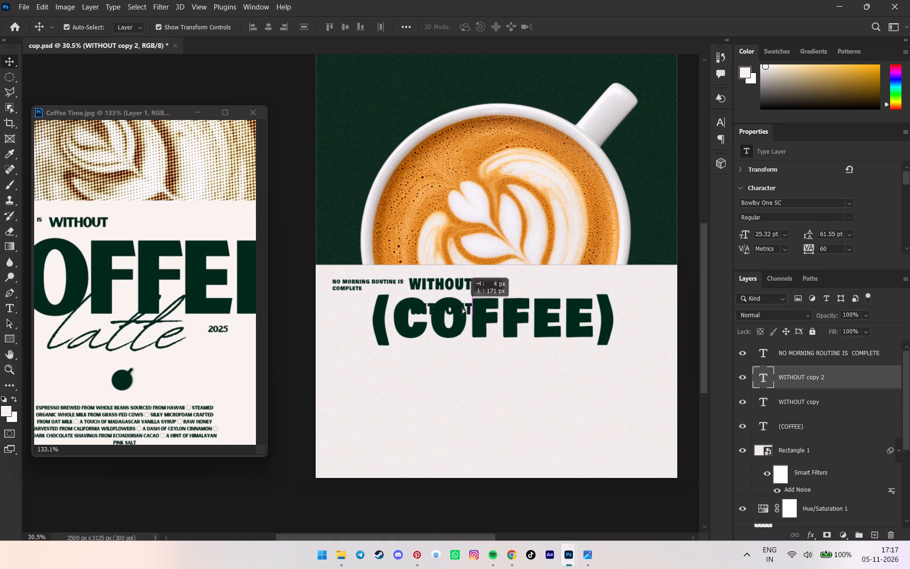
left_click_drag(462, 308, 581, 360)
double_click(581, 360)
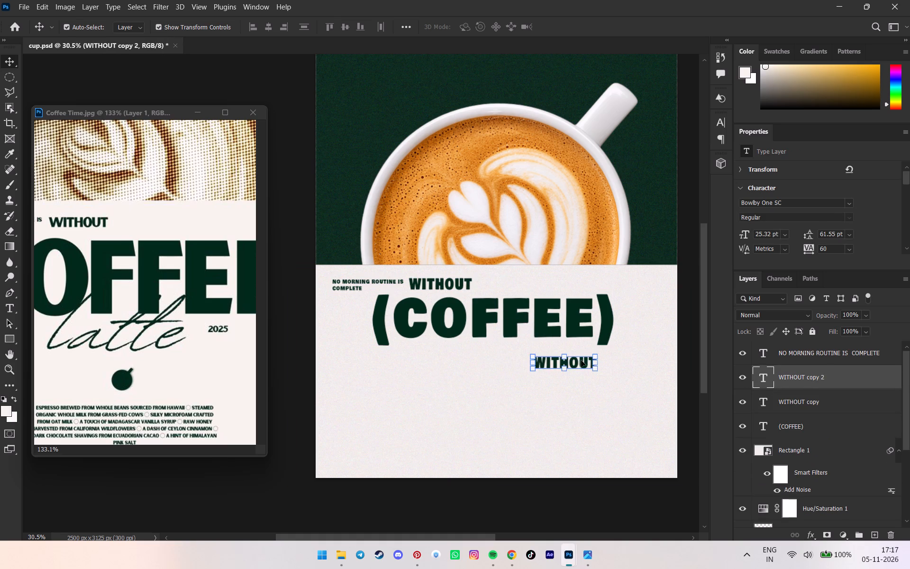
type("2026")
Reduce the "2026" text to 13 pt and keep its layer selected.
left_click_drag(583, 363, 460, 363)
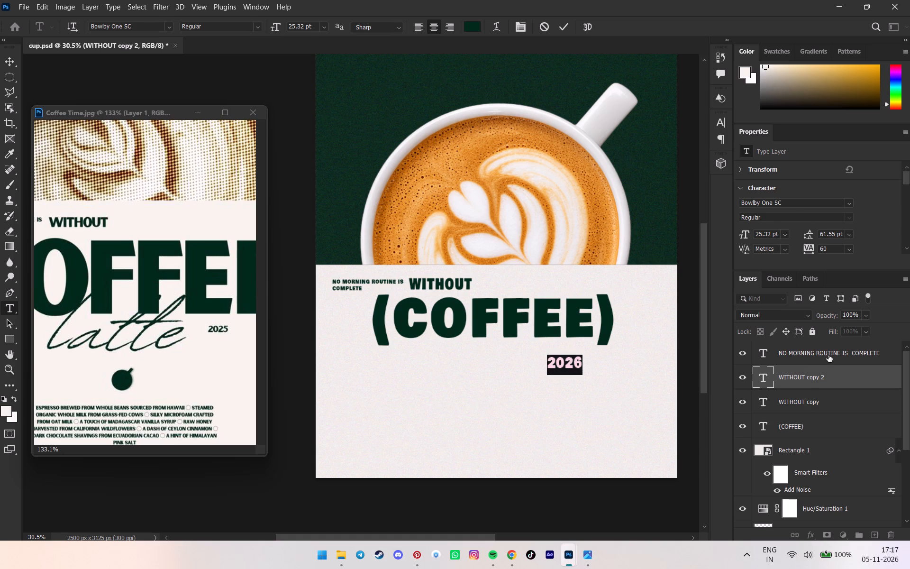
left_click_drag(744, 231, 738, 233)
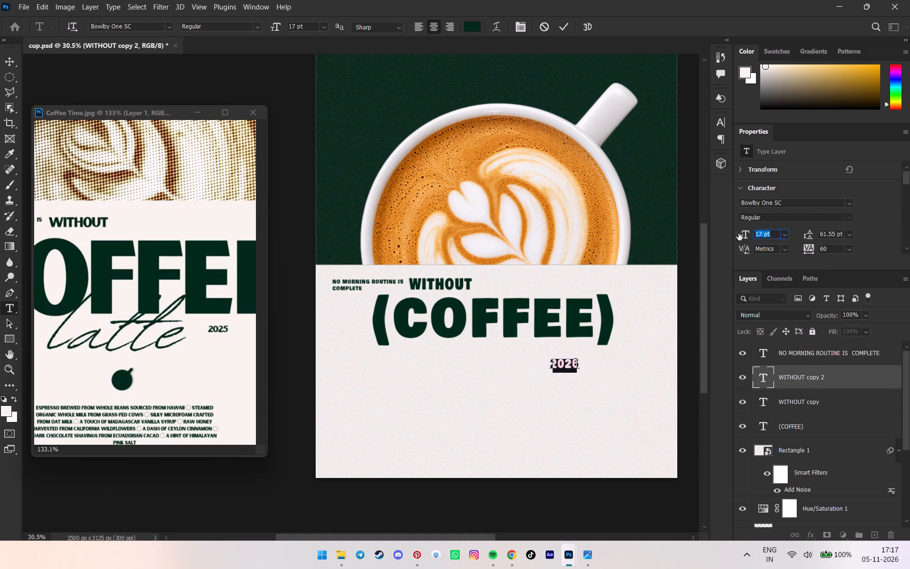
left_click_drag(738, 233, 737, 233)
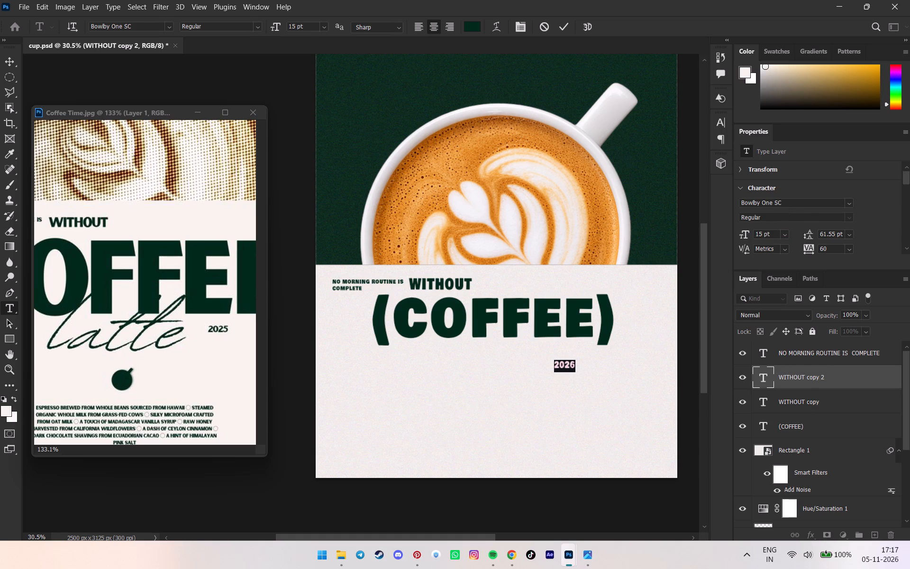
left_click(747, 235)
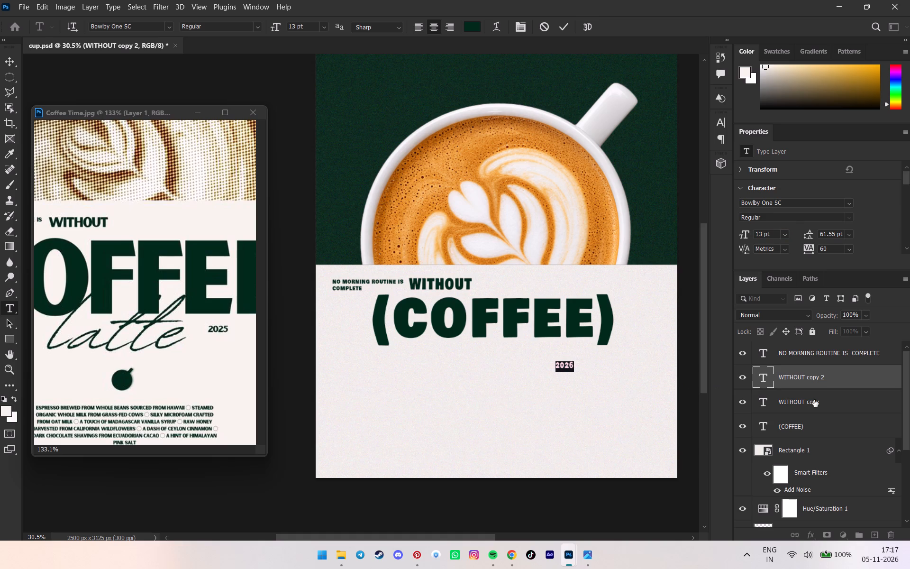
left_click(814, 400)
left_click(804, 382)
scroll(558, 377, "up", 5, "alt")
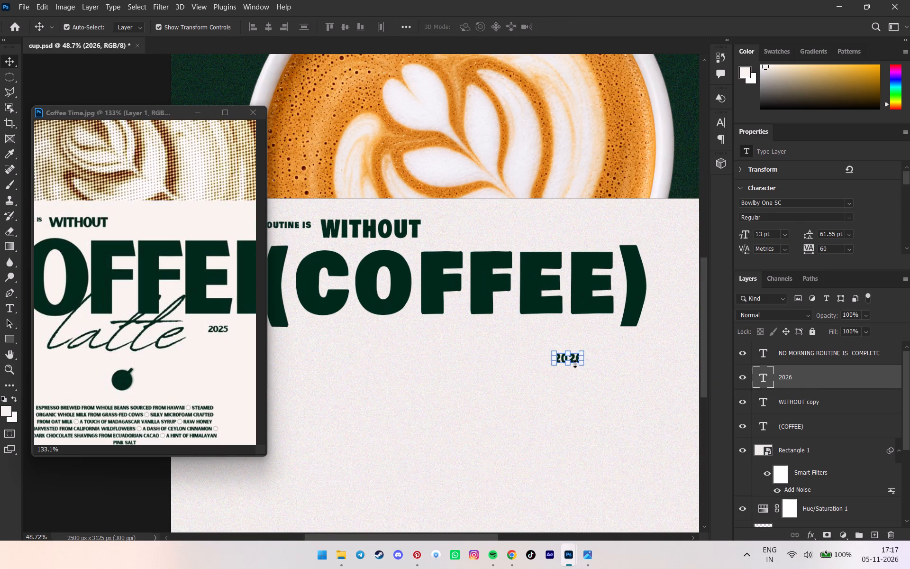
Move the "2026" text up and closer beneath the closing parenthesis of the (COFFEE) headline, at a size of about 14.38 pt.
left_click_drag(573, 358, 594, 342)
scroll(626, 368, "down", 3, "alt")
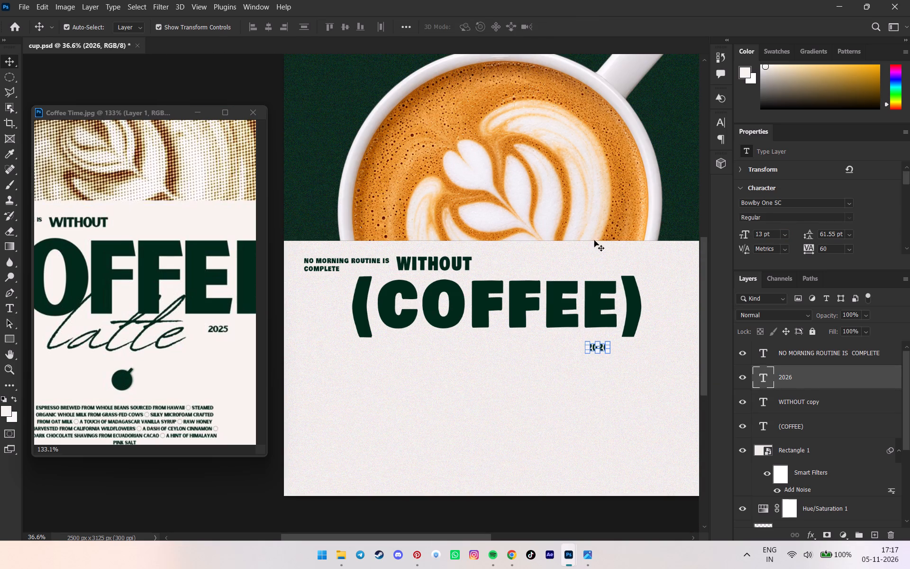
Following the reference's script word, duplicate "WITHOUT", place the copy below the middle of the (COFFEE) headline, and replace its text with "latte".
left_click(103, 354)
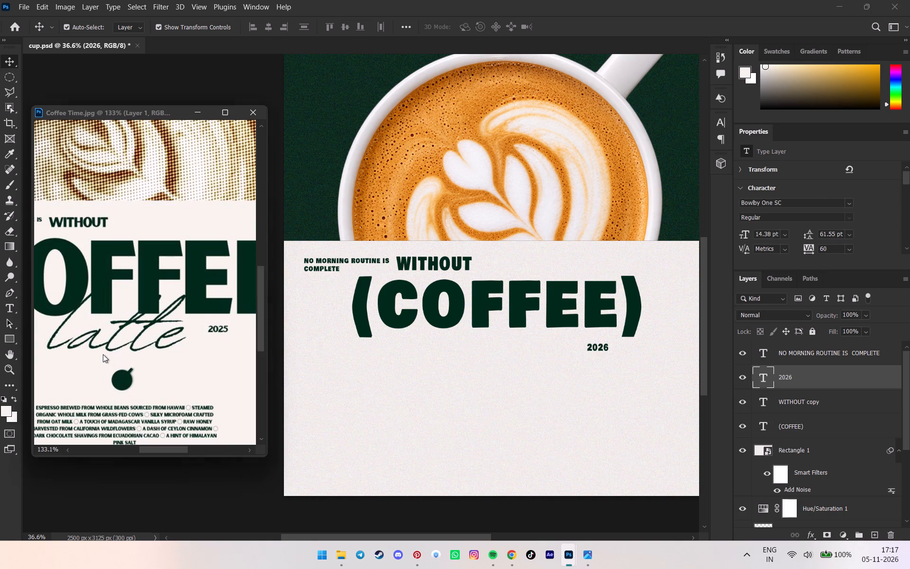
scroll(103, 354, "up", 11, "alt")
scroll(103, 354, "down", 11, "alt")
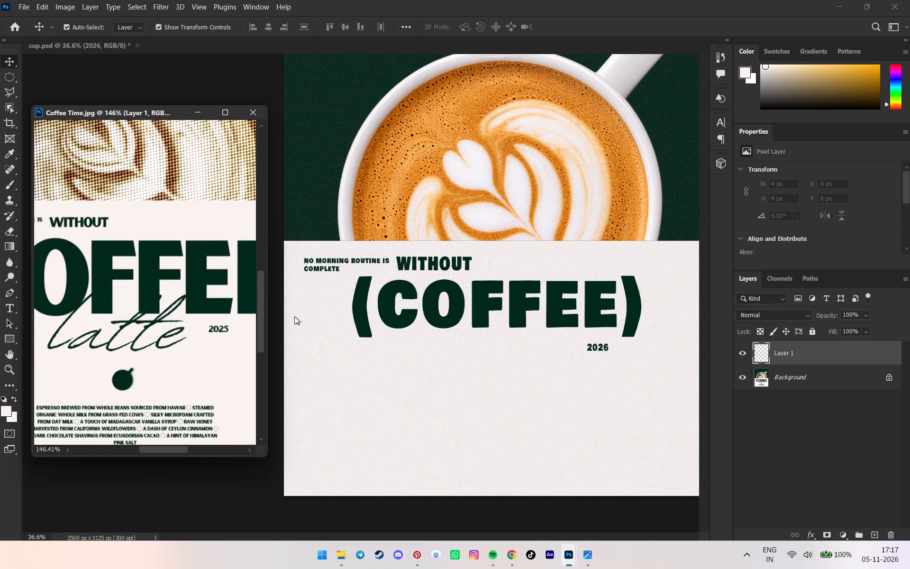
scroll(174, 349, "down", 2)
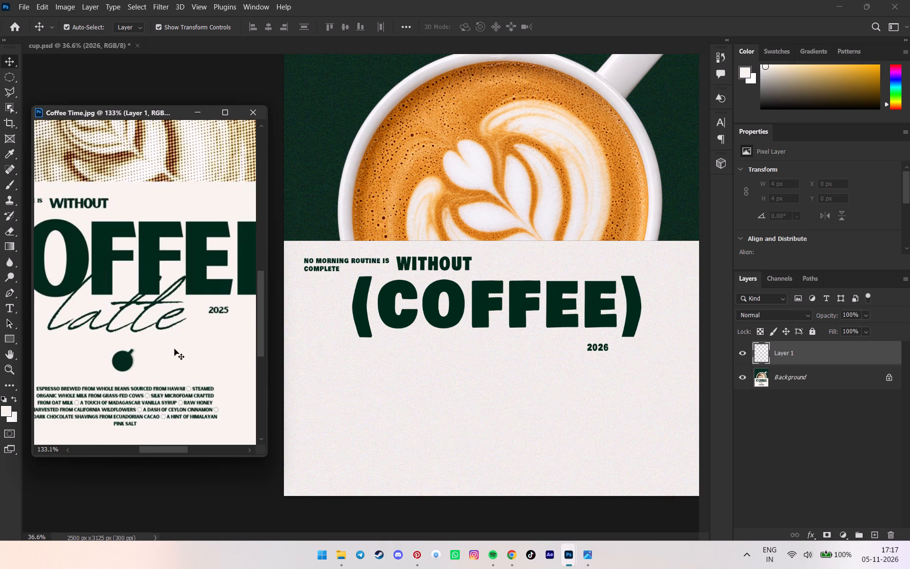
scroll(174, 349, "up", 3)
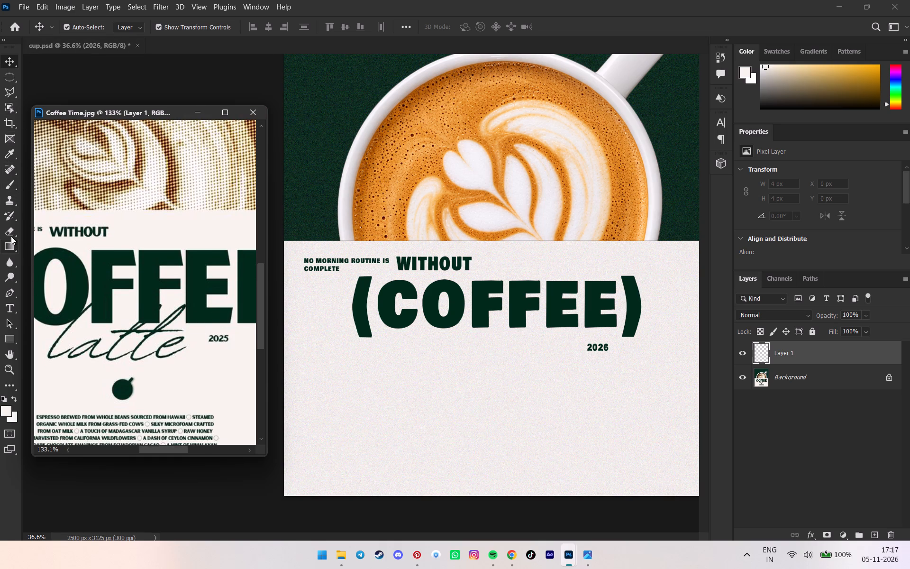
left_click(424, 264)
left_click(431, 262)
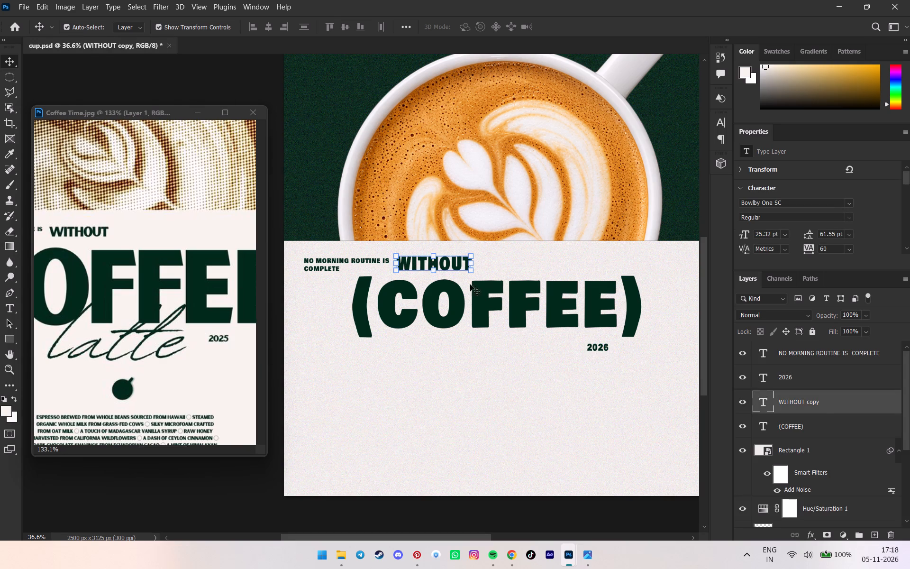
key("ctrl+j")
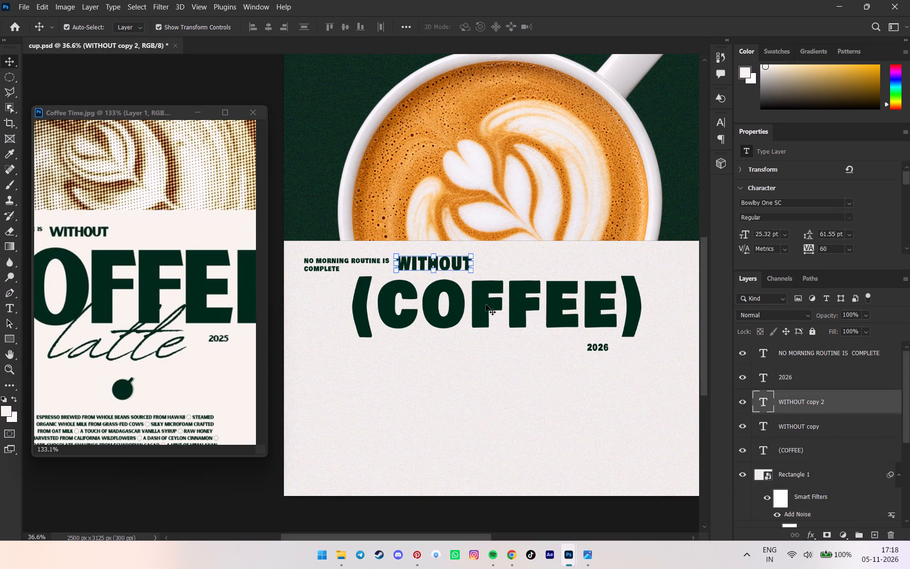
left_click_drag(451, 259, 475, 372)
double_click(475, 372)
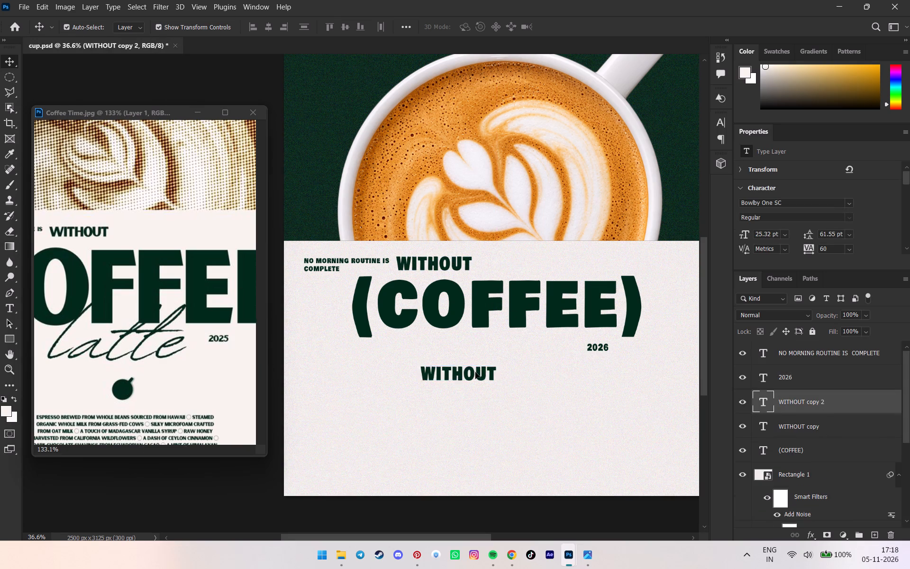
type("laat")
key("BackSpace")
key("BackSpace")
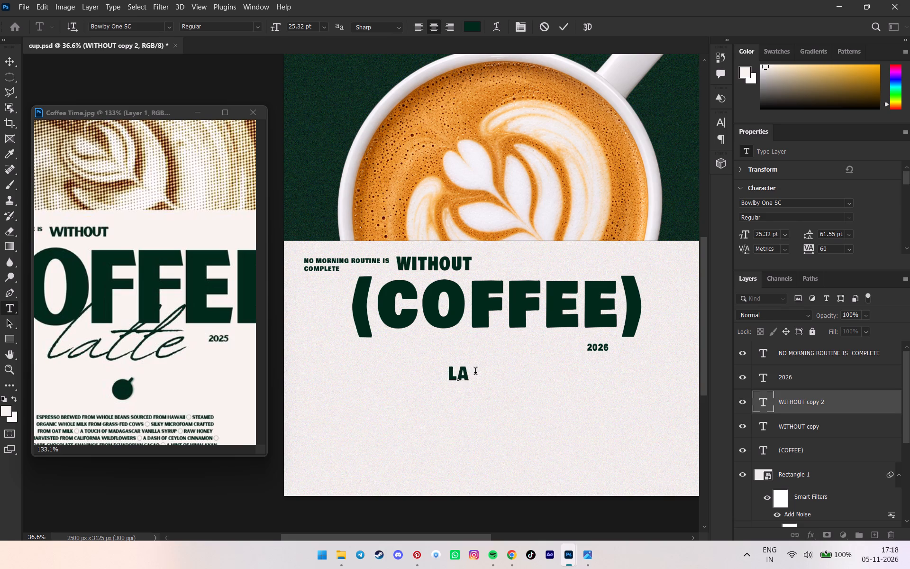
type("tte")
Browse script-style fonts for the whole "latte" text and set it to Informal Roman.
left_click_drag(485, 373, 403, 378)
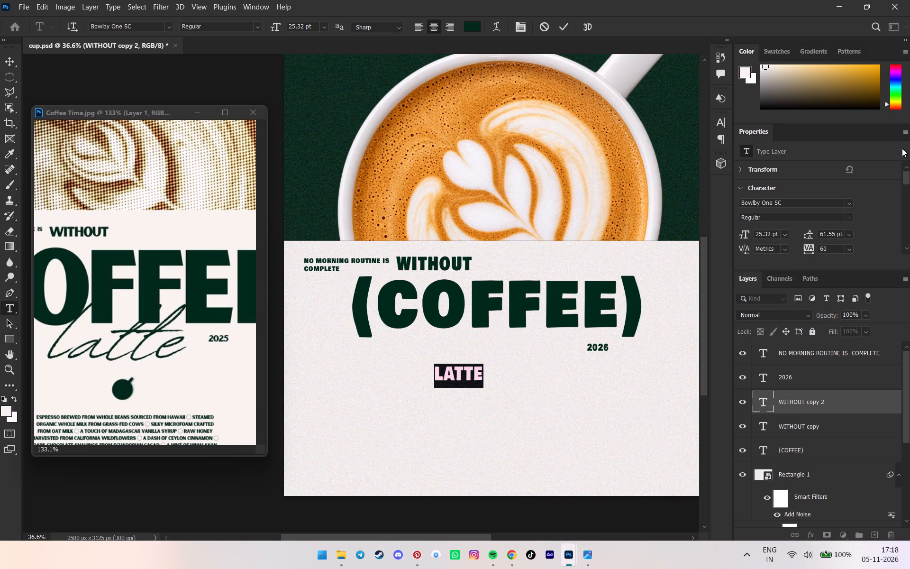
left_click(847, 201)
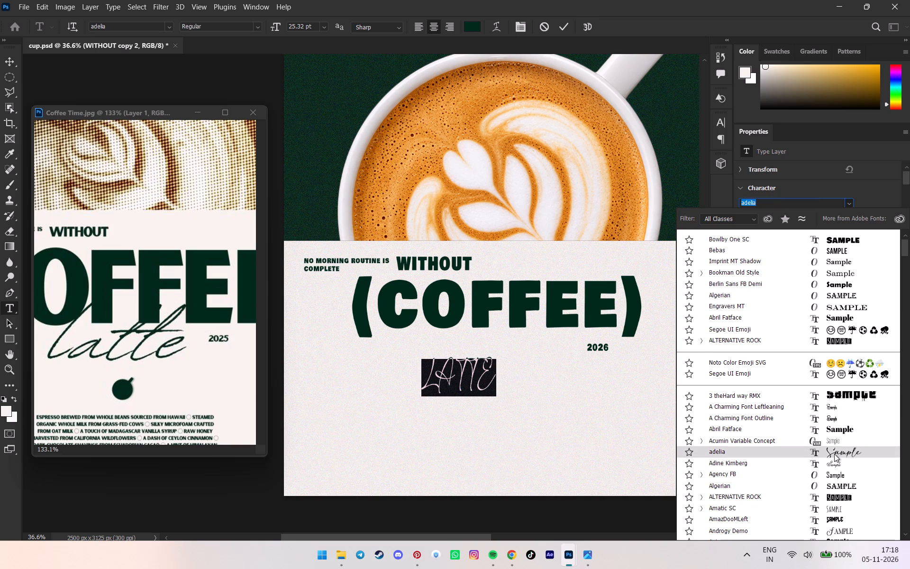
scroll(834, 454, "down", 6)
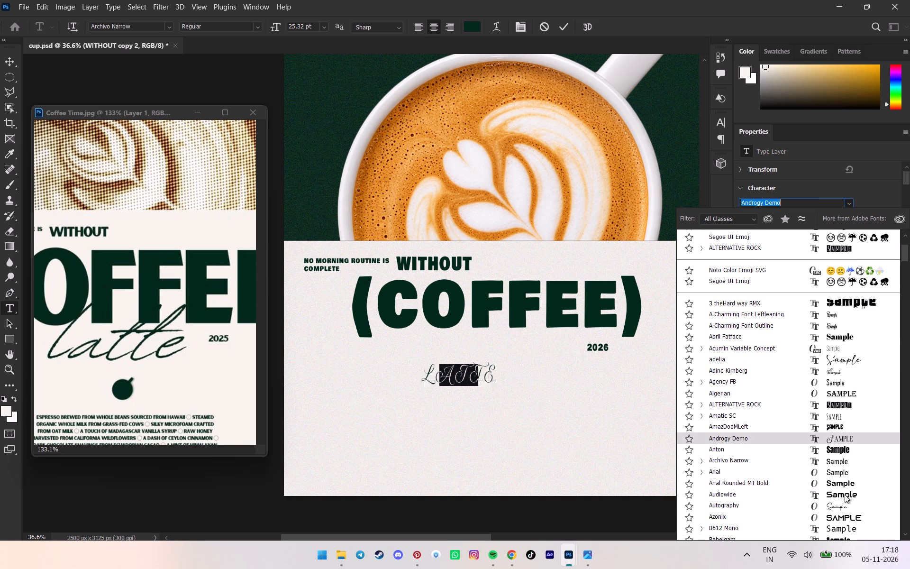
scroll(844, 464, "down", 4)
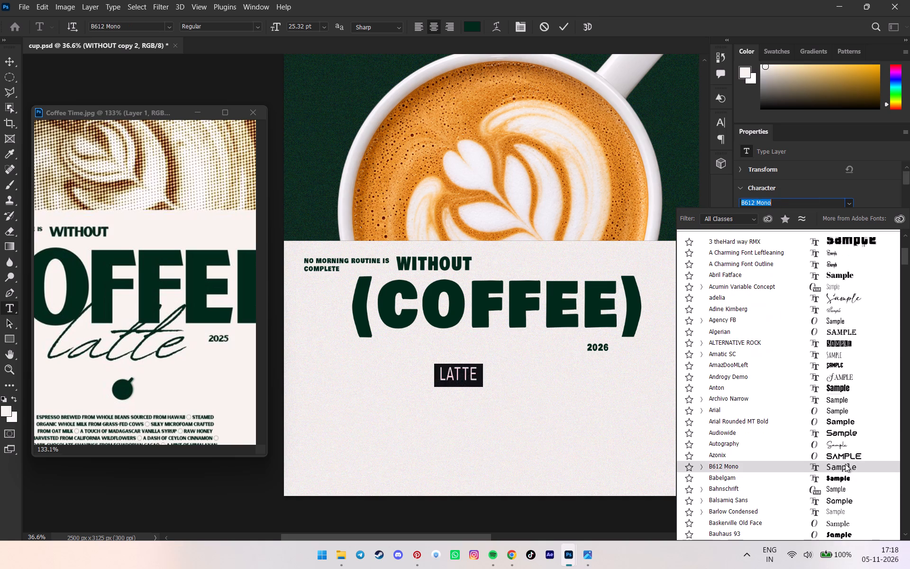
scroll(838, 483, "down", 11)
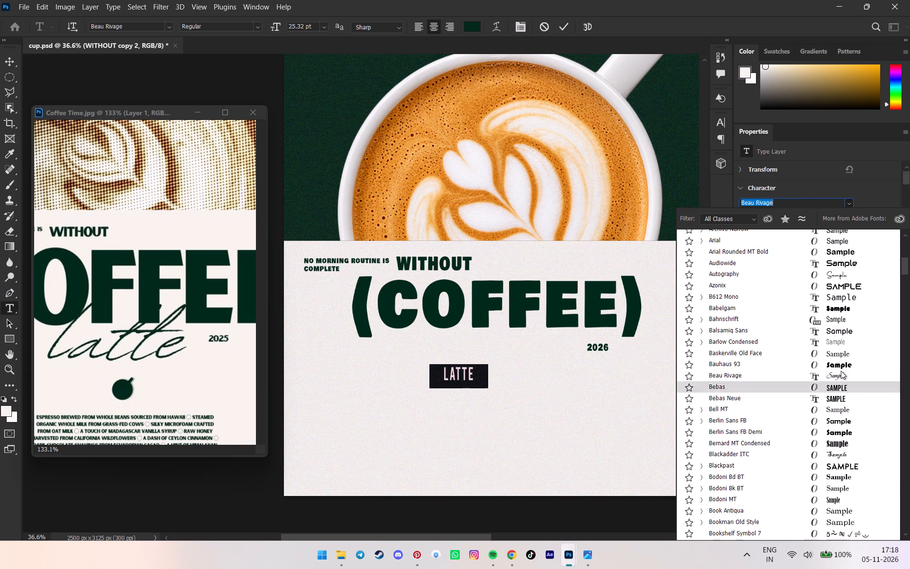
scroll(835, 373, "down", 6)
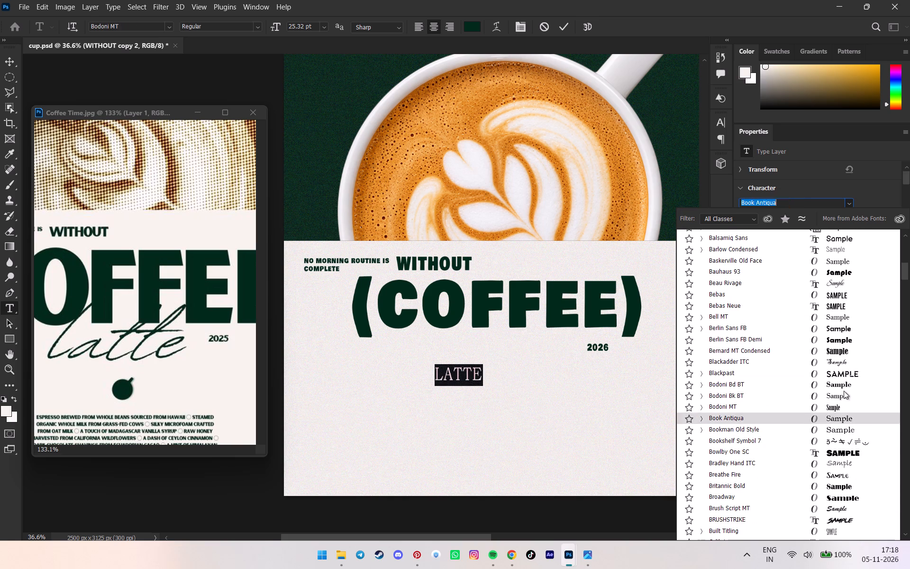
scroll(846, 382, "down", 4)
scroll(842, 474, "down", 12)
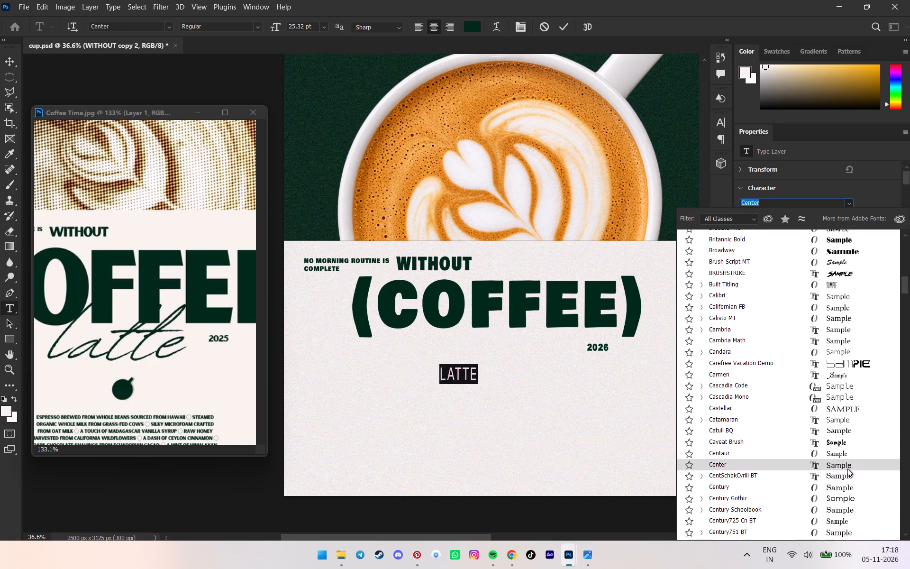
scroll(852, 457, "down", 9)
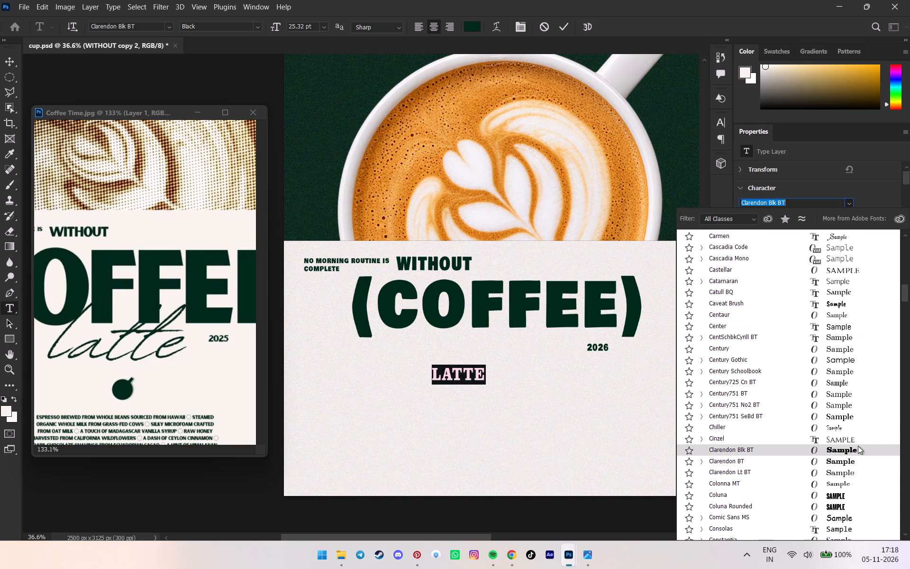
scroll(859, 426, "down", 13)
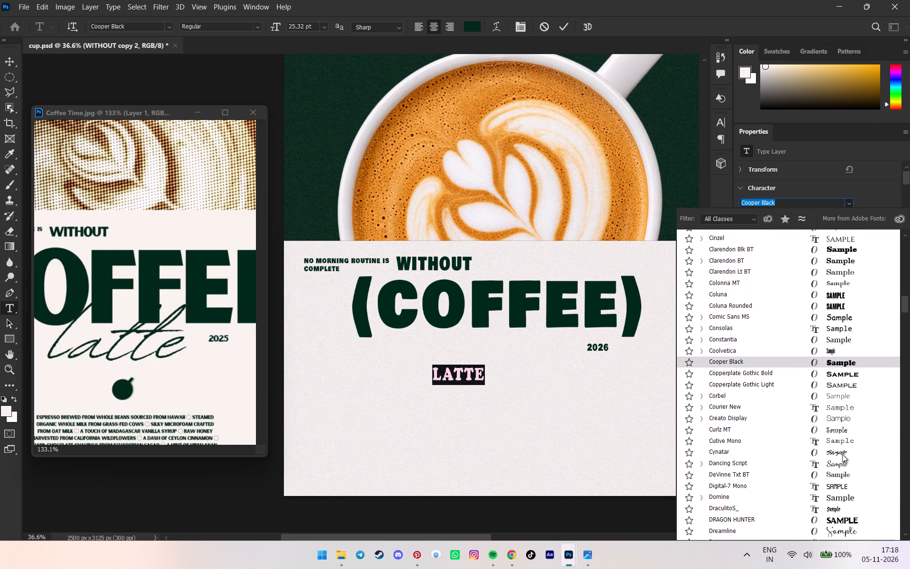
scroll(843, 454, "down", 6)
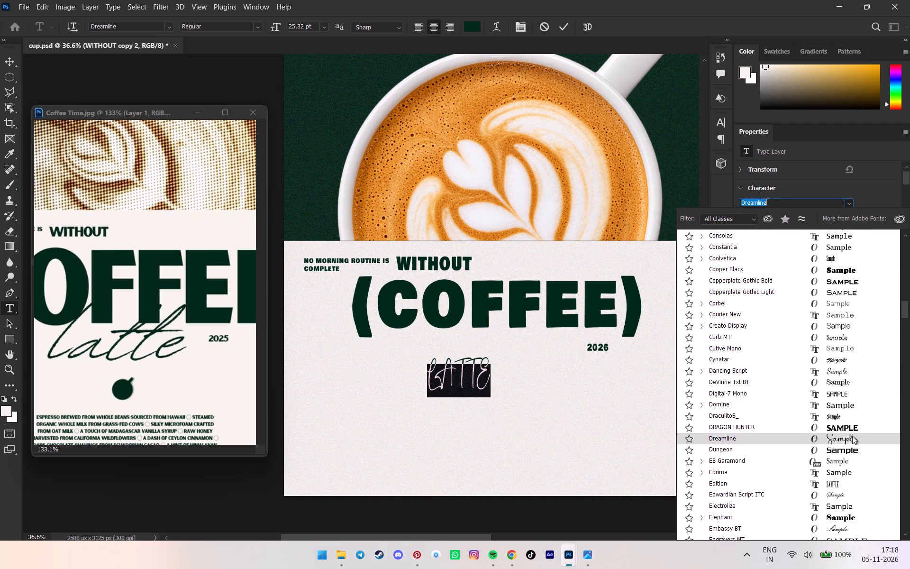
scroll(852, 436, "down", 5)
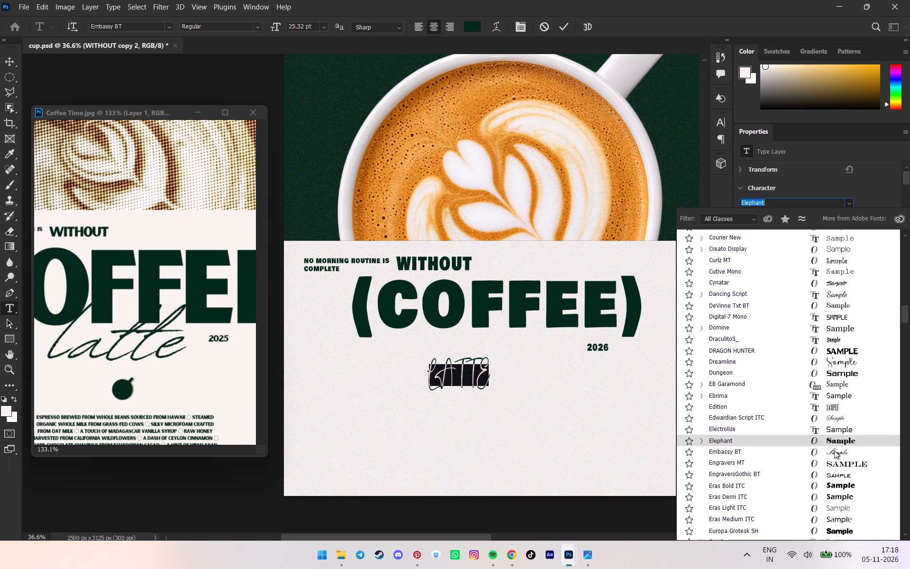
scroll(835, 450, "down", 3)
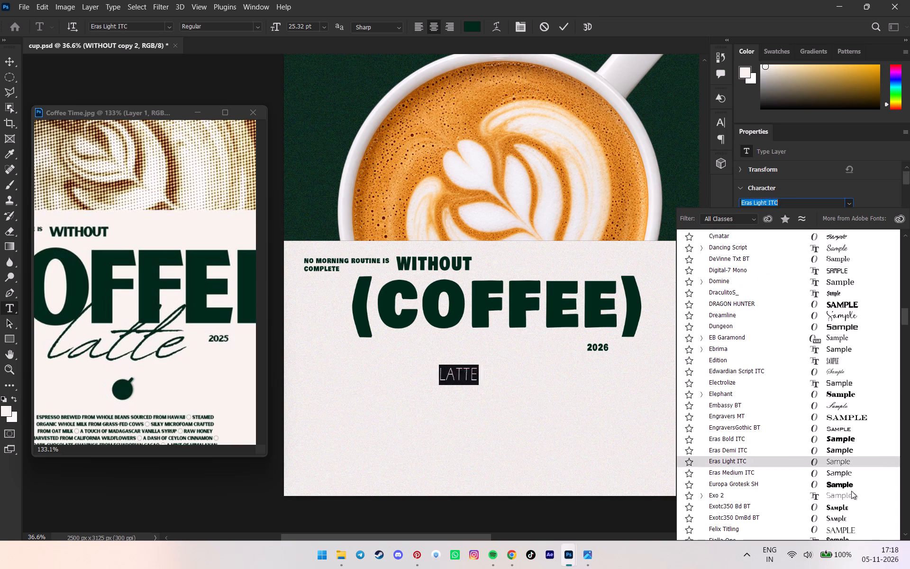
scroll(848, 499, "down", 12)
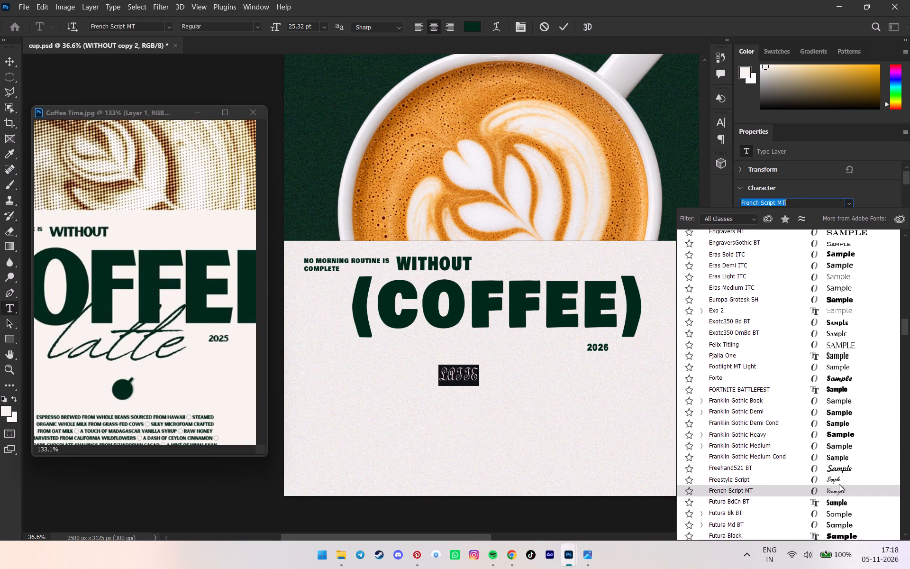
scroll(839, 480, "down", 15)
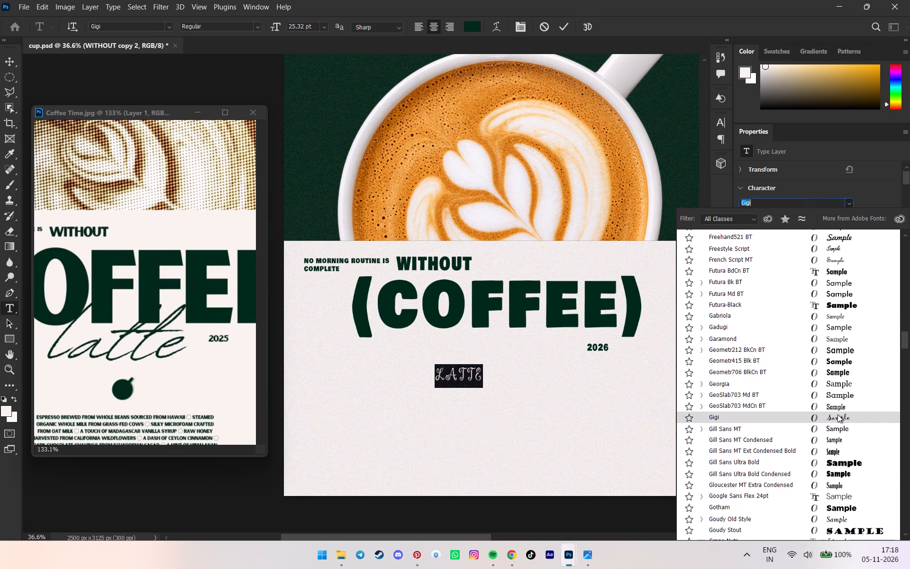
scroll(837, 414, "down", 6)
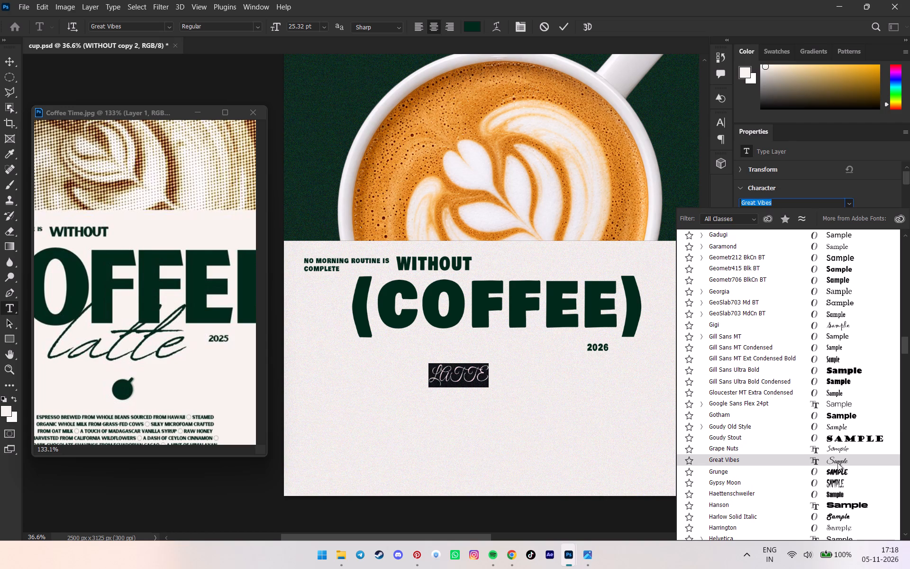
scroll(837, 463, "down", 2)
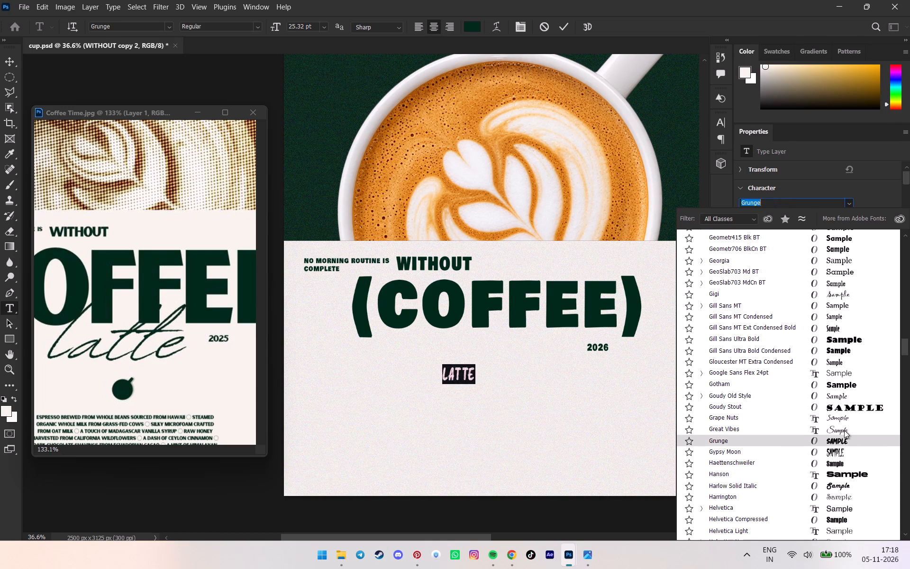
scroll(846, 502, "down", 6)
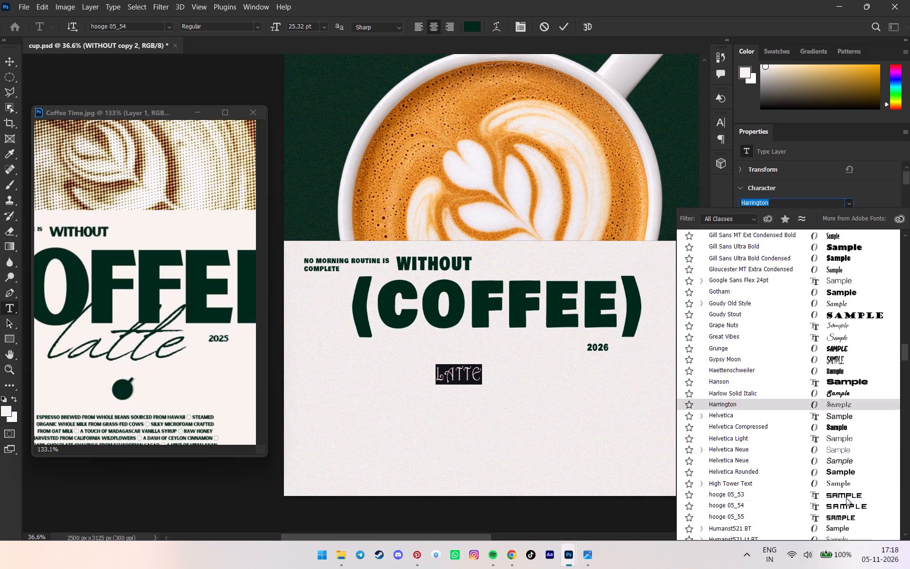
scroll(841, 402, "down", 8)
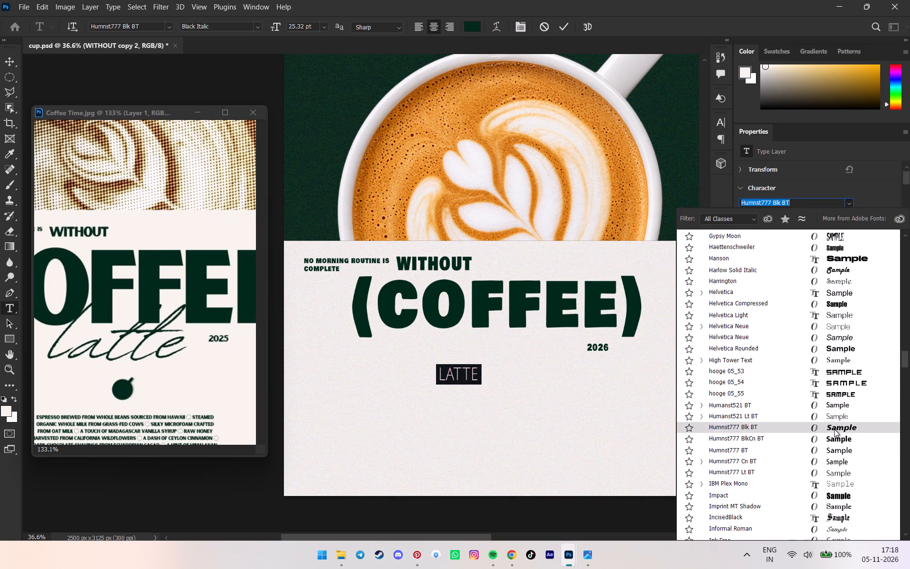
scroll(834, 429, "down", 6)
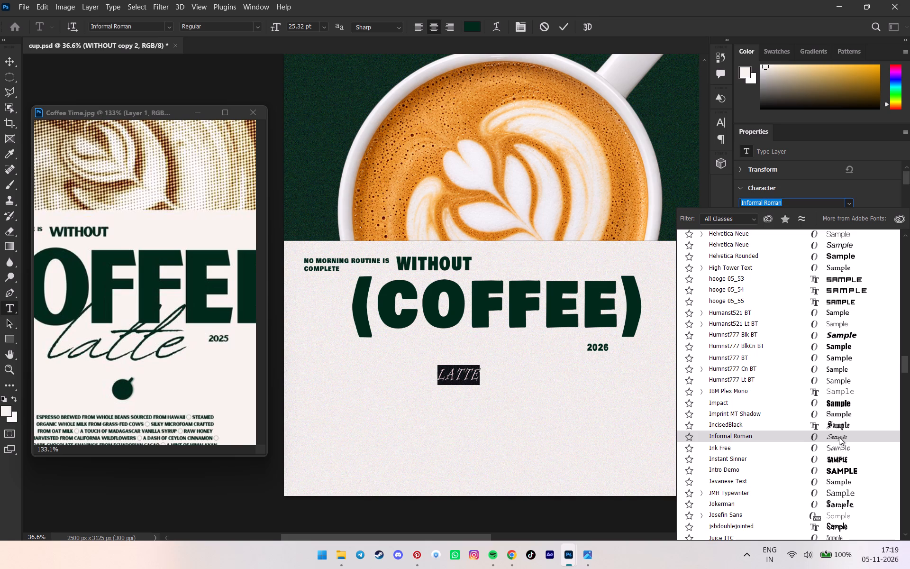
left_click(839, 437)
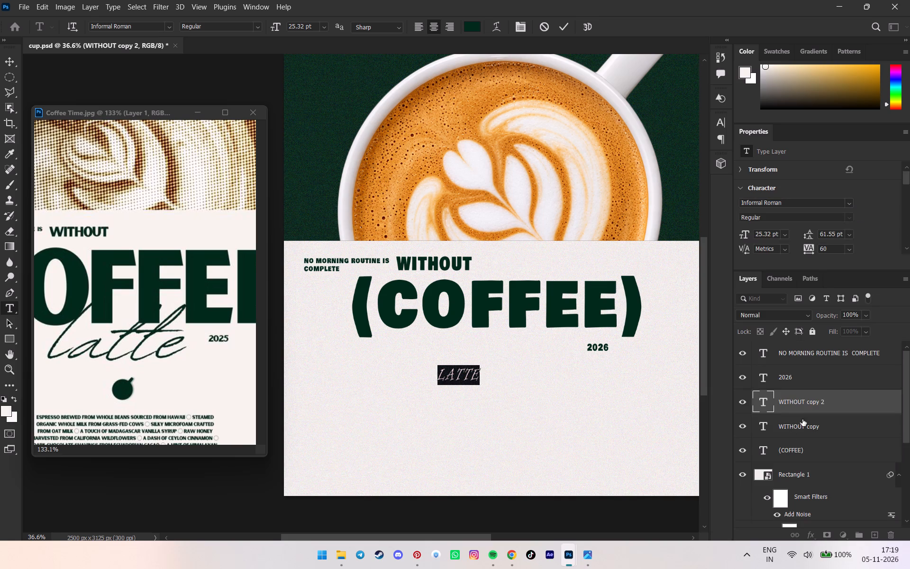
Try Small Caps and Subscript on "latte", and leave the word in plain lowercase with All Caps turned off.
scroll(890, 246, "down", 7)
scroll(848, 223, "down", 6)
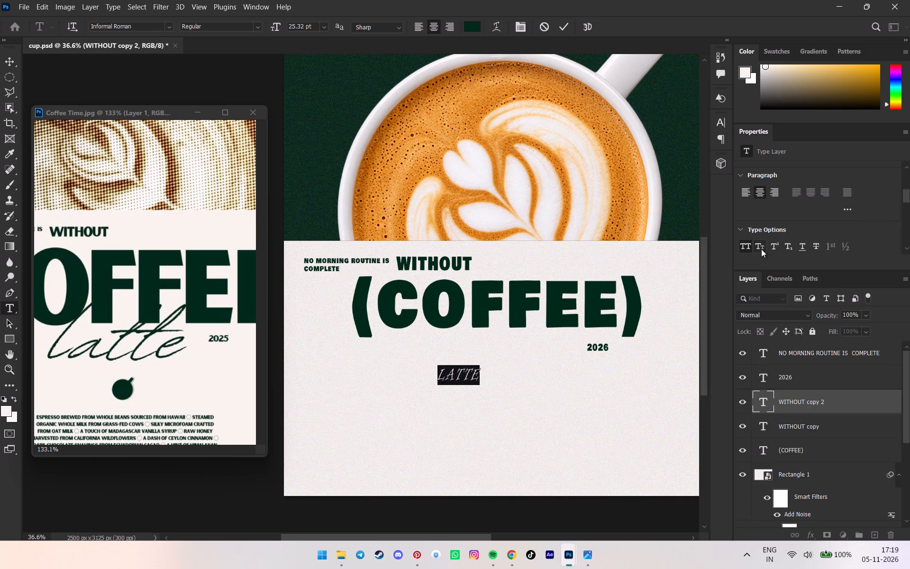
left_click(756, 248)
left_click(756, 248)
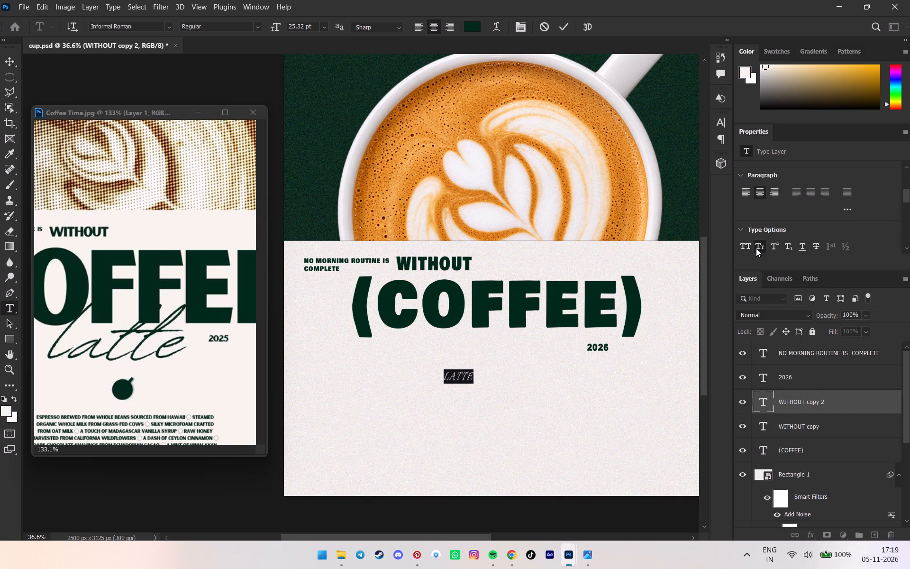
left_click(790, 246)
left_click(790, 246)
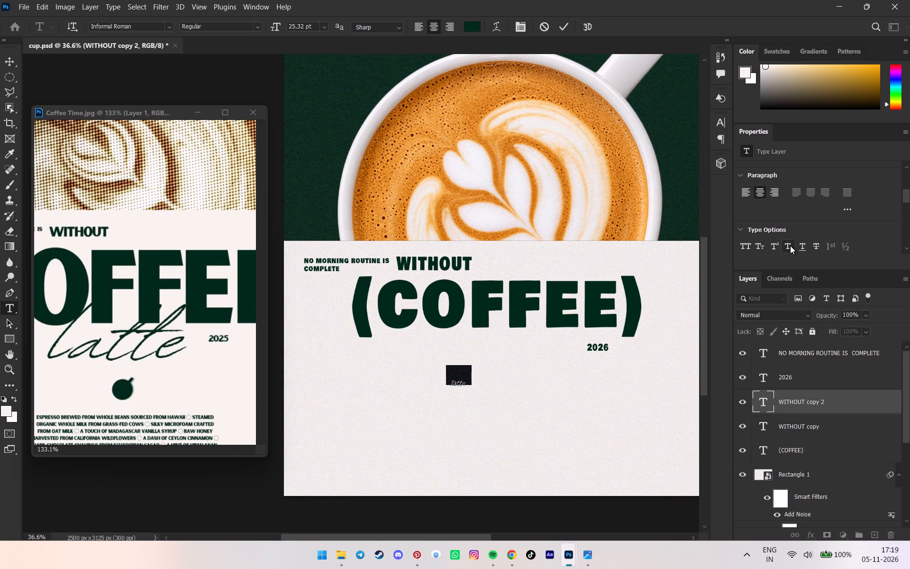
left_click(751, 246)
left_click(746, 246)
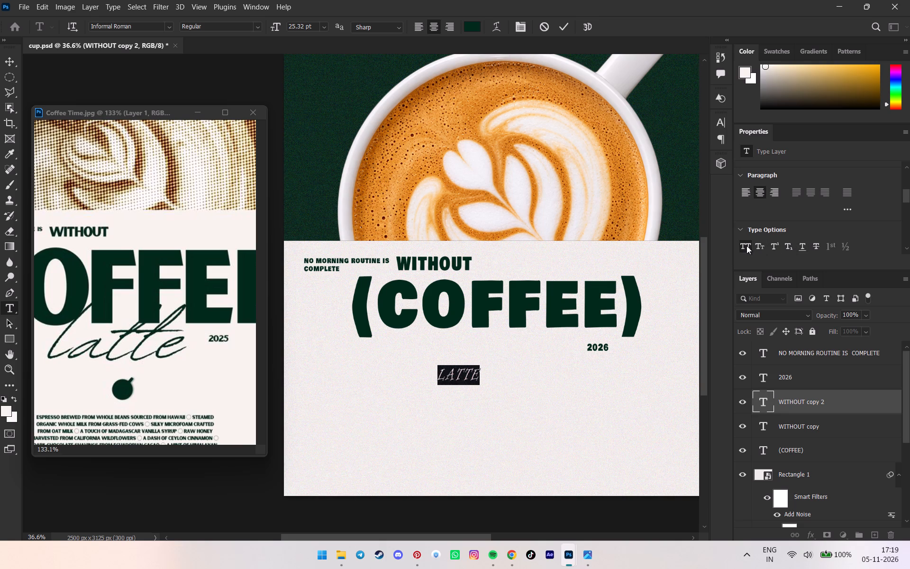
left_click(474, 384)
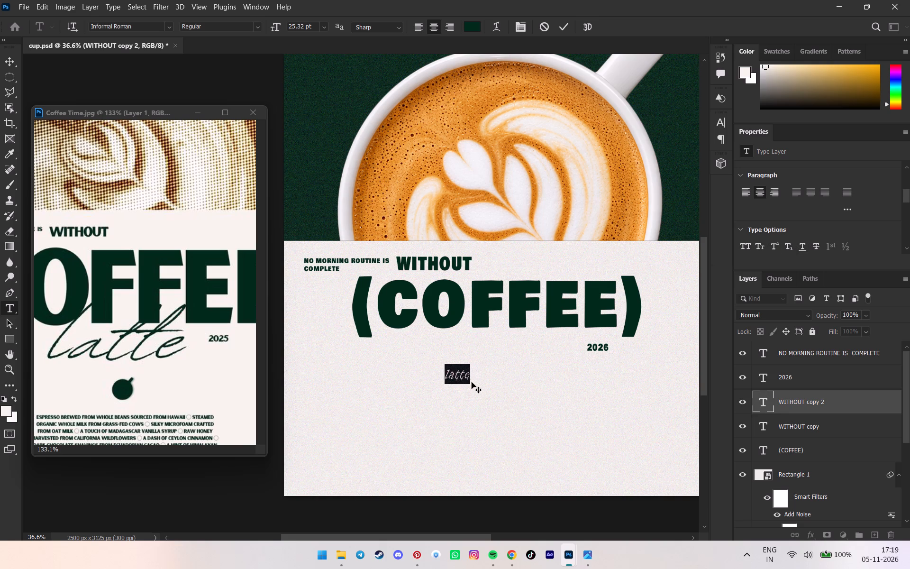
left_click(470, 382)
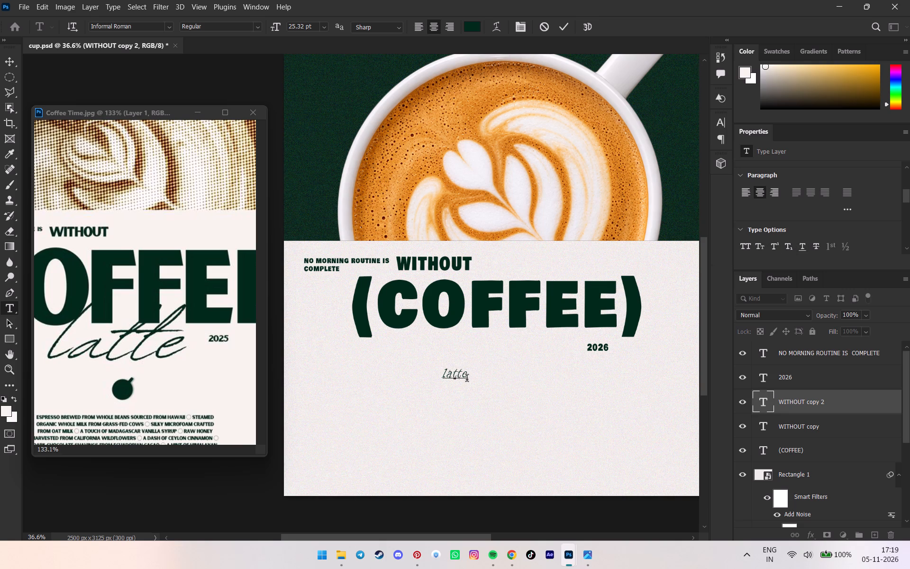
Commit the "latte" text, enlarge it proportionally to about 471%, and place it just beneath the middle of the (COFFEE) headline.
left_click(467, 379)
key("v")
key("ctrl+z")
left_click(816, 407)
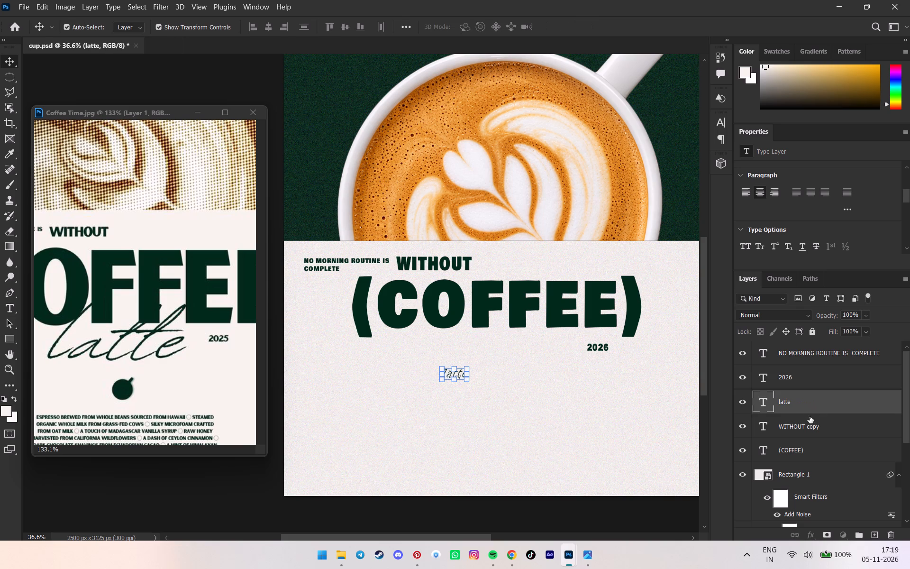
scroll(464, 388, "up", 2, "alt")
left_click_drag(468, 376, 515, 399)
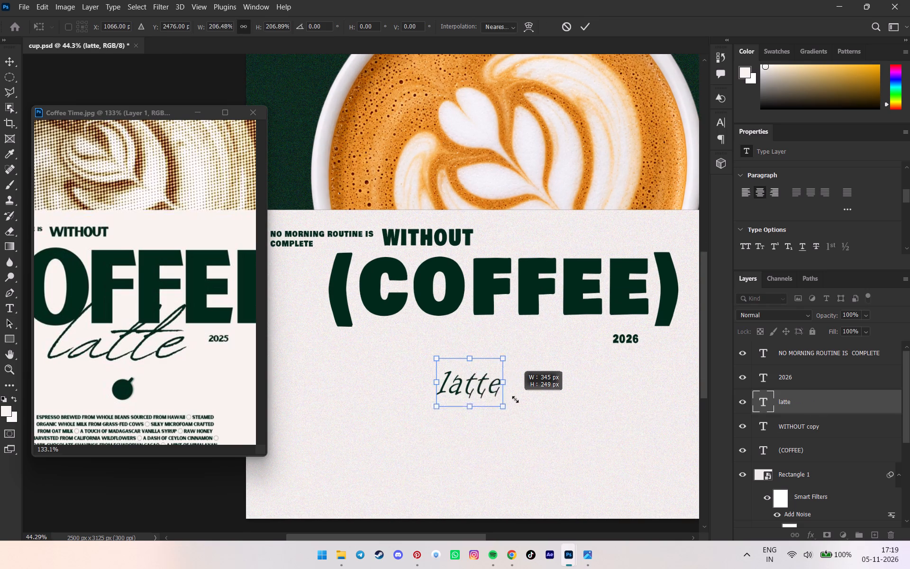
left_click_drag(515, 399, 528, 402)
left_click_drag(477, 394, 478, 328)
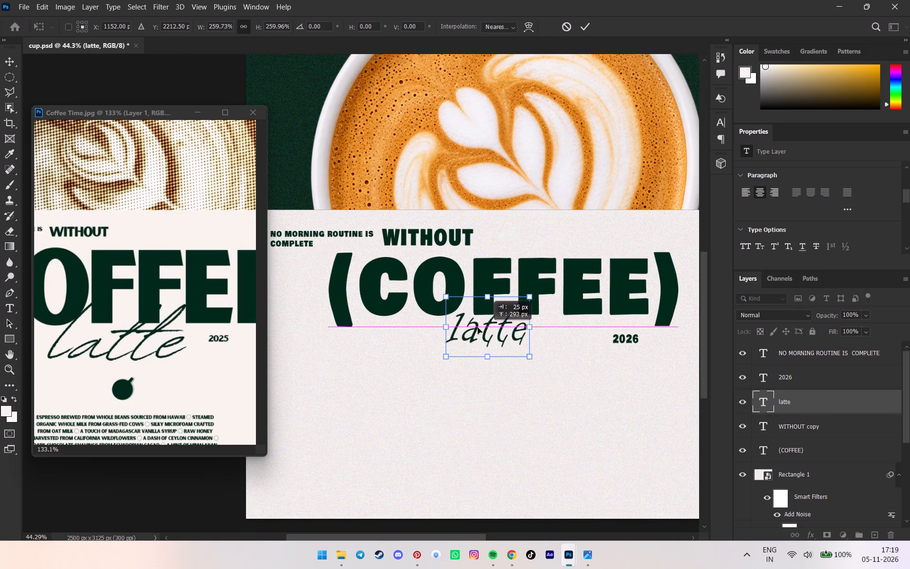
left_click_drag(478, 328, 469, 324)
left_click_drag(510, 348, 576, 377)
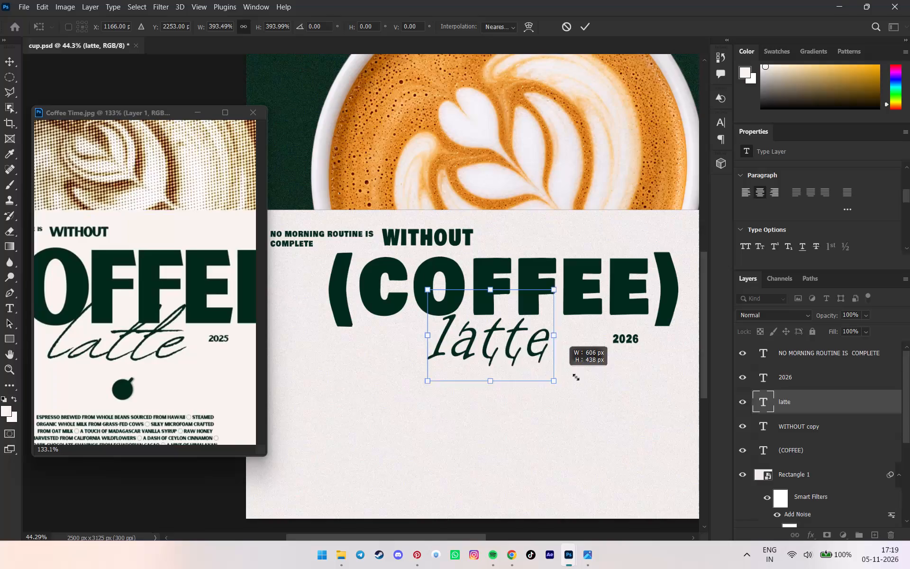
left_click_drag(576, 377, 590, 382)
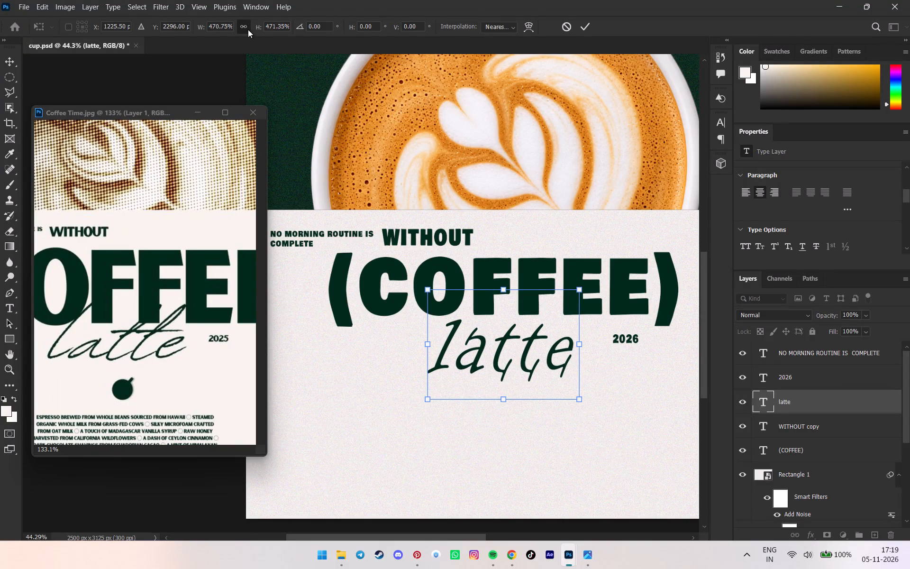
Unlink the scaling proportions, stretch "latte" to about 597% width, and shift it up against the headline's lower edge.
left_click(247, 28)
left_click_drag(579, 340, 583, 341)
left_click_drag(583, 341, 620, 341)
left_click_drag(578, 351, 548, 334)
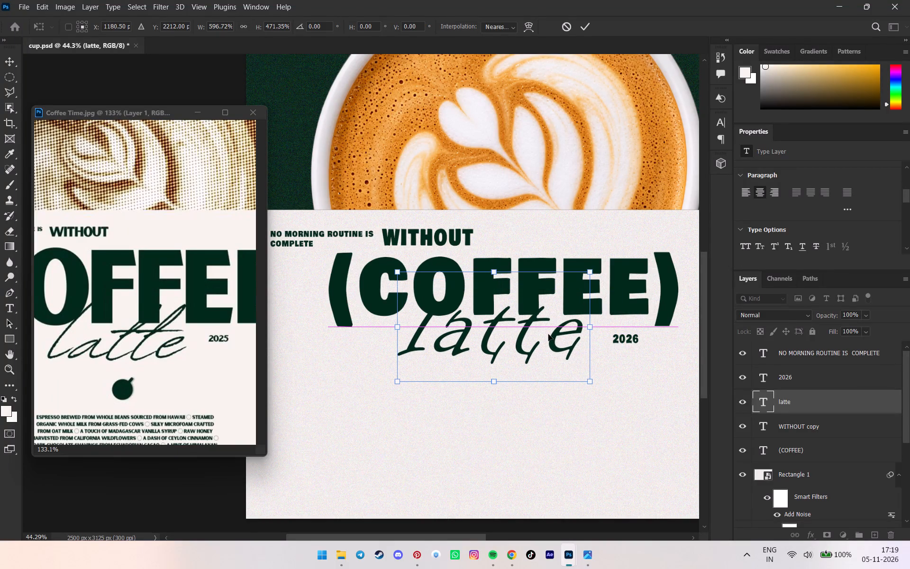
Try a slight clockwise rotation on "latte", raise it to overlap the (COFFEE) letters, and leave the word level.
left_click_drag(597, 389, 590, 392)
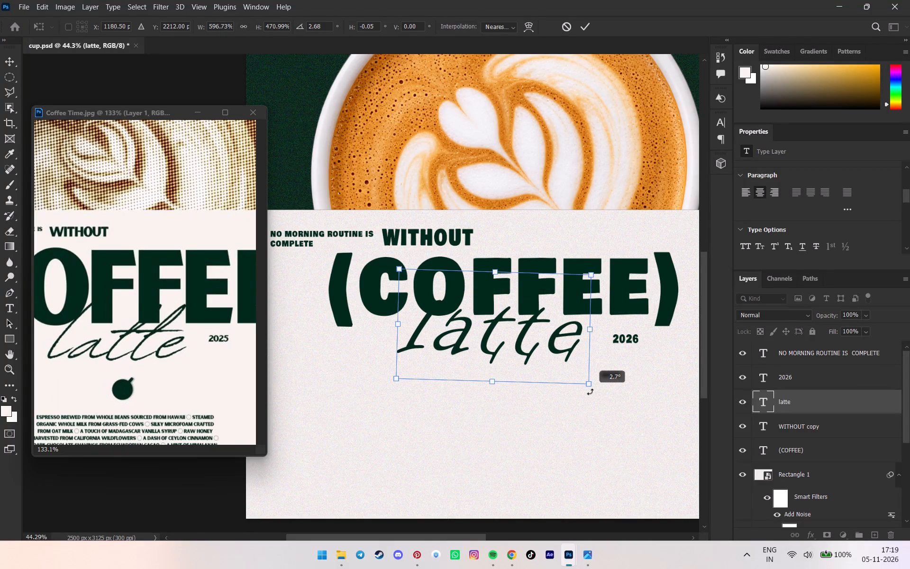
left_click_drag(590, 392, 590, 390)
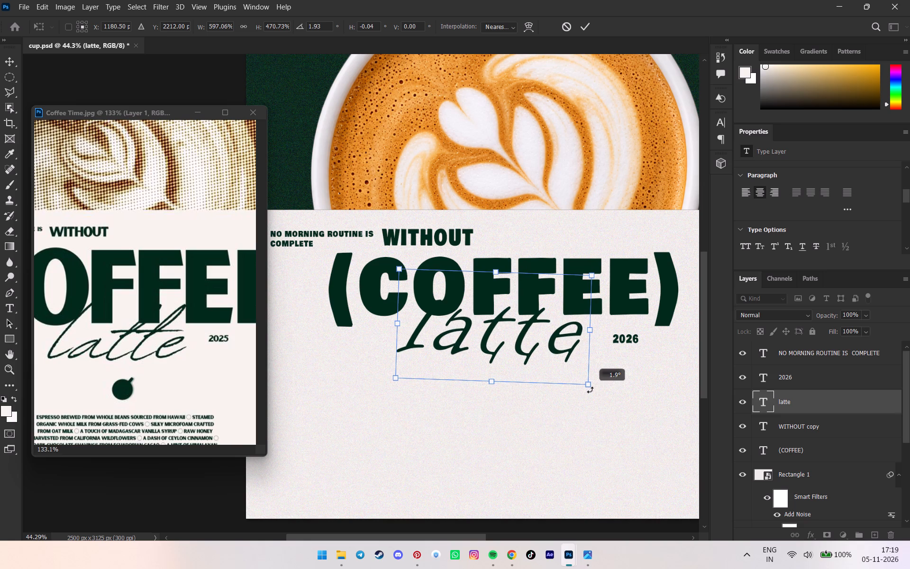
left_click_drag(590, 390, 591, 388)
left_click_drag(559, 372, 551, 357)
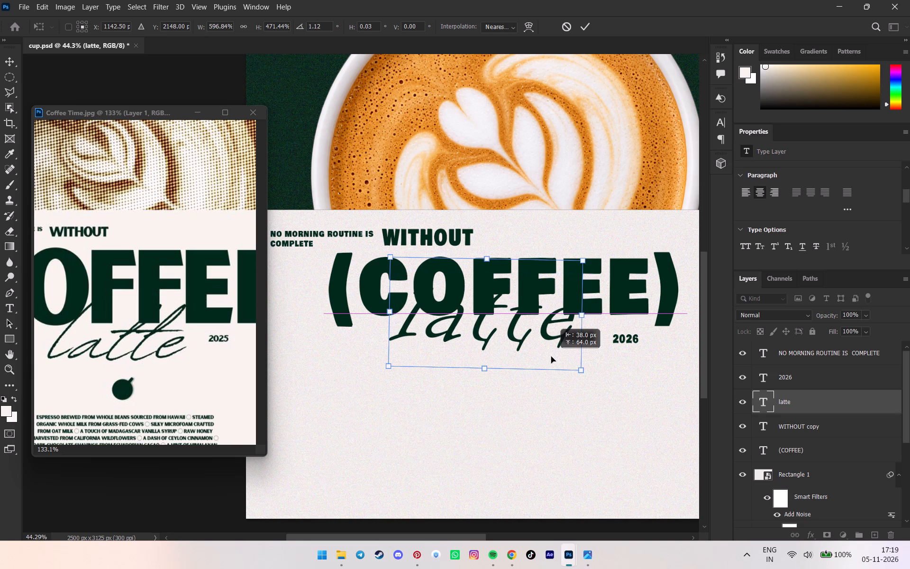
left_click_drag(551, 357, 554, 362)
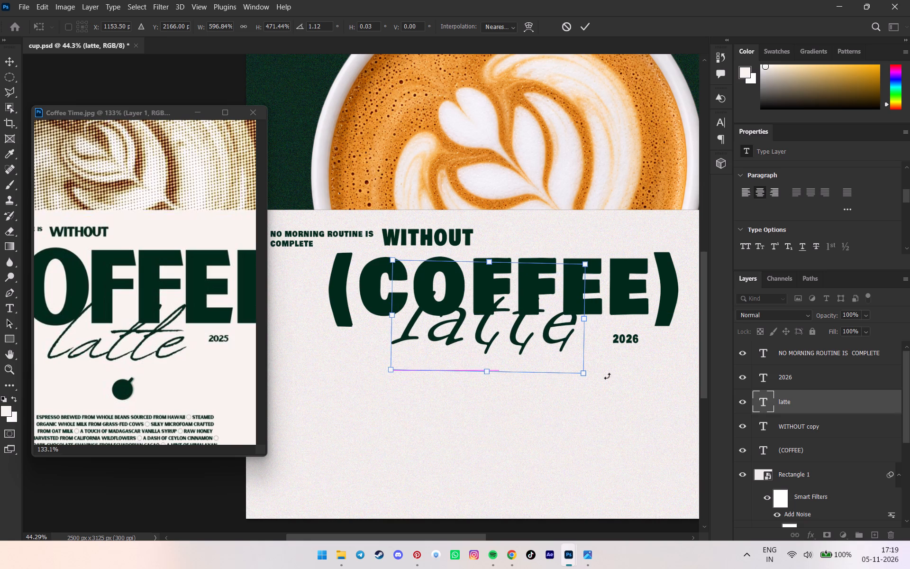
left_click(596, 379)
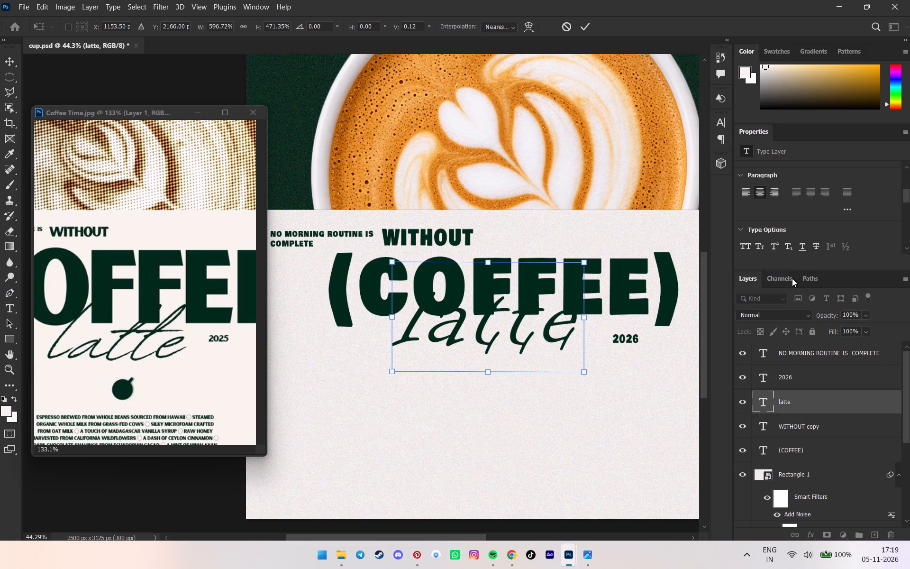
key("ctrl+a")
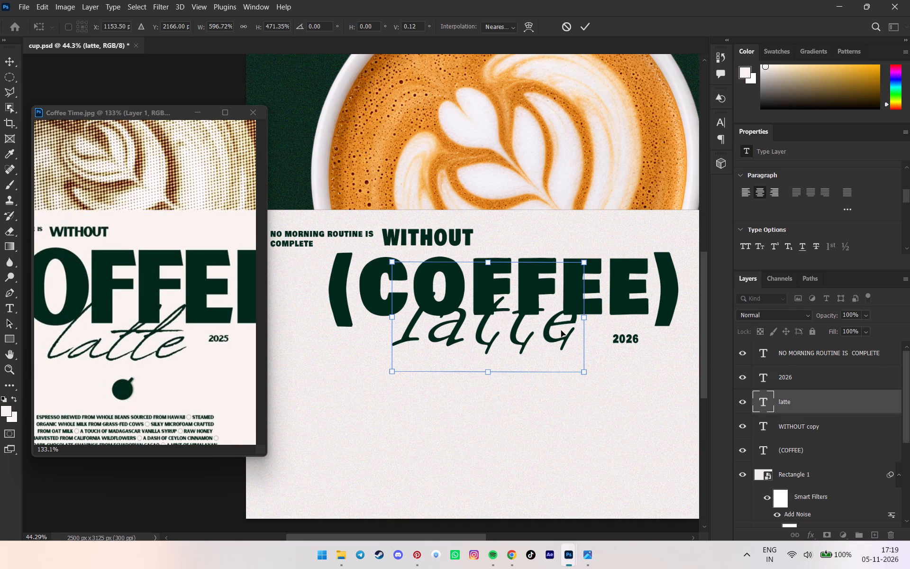
double_click(564, 330)
double_click(564, 330)
double_click(564, 330)
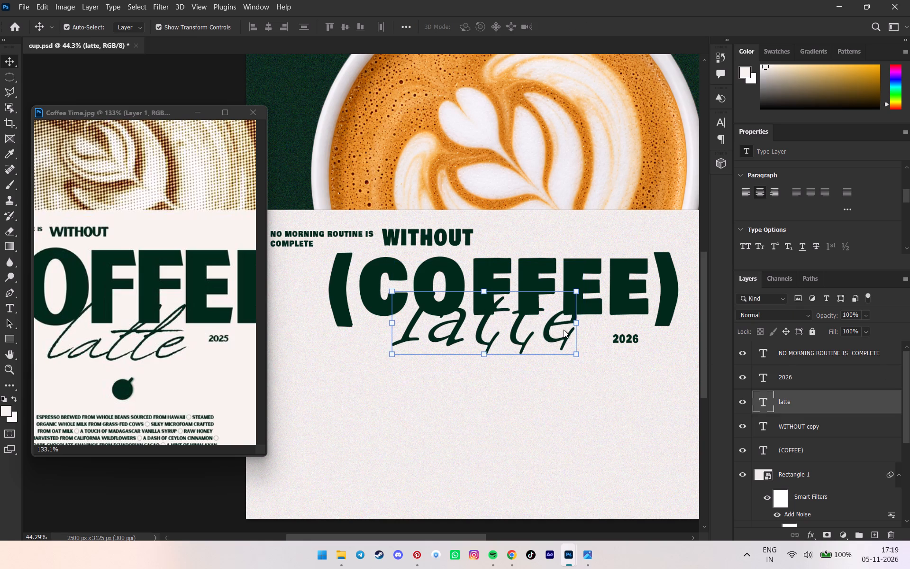
Set the whole "latte" text to the adelia script font at 48 pt.
double_click(564, 330)
double_click(523, 331)
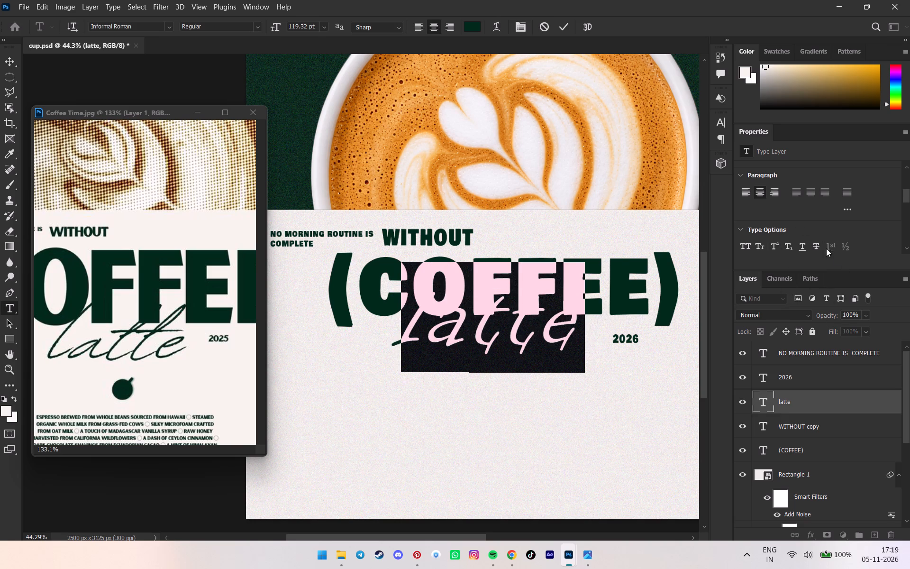
scroll(853, 248, "up", 9)
scroll(858, 205, "up", 5)
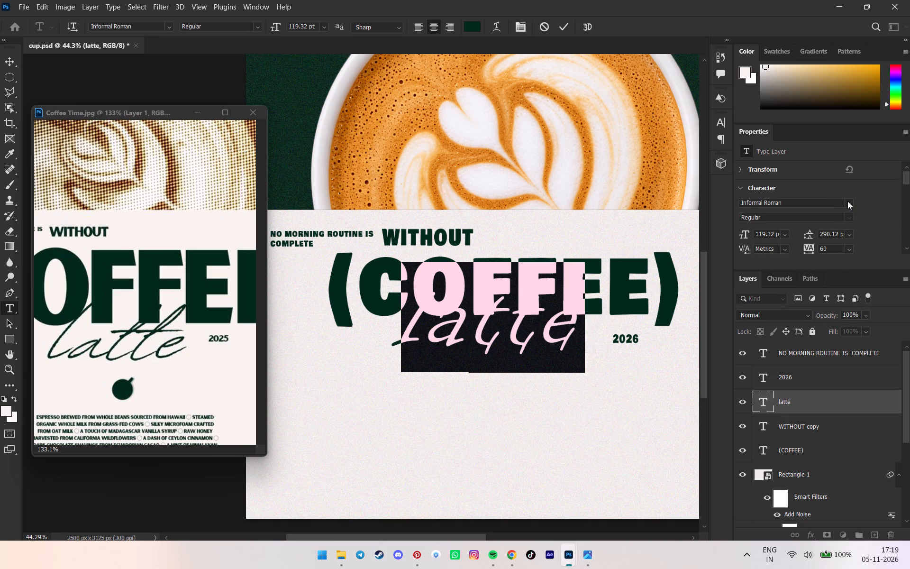
left_click(847, 201)
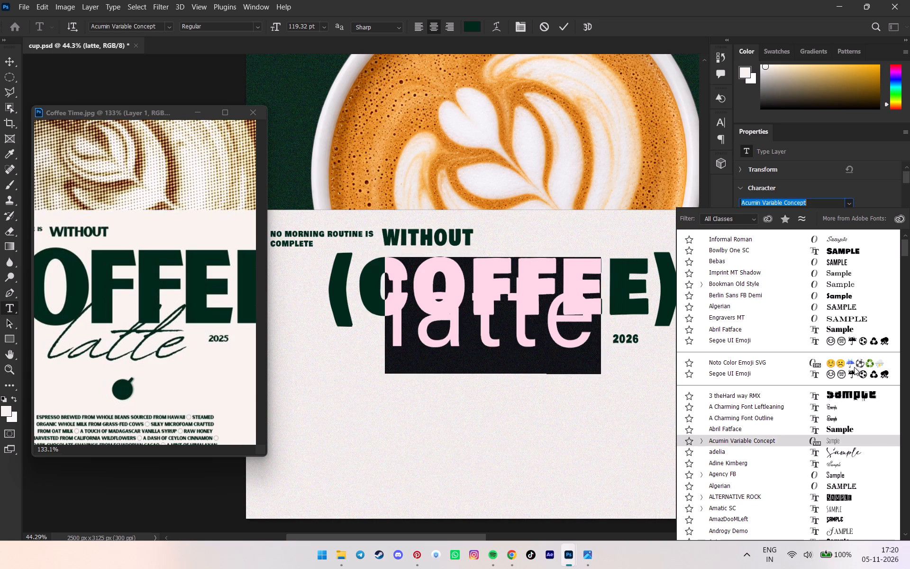
left_click(848, 449)
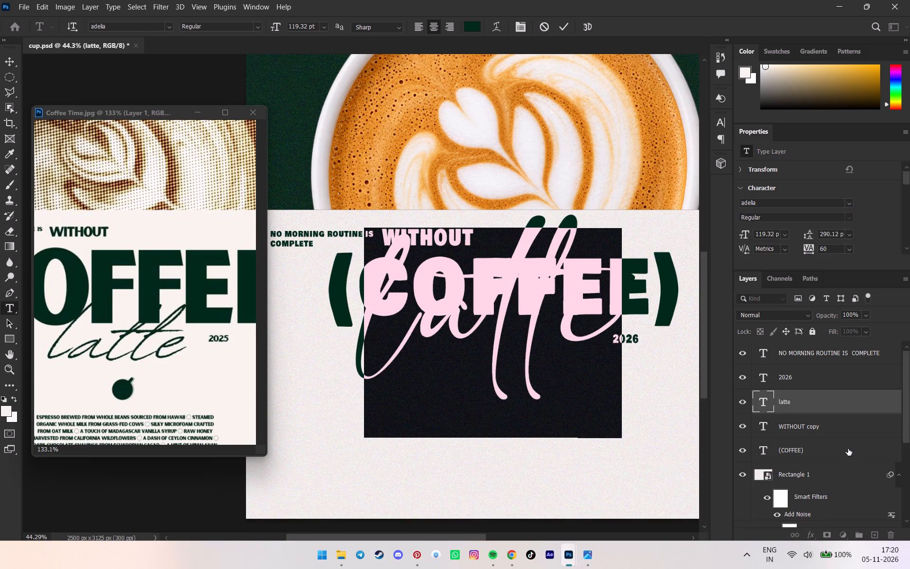
left_click_drag(743, 234, 700, 248)
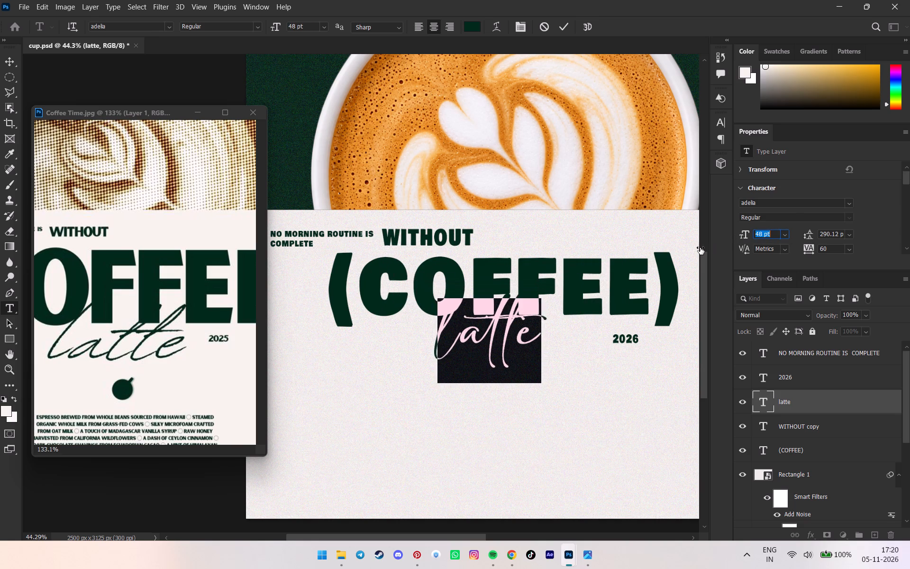
left_click_drag(700, 248, 701, 248)
left_click(565, 28)
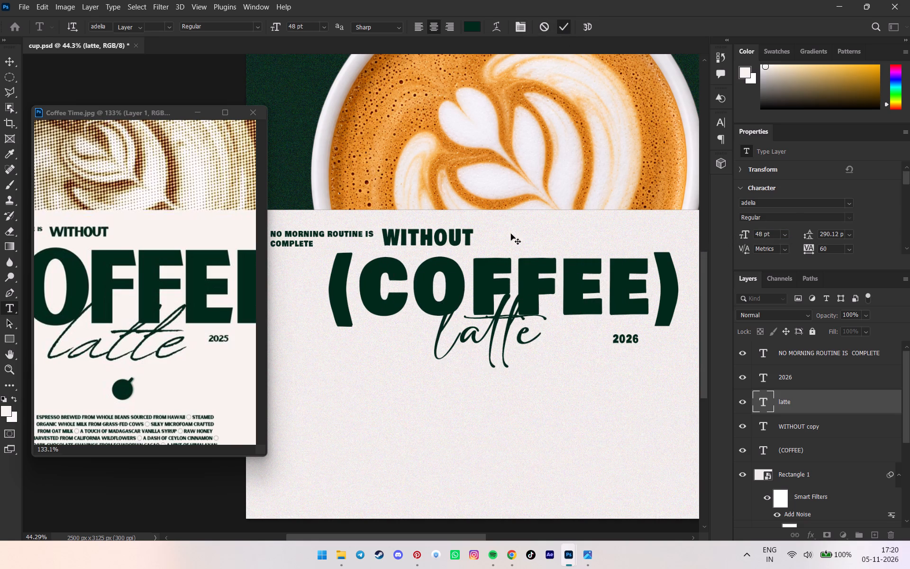
Stretch "latte" beneath the headline to about 154% width and 99% height, without keeping proportions.
left_click_drag(545, 336, 562, 333)
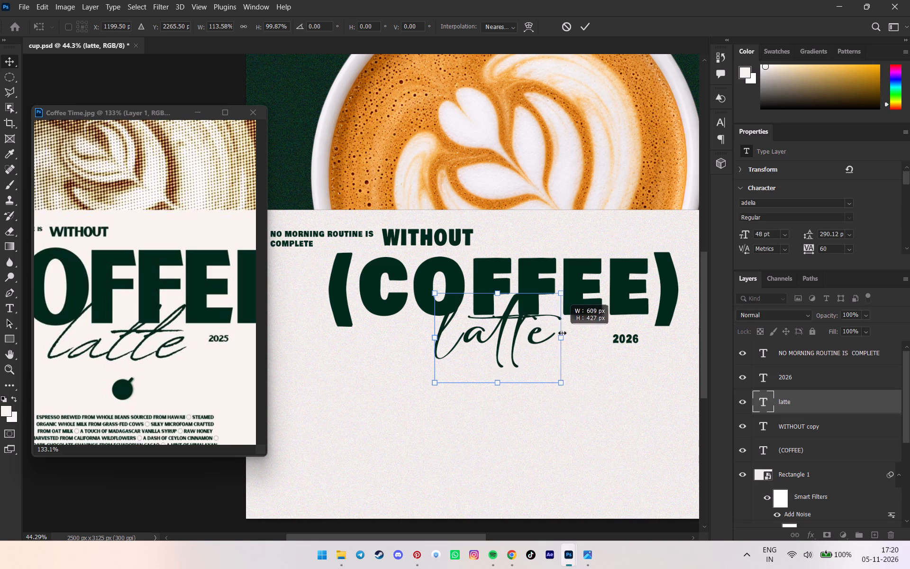
left_click_drag(562, 333, 580, 333)
left_click_drag(525, 341, 504, 337)
left_click_drag(562, 332, 566, 331)
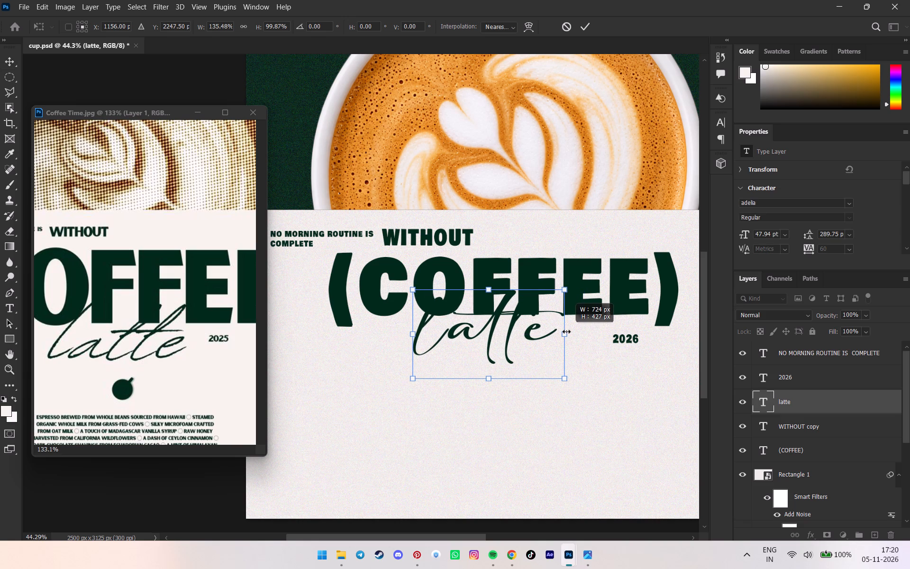
left_click_drag(566, 331, 568, 331)
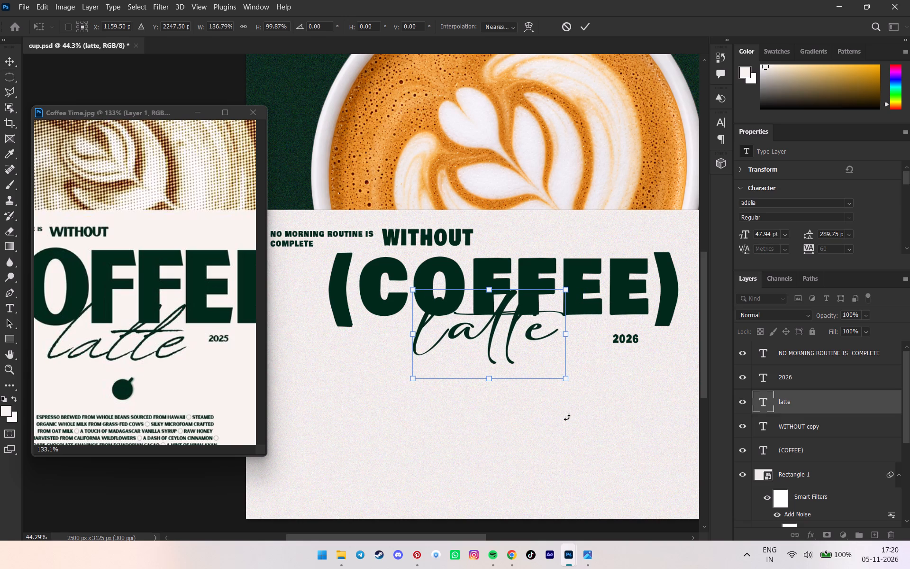
left_click_drag(566, 378, 547, 366)
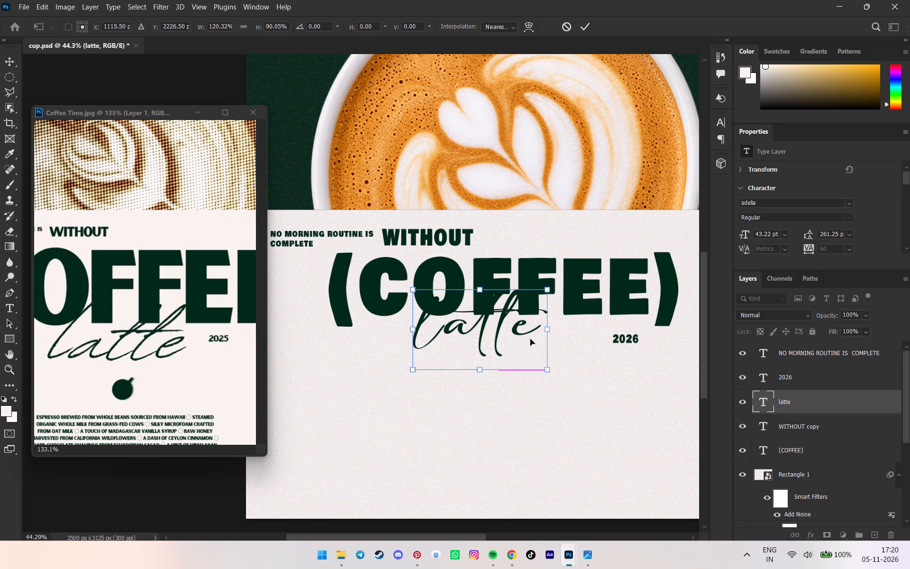
left_click_drag(550, 370, 590, 396)
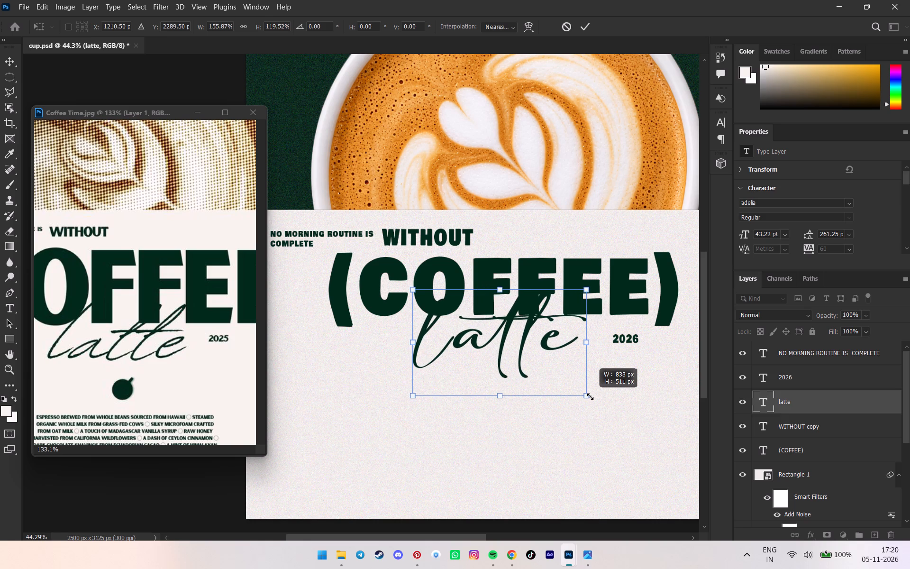
left_click_drag(590, 396, 587, 385)
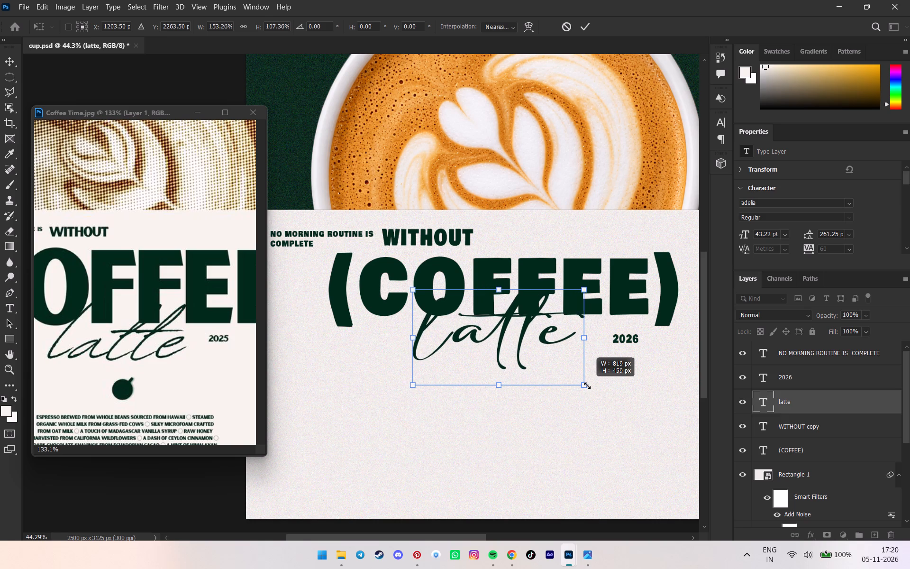
left_click_drag(587, 385, 589, 370)
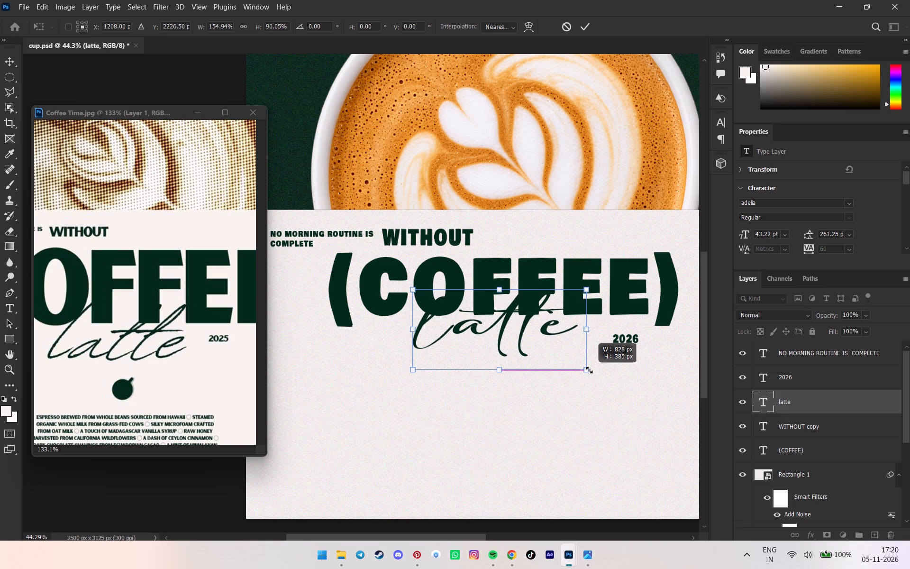
left_click_drag(589, 370, 588, 378)
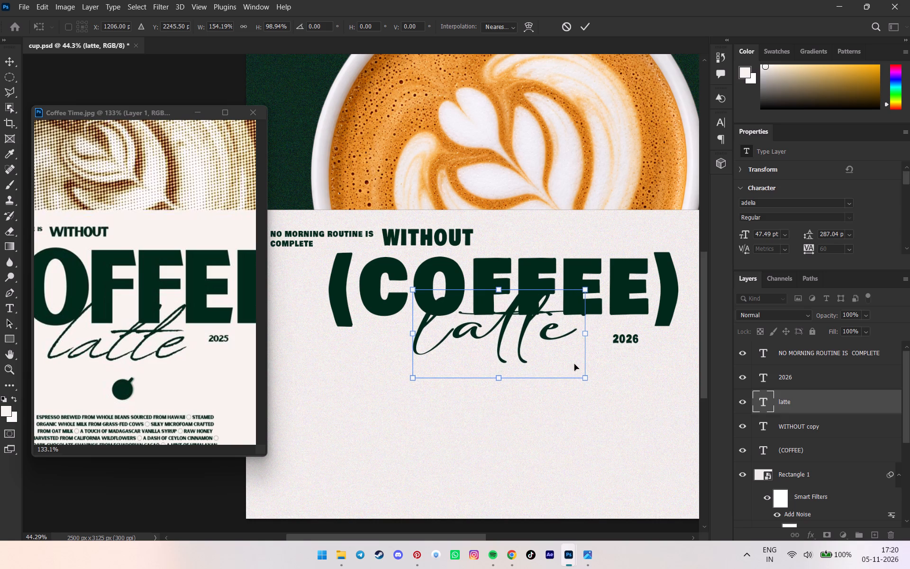
Centre "latte" horizontally on the poster at X 1250 px, Y 2268.5 px, overlapping the bottom of (COFFEE), and apply the transform.
left_click_drag(564, 351, 559, 358)
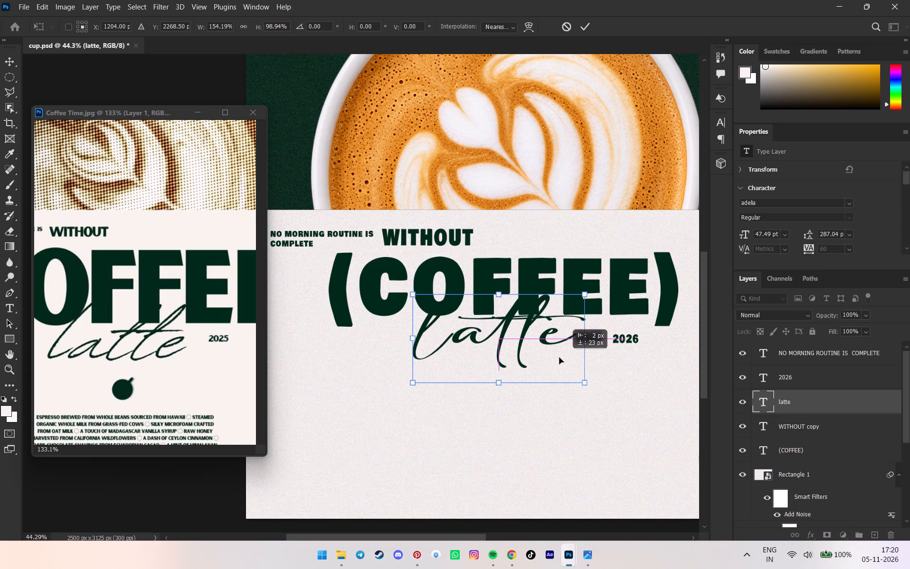
left_click_drag(559, 358, 567, 357)
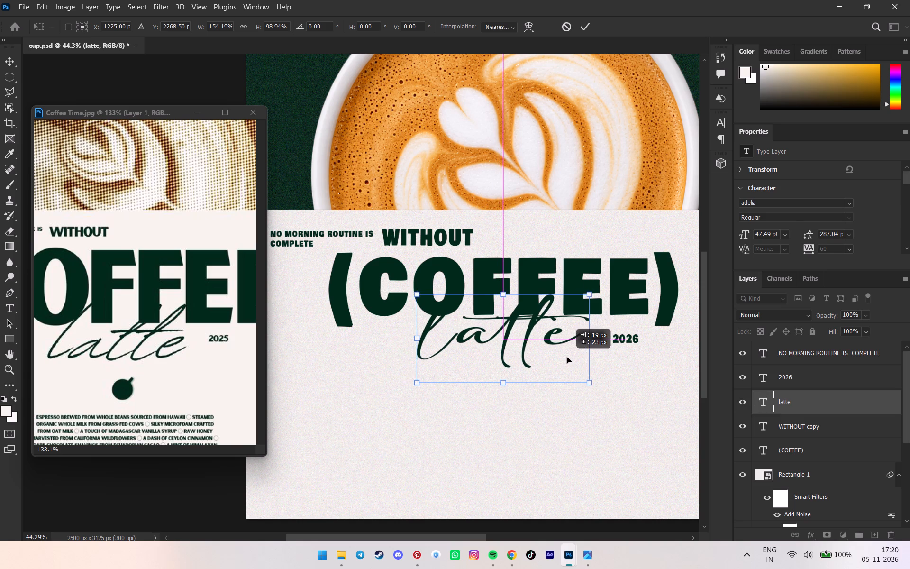
left_click_drag(567, 357, 573, 357)
left_click(582, 29)
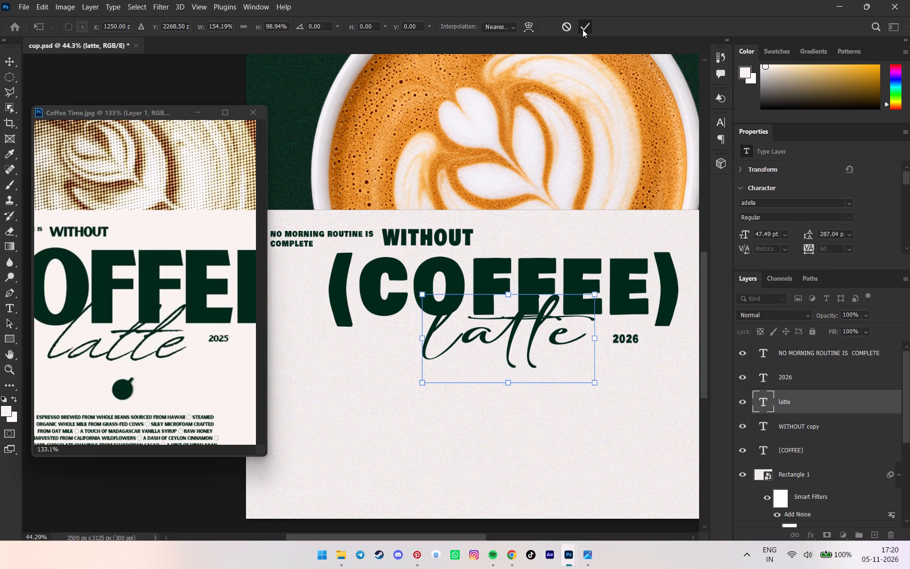
Examine the cup image and the lower text block together to check how "latte" sits in the layout.
left_click(601, 474)
scroll(559, 220, "down", 3, "alt")
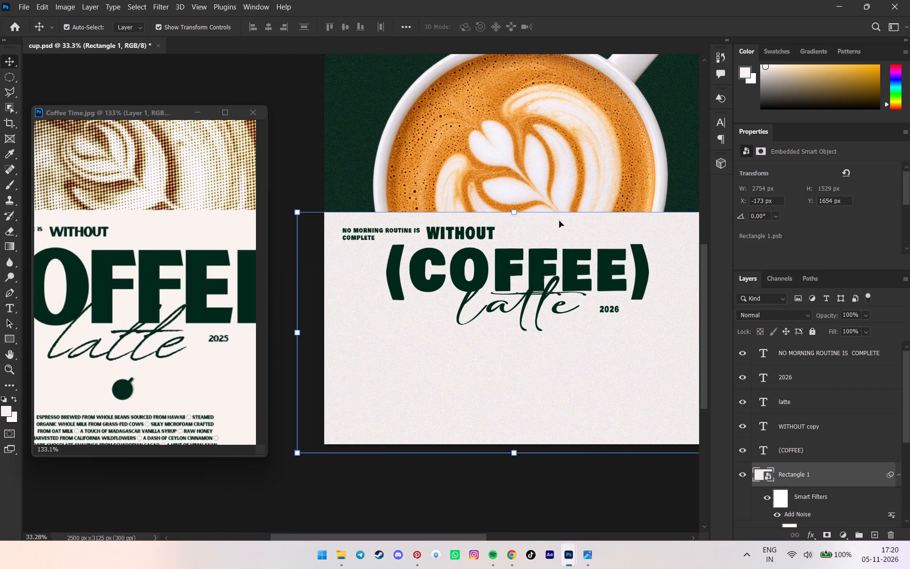
key("space")
key("space")
key("space")
key("space")
key("space")
key("space")
key("space")
key("space")
key("space")
left_click_drag(562, 186, 538, 230)
Stretch the "latte" script slightly wider on its left side, keeping its right edge in place, and apply the transform.
left_click(453, 362)
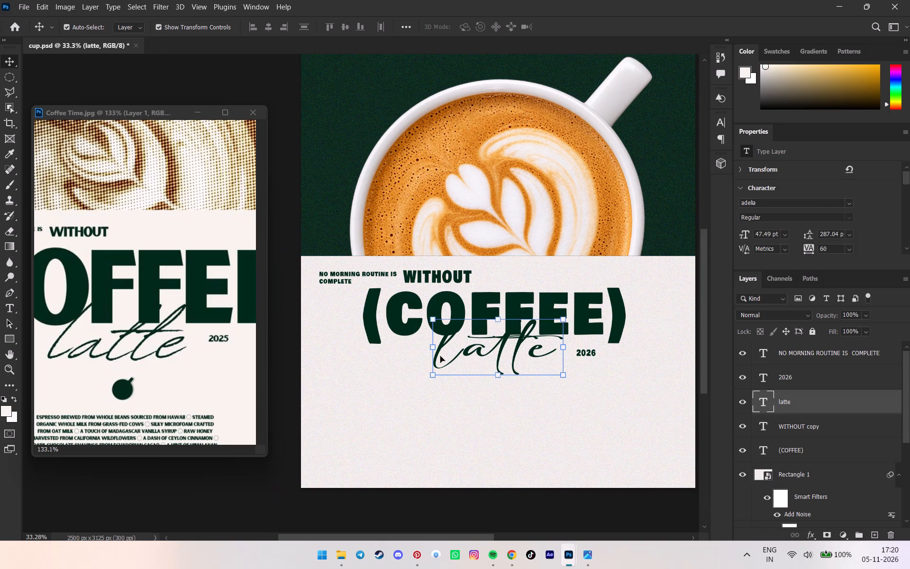
left_click(434, 345)
key("ctrl+z")
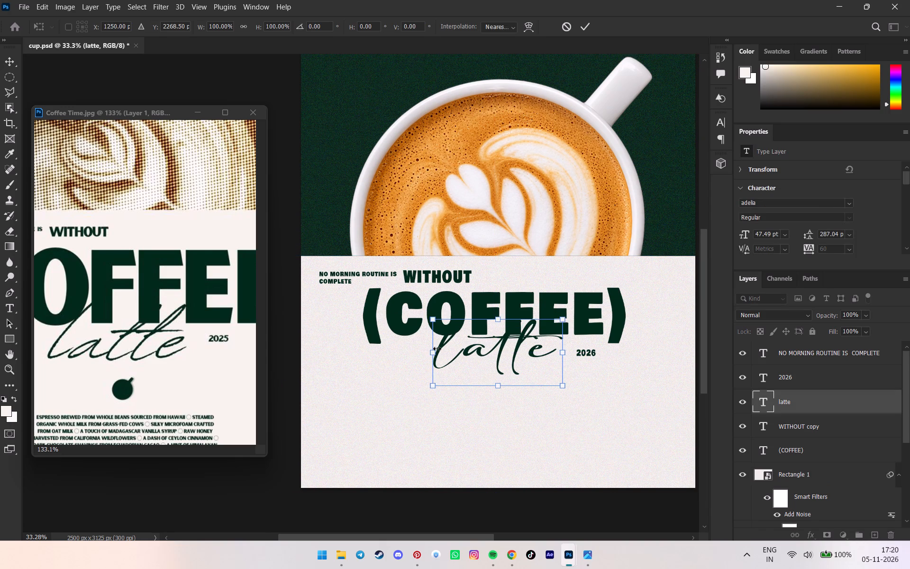
left_click_drag(432, 350, 426, 351)
left_click(579, 22)
left_click(630, 264)
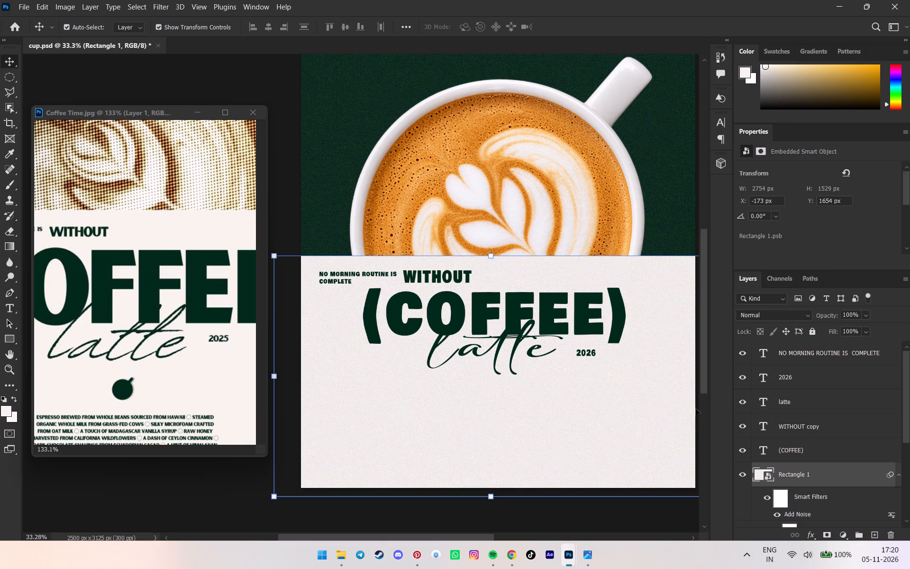
left_click(666, 448)
left_click(563, 515)
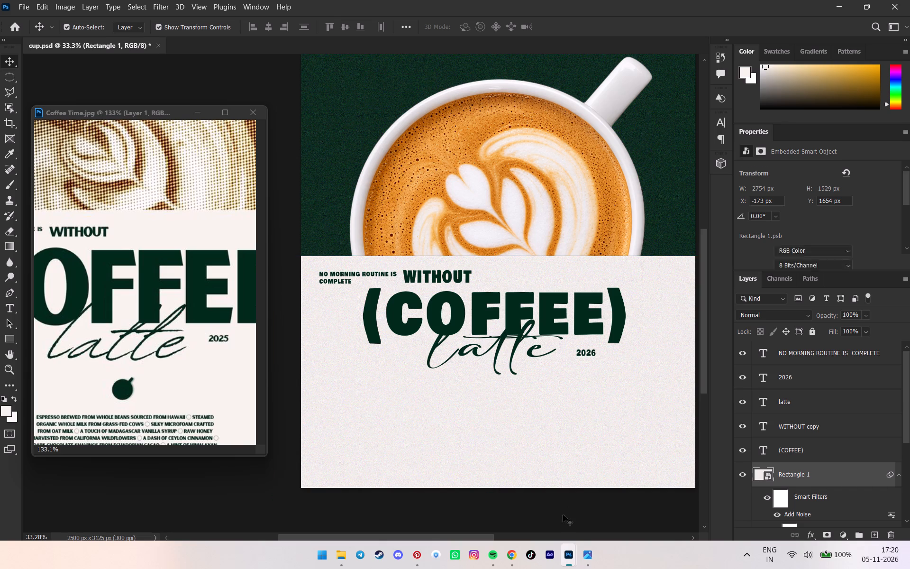
Examine the lower part of the Coffee Time reference, including the small round icon and the ingredients paragraph below "latte".
scroll(200, 343, "down", 6)
left_click(130, 385)
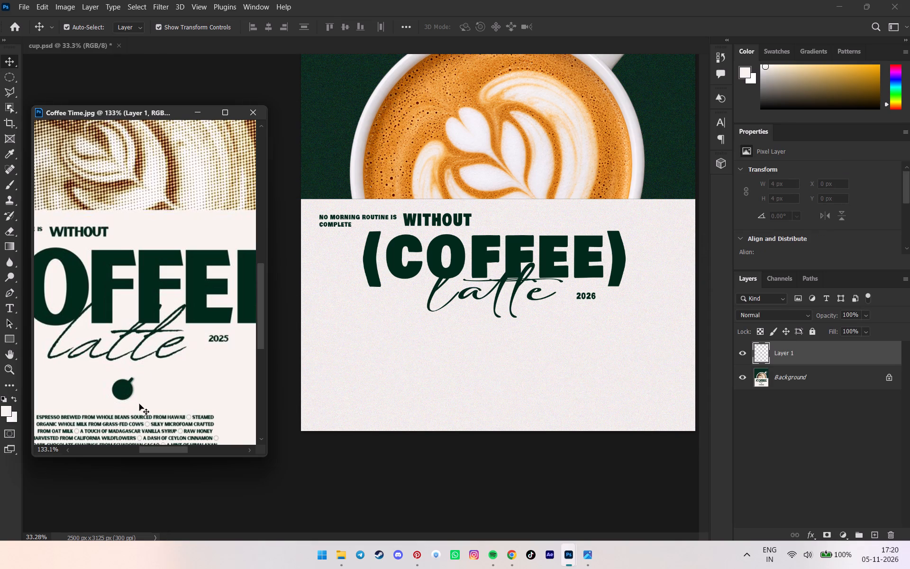
left_click_drag(141, 416, 147, 408)
key("space")
double_click(163, 386)
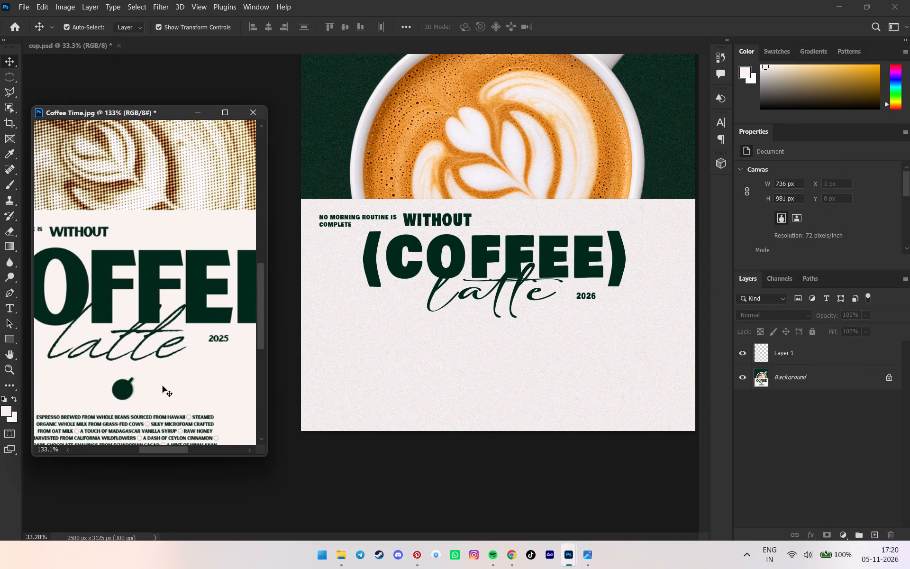
key("space")
key("space")
key("space")
key("space")
key("space")
key("space")
key("space")
key("space")
key("space")
key("space")
key("space")
key("space")
key("space")
key("space")
key("space")
key("space")
key("space")
key("space")
key("space")
key("space")
left_click_drag(163, 386, 187, 309)
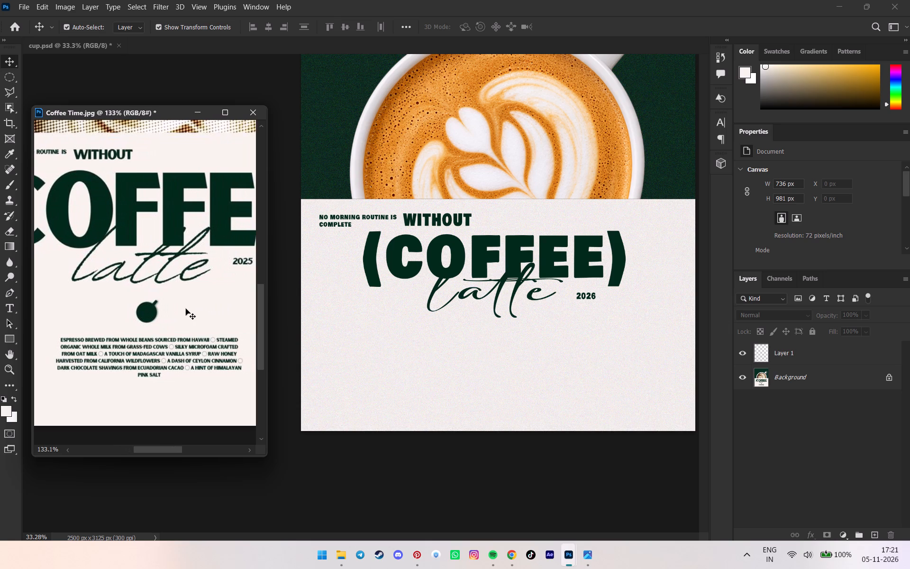
scroll(155, 313, "up", 5)
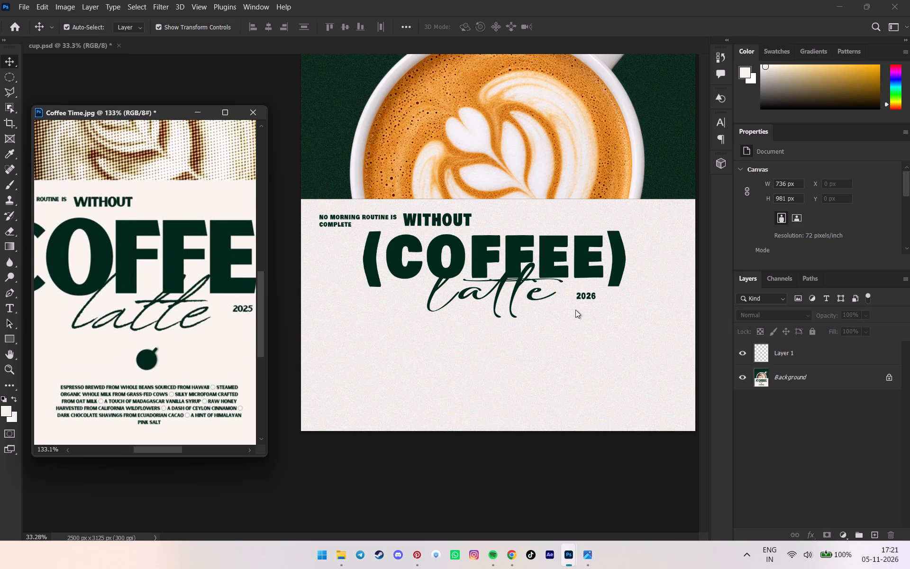
scroll(146, 356, "up", 5, "alt")
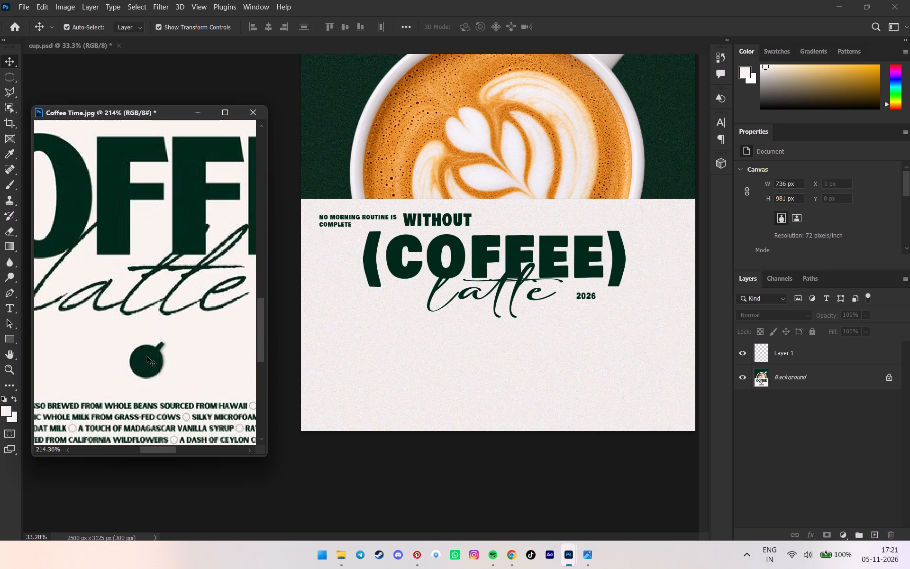
scroll(146, 356, "down", 12, "alt")
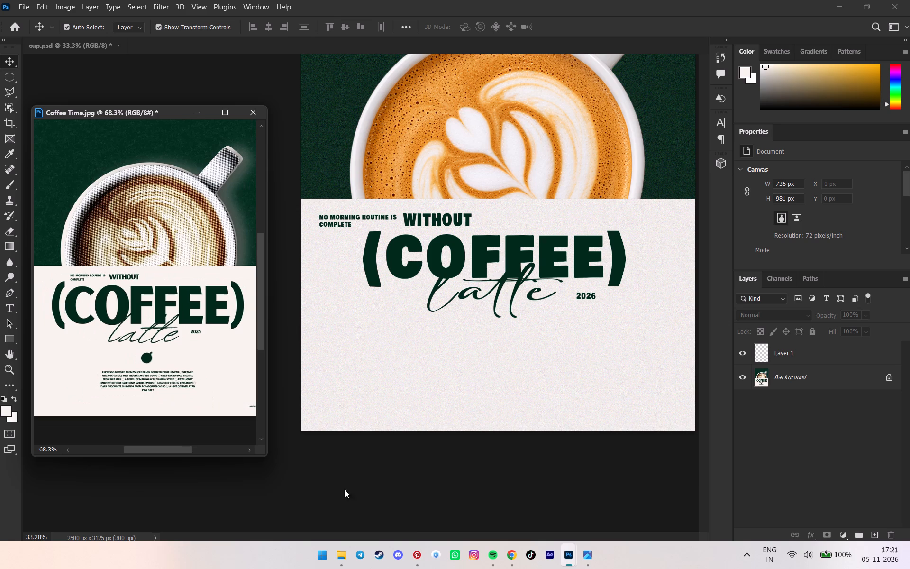
Switch to Pinterest and search for "coffe cup[ cover png".
left_click(426, 553)
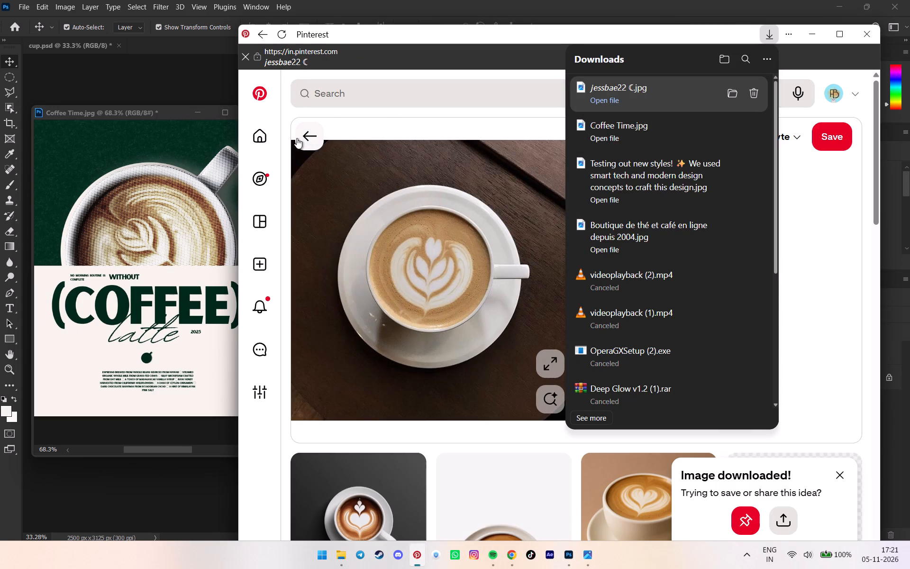
left_click(299, 137)
left_click(459, 105)
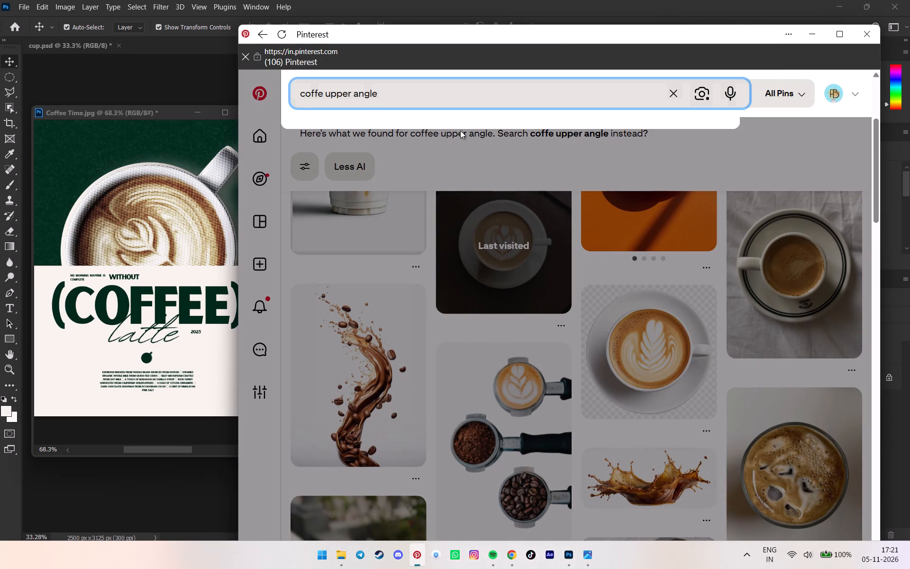
left_click_drag(410, 95, 327, 96)
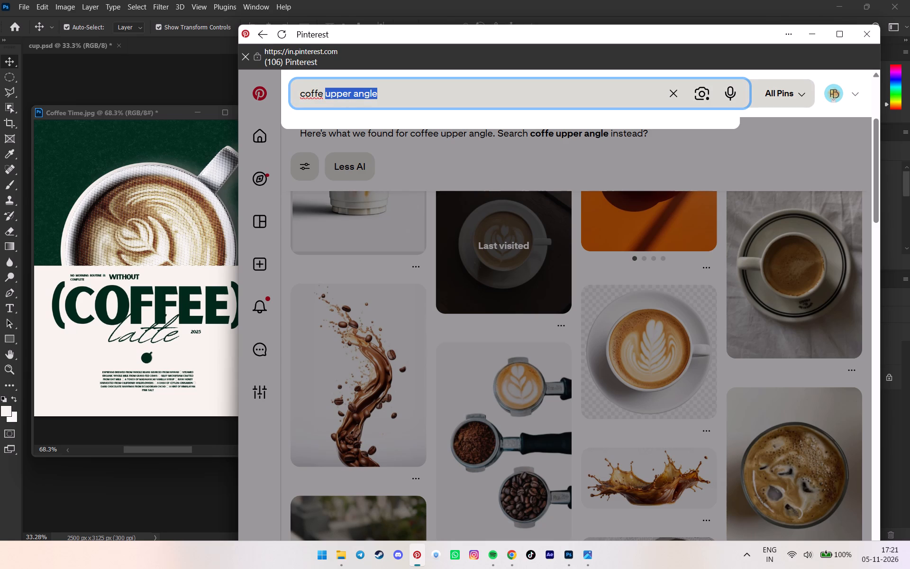
left_click_drag(327, 96, 327, 96)
type("cup[ cover png")
key("Return")
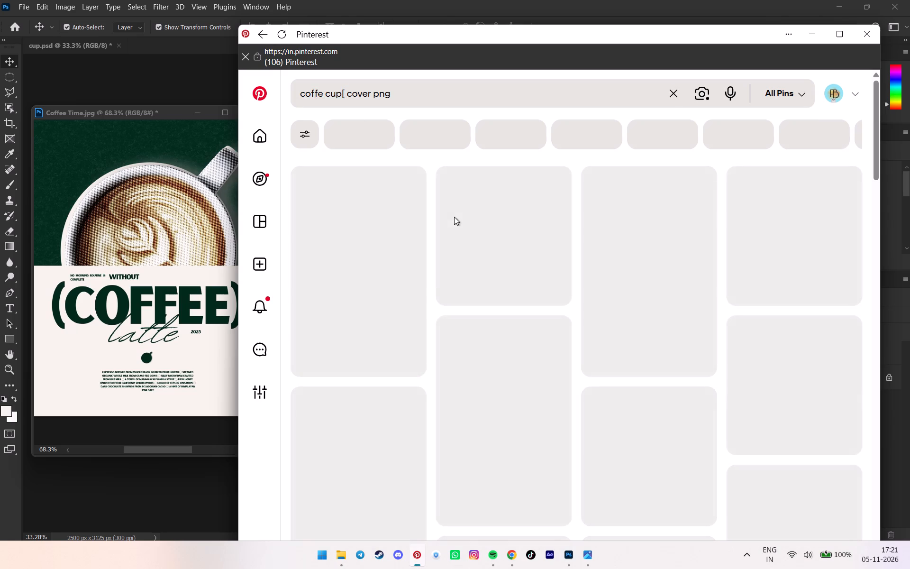
Browse the coffee cup results and open the pin of a beige compostable lid seen from above.
scroll(542, 245, "down", 1)
scroll(527, 363, "down", 4)
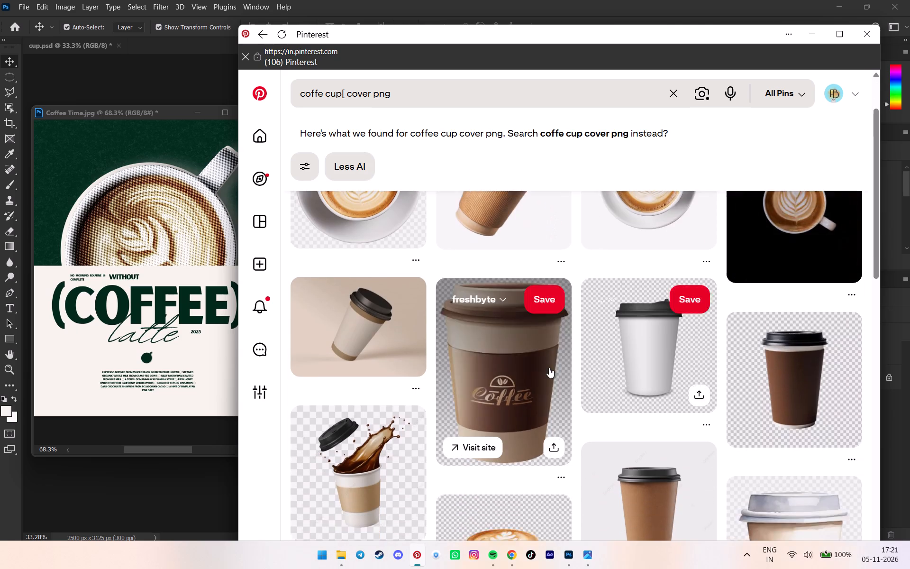
scroll(724, 340, "down", 6)
scroll(650, 342, "down", 1)
scroll(650, 342, "up", 2)
scroll(650, 342, "down", 6)
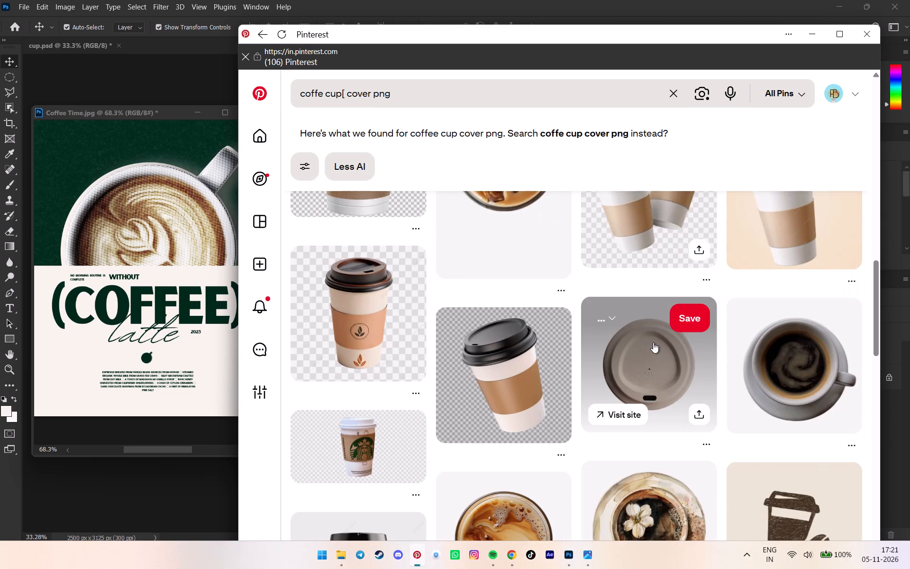
left_click(673, 370)
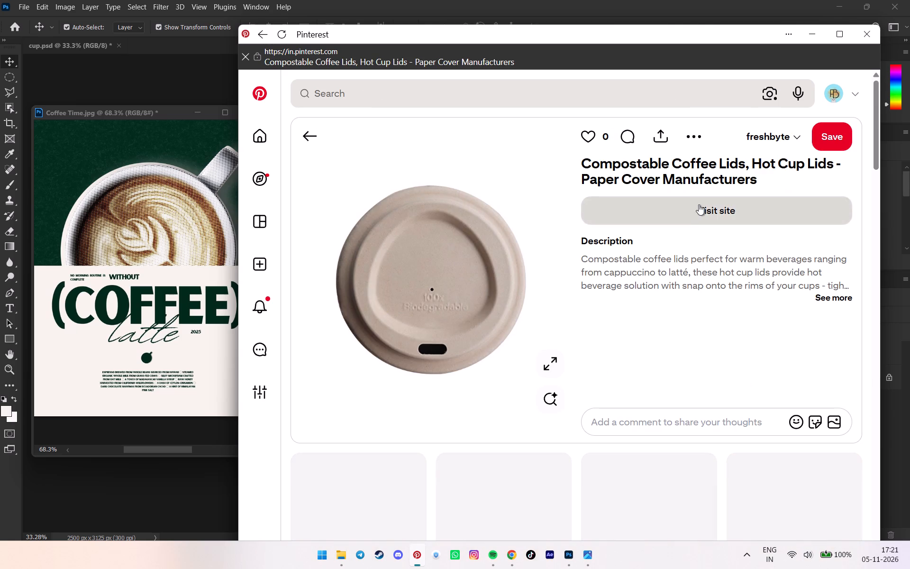
Look through the related pins for alternative top-view coffee lids and return to the compostable lid pin.
scroll(574, 264, "down", 4)
scroll(480, 264, "up", 5)
scroll(480, 264, "down", 6)
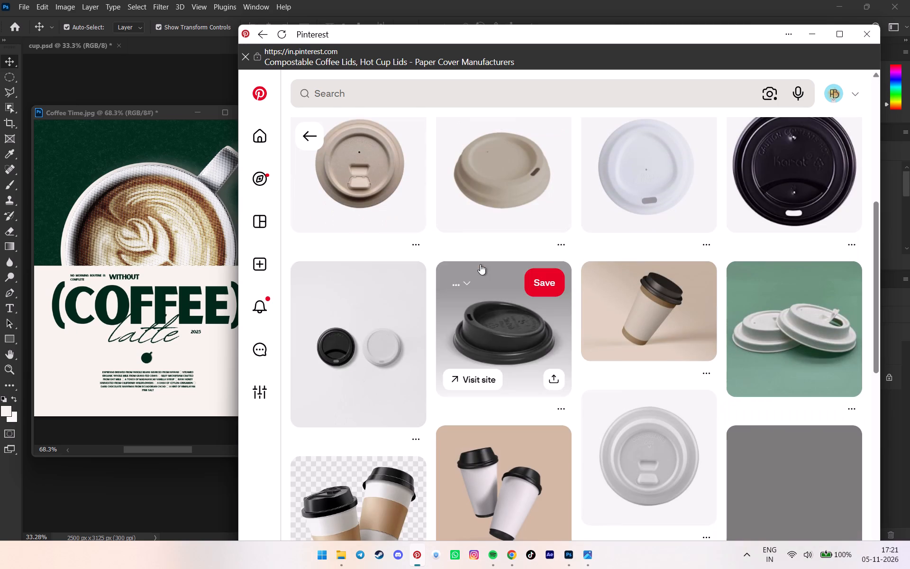
scroll(621, 293, "down", 4)
scroll(621, 293, "up", 1)
scroll(621, 293, "down", 16)
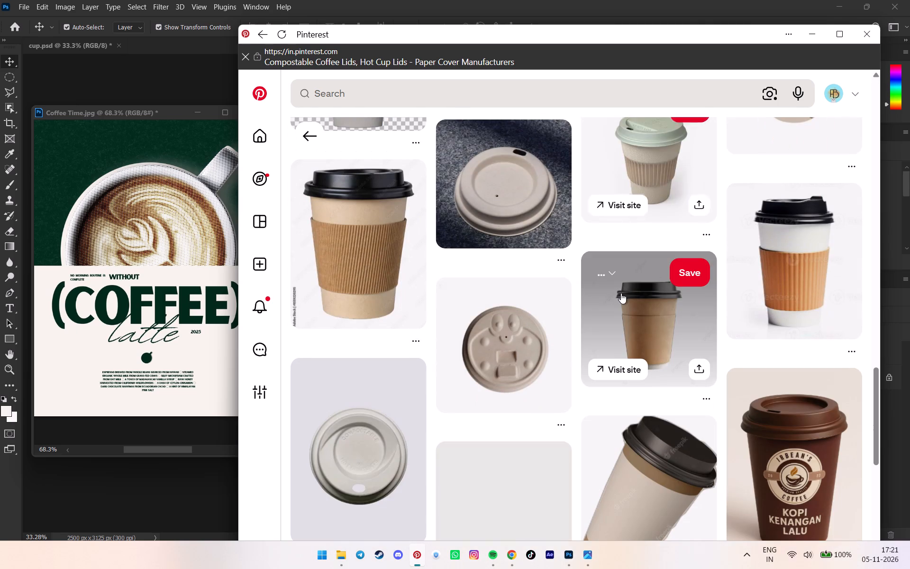
scroll(621, 293, "down", 7)
scroll(621, 293, "up", 7)
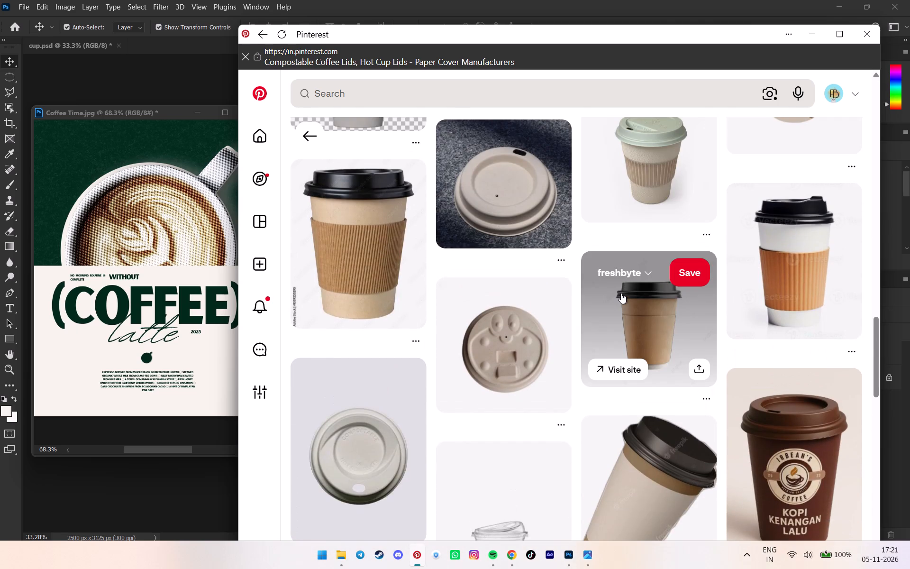
scroll(621, 293, "down", 8)
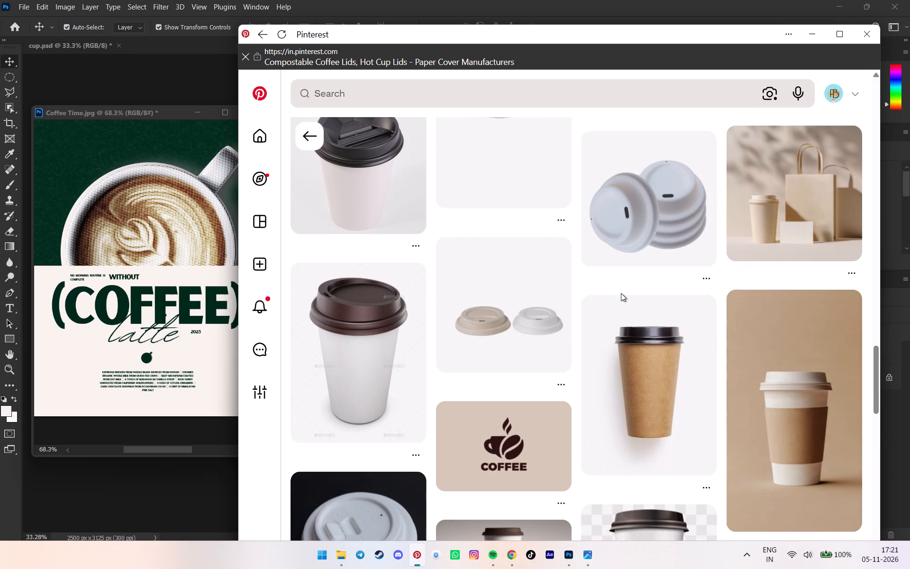
scroll(621, 293, "down", 14)
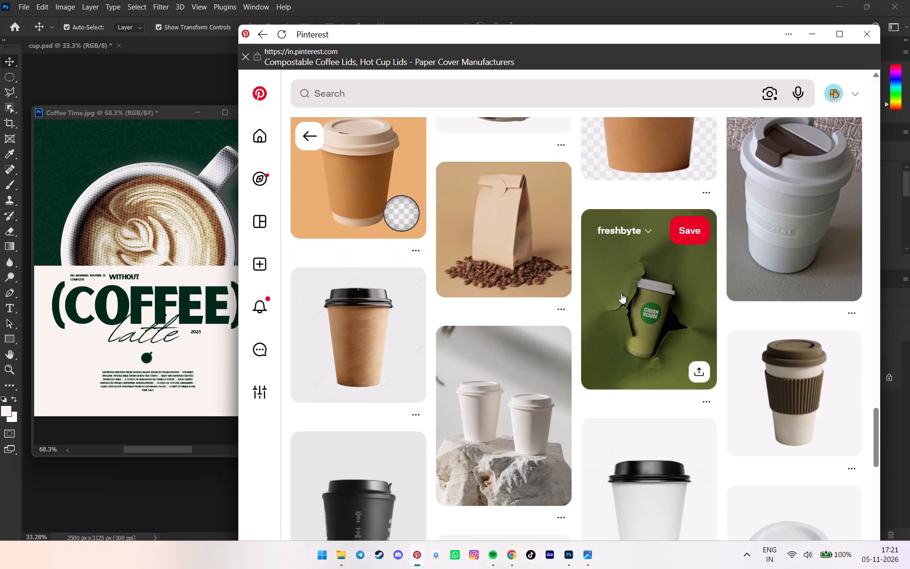
scroll(621, 293, "down", 14)
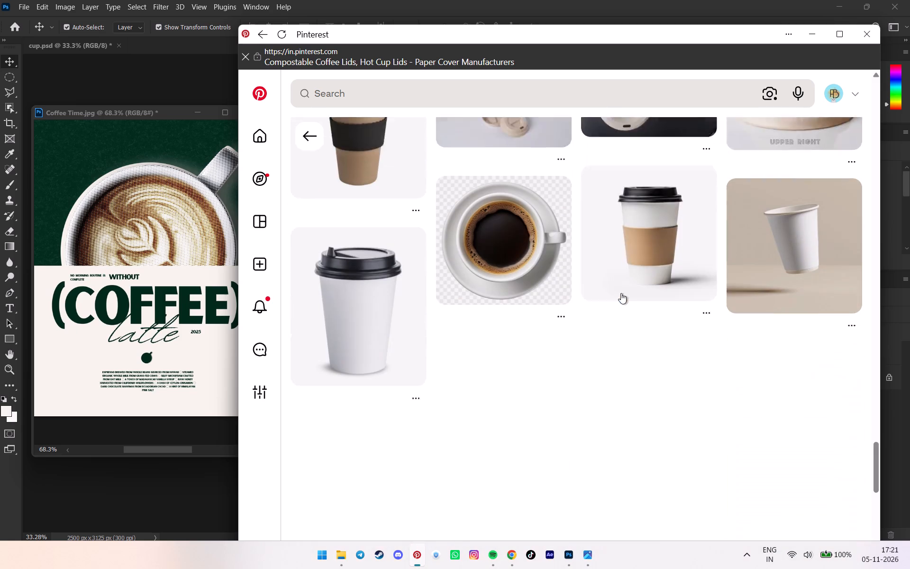
scroll(621, 293, "up", 20)
scroll(621, 293, "up", 15)
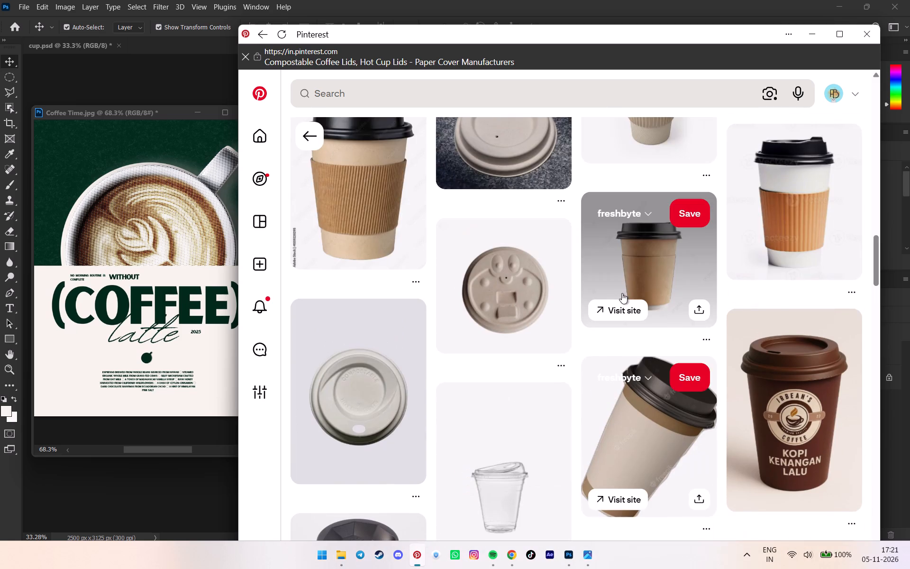
scroll(622, 293, "up", 15)
scroll(622, 293, "up", 7)
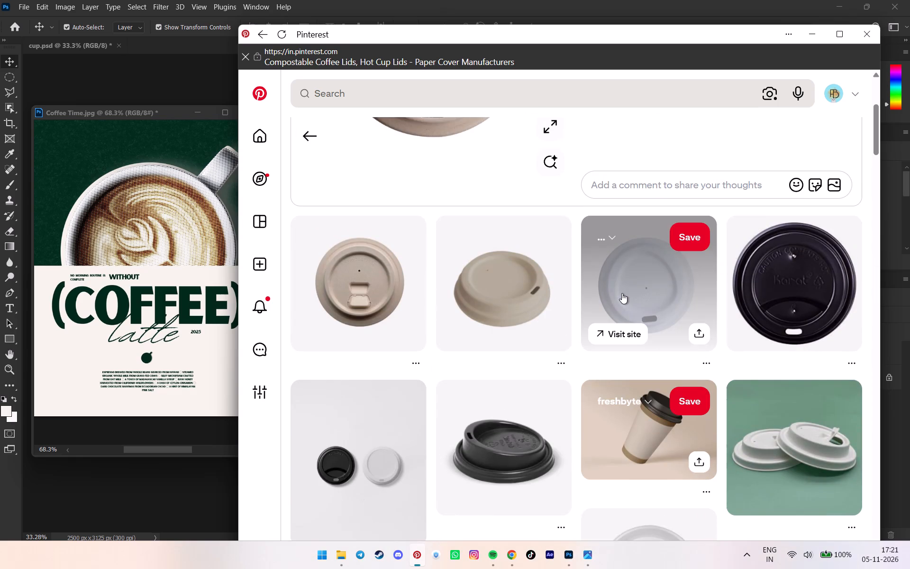
scroll(622, 293, "up", 7)
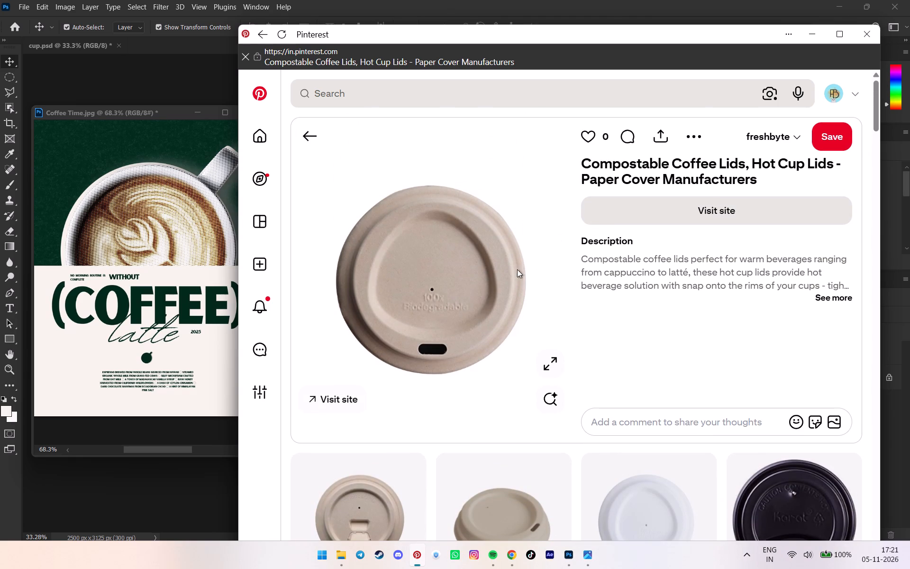
Download the image of the beige compostable coffee lid from its pin.
left_click(673, 131)
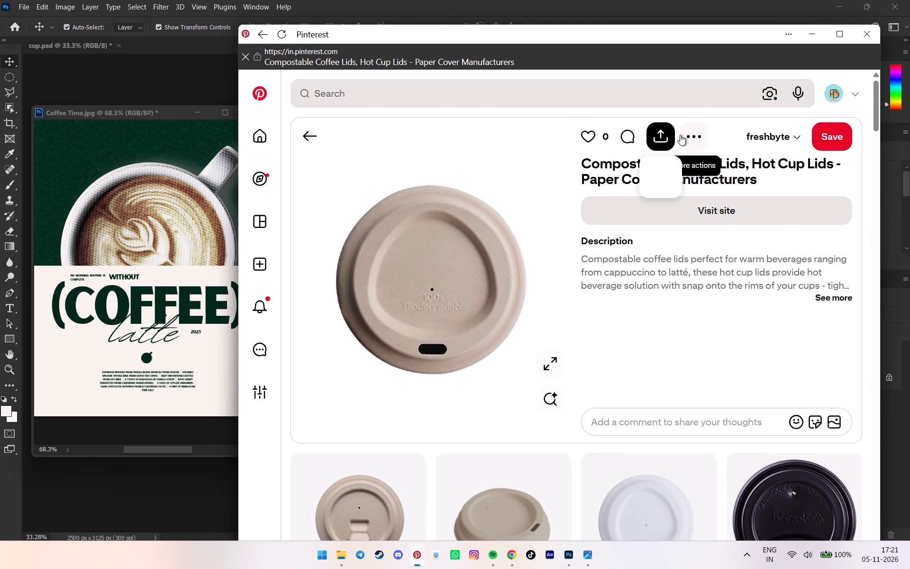
left_click(702, 138)
left_click(680, 176)
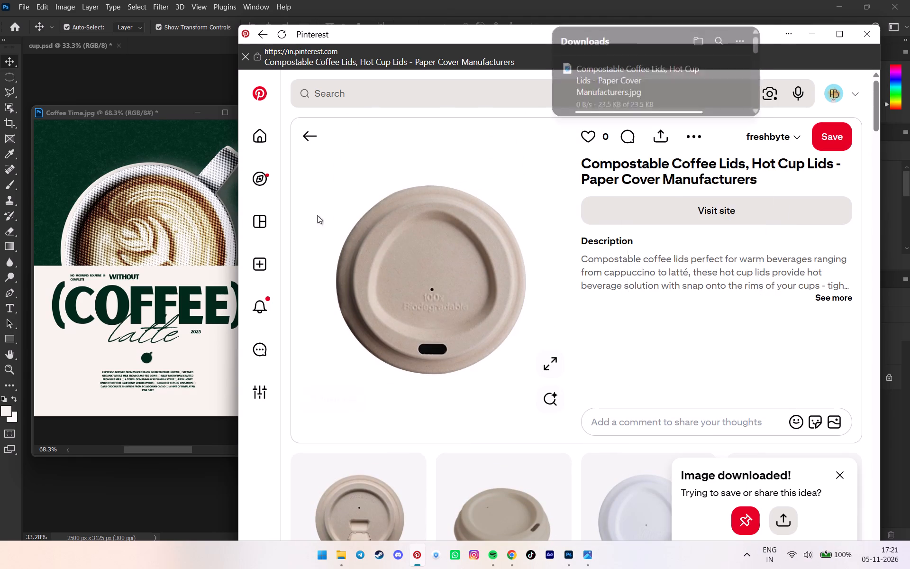
Place the downloaded coffee lid image into the cup.psd poster in Photoshop and commit the placement.
left_click_drag(605, 91, 166, 485)
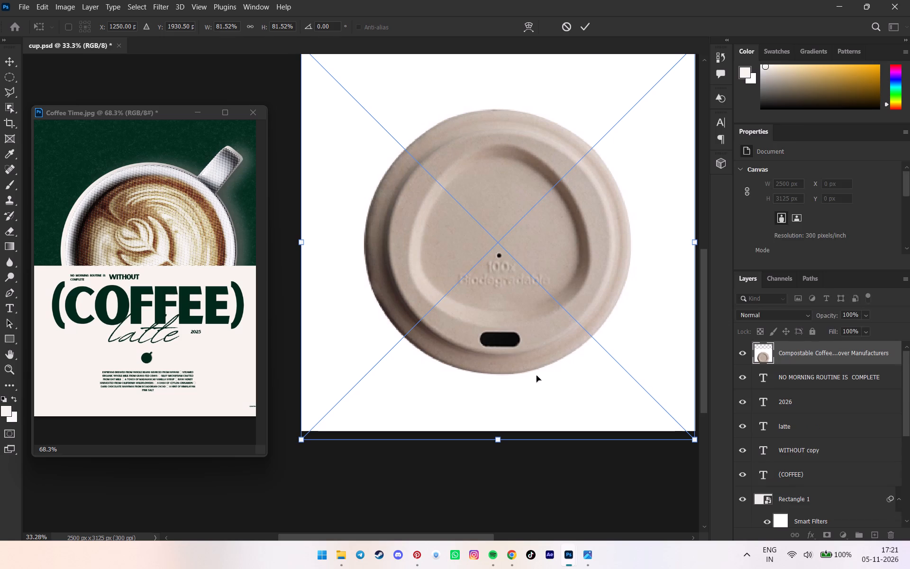
left_click(154, 10)
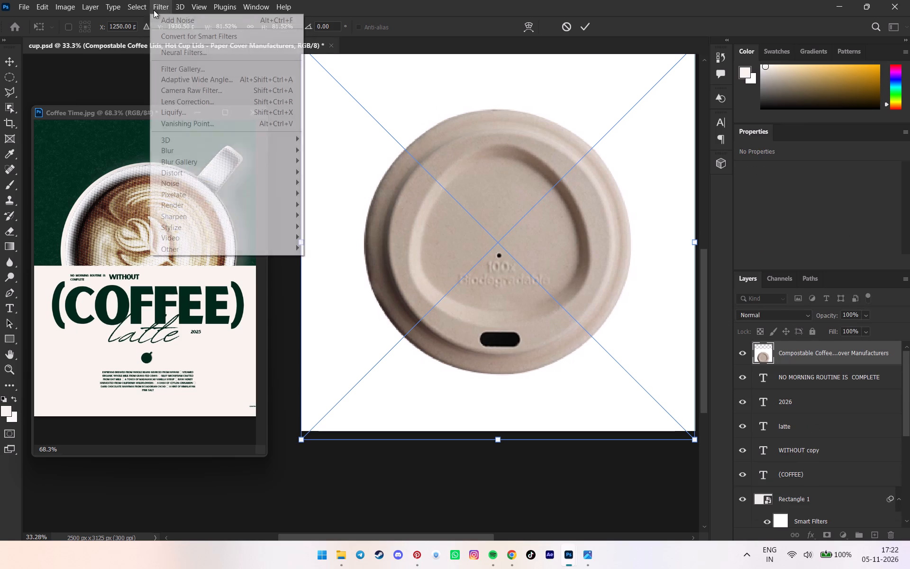
left_click(591, 27)
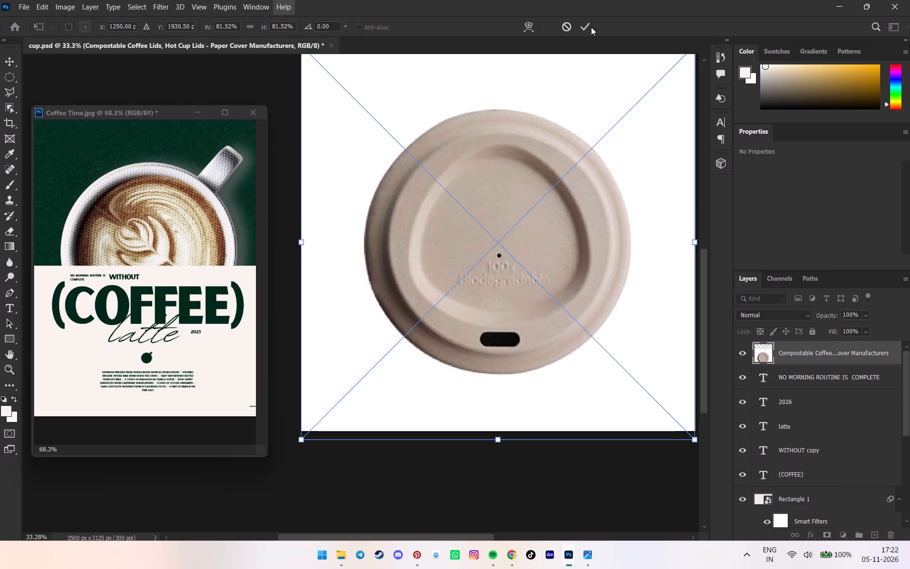
Select the lid as the subject and add a layer mask that hides its white background.
left_click(134, 11)
left_click(164, 141)
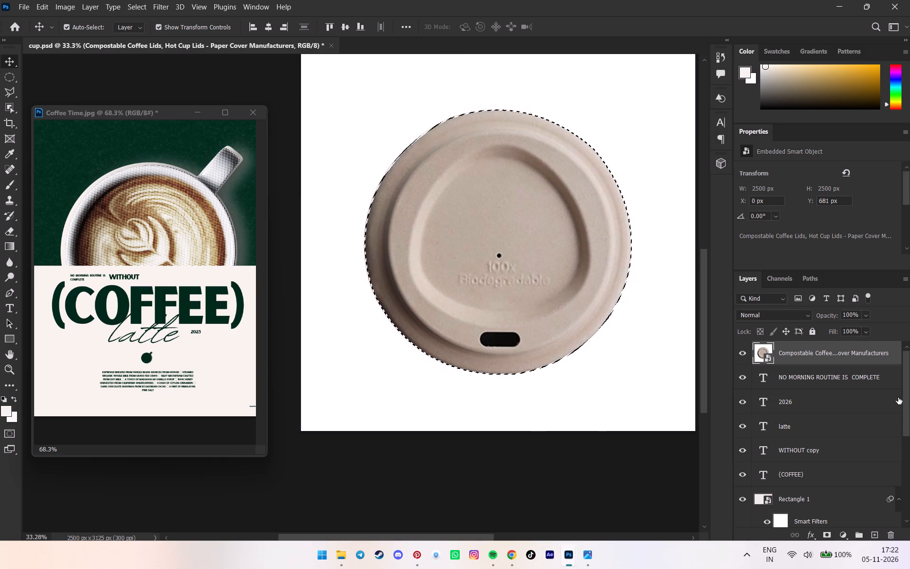
left_click(832, 532)
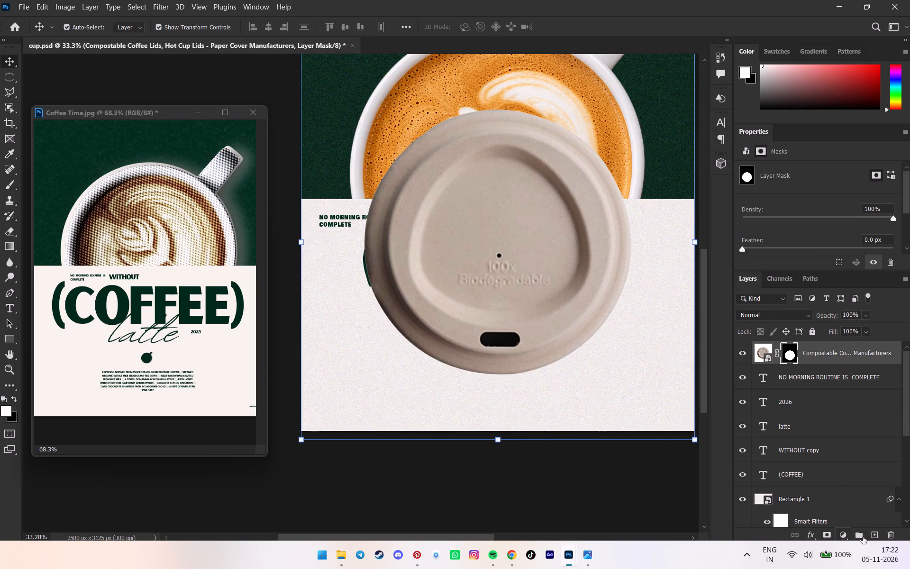
Add a Hue/Saturation adjustment layer above the coffee lid and clip it to the lid layer.
left_click(846, 536)
left_click(844, 422)
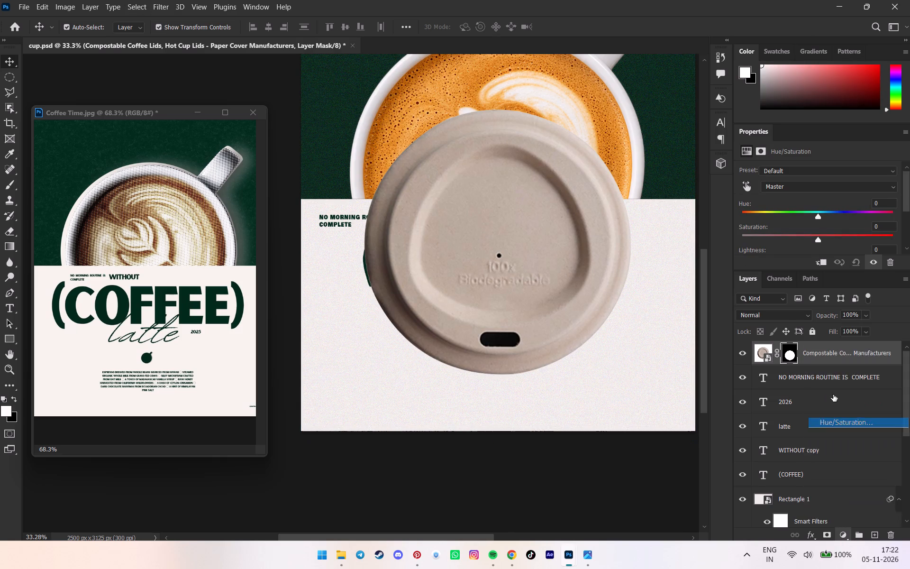
left_click(789, 366, "alt")
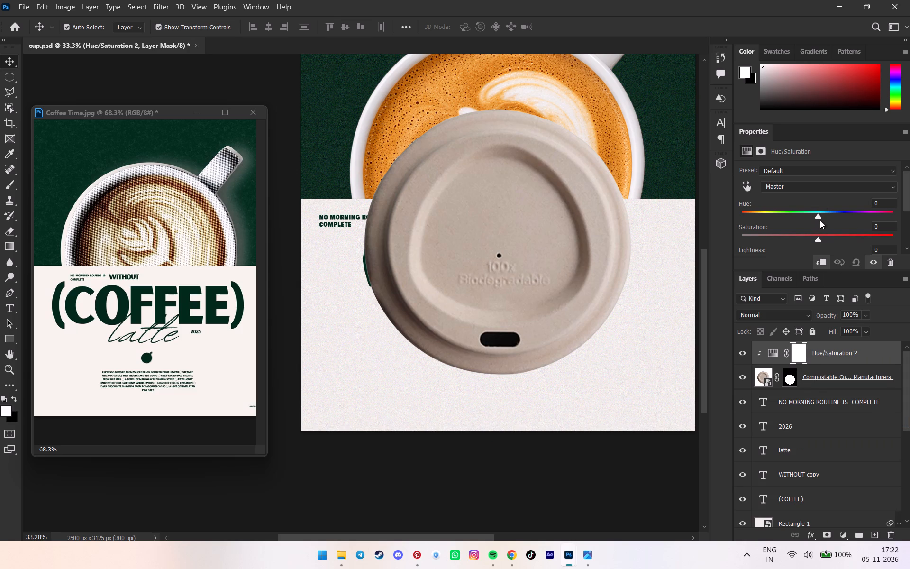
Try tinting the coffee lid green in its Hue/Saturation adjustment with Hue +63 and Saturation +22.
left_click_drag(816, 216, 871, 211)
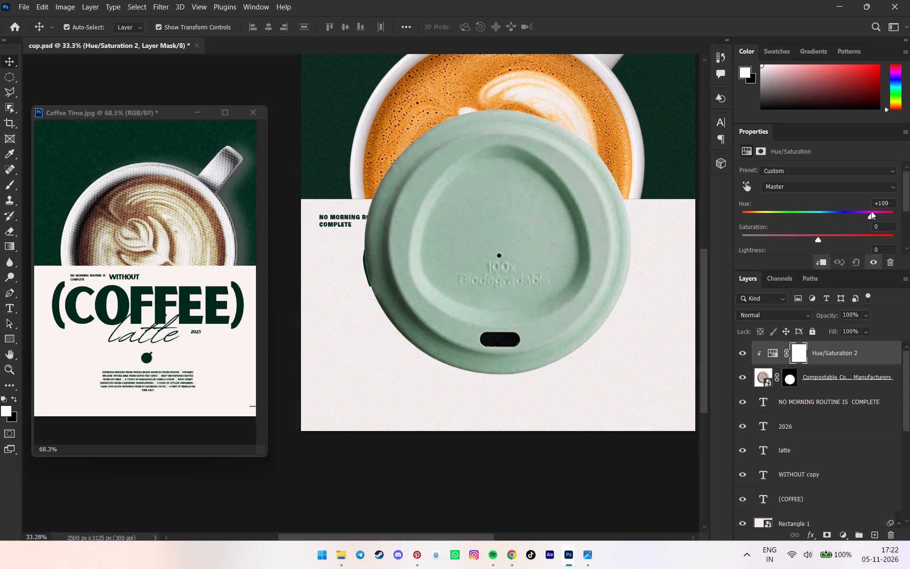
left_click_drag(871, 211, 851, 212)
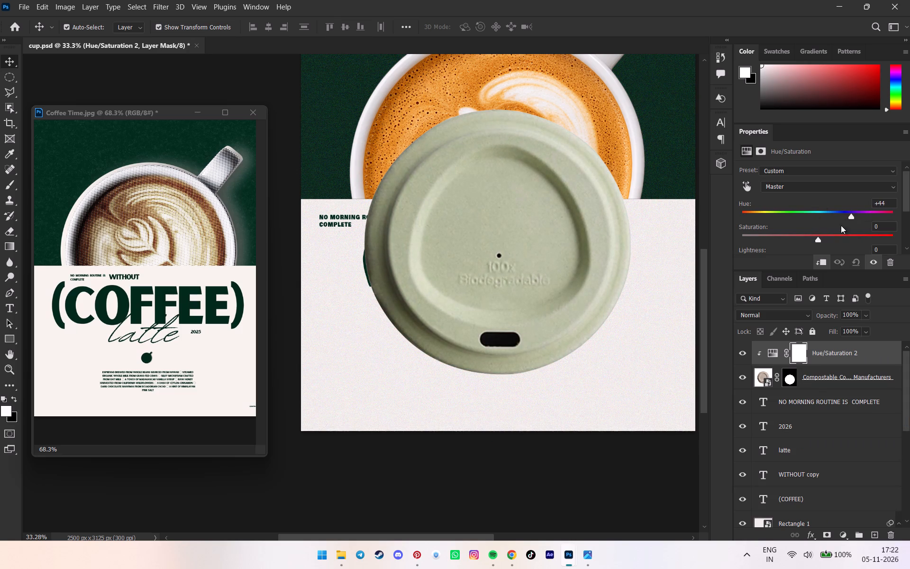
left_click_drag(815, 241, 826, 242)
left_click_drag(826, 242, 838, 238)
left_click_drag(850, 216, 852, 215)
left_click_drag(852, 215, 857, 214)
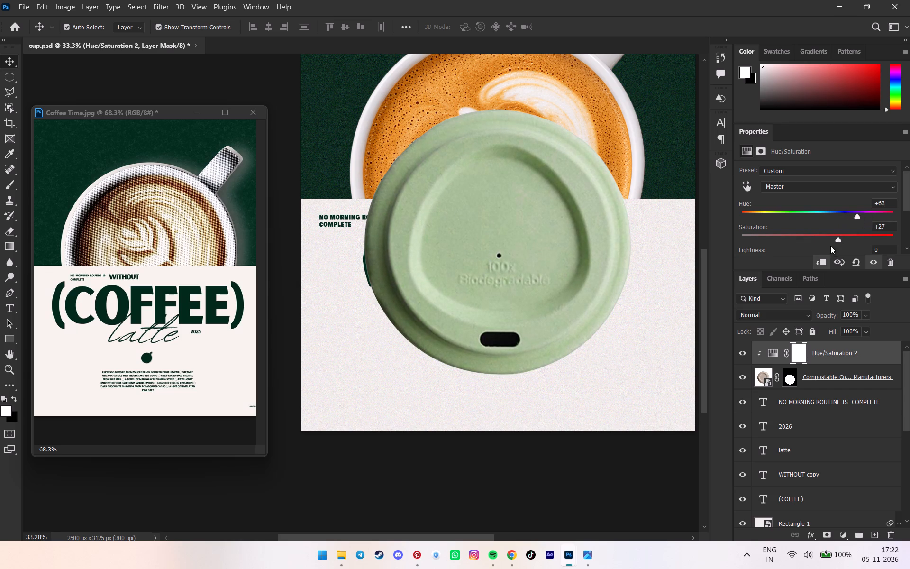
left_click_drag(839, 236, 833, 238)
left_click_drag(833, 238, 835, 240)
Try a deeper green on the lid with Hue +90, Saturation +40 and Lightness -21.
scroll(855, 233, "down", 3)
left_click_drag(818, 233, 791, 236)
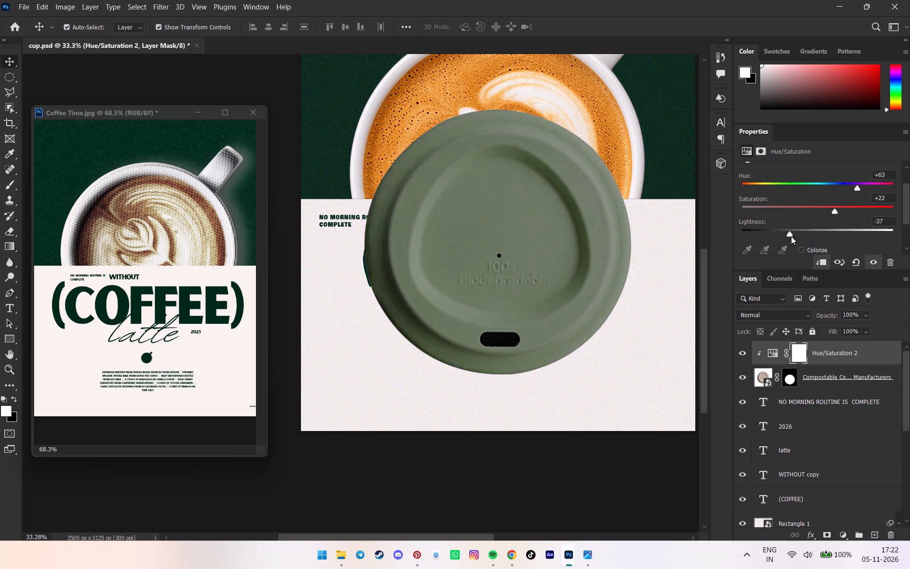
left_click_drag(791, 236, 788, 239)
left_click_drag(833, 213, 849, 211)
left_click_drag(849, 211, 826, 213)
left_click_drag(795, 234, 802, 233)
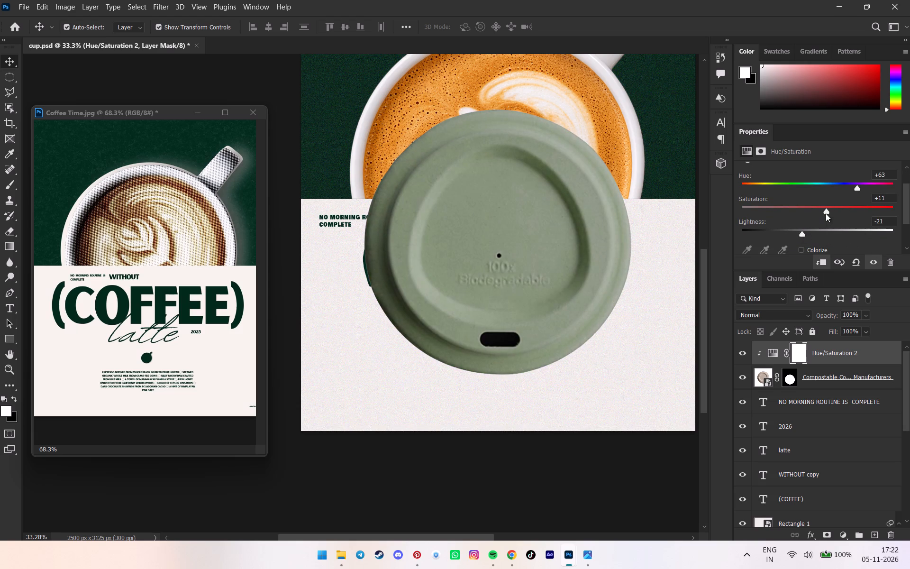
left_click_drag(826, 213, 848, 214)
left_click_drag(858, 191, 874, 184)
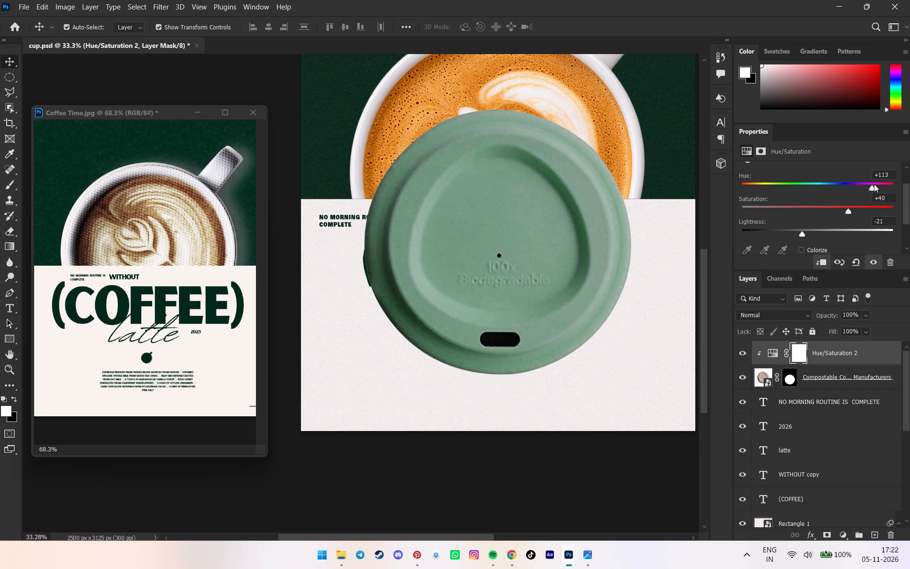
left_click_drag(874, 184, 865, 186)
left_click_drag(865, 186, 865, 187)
Enable Colorize in the lid's Hue/Saturation adjustment and set Hue 121, Saturation 27 and Lightness -40.
scroll(833, 195, "down", 7)
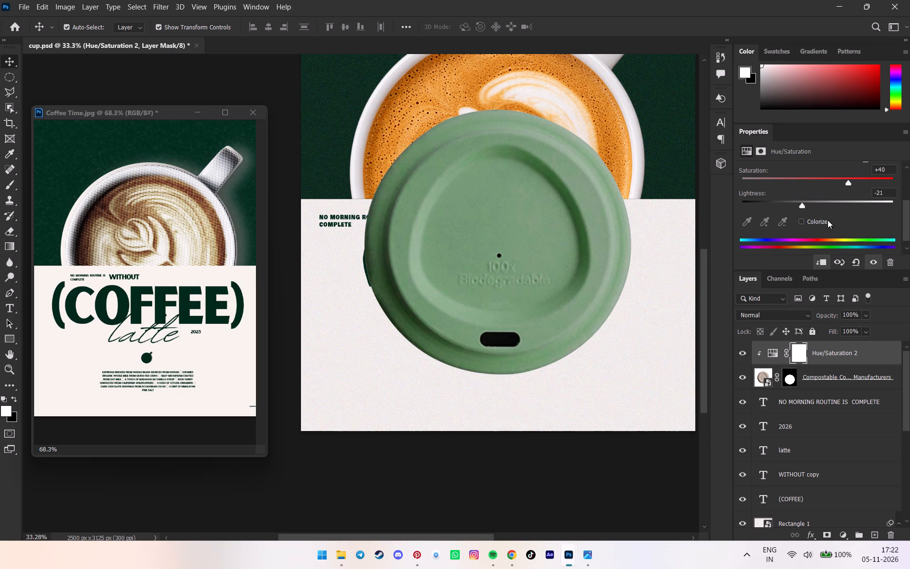
left_click(802, 208)
left_click(803, 203)
left_click(803, 203)
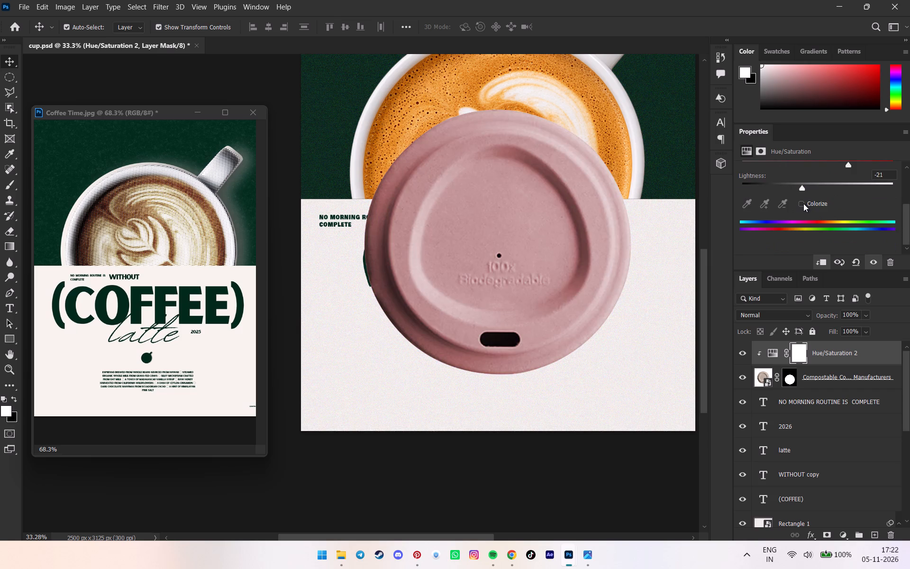
left_click(803, 203)
scroll(803, 203, "up", 4)
left_click(782, 205)
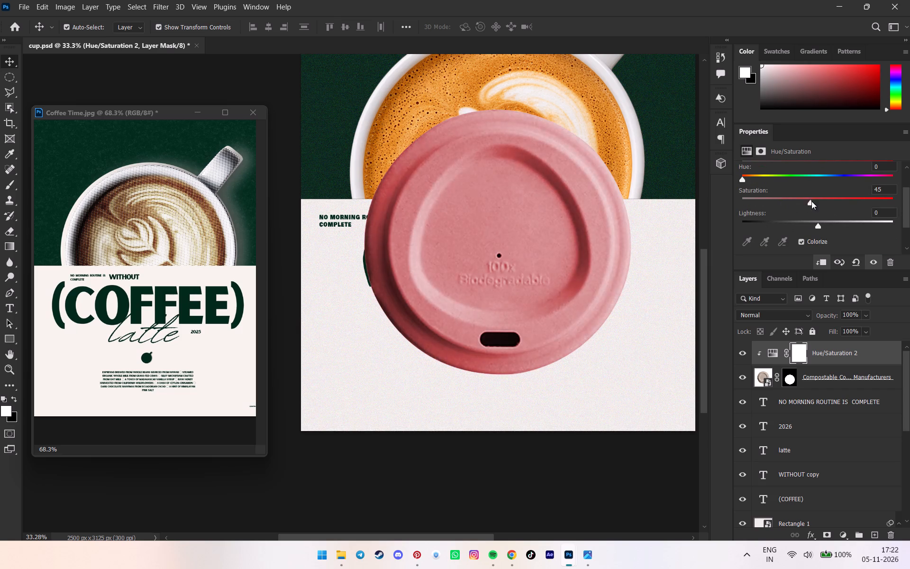
left_click_drag(746, 178, 764, 176)
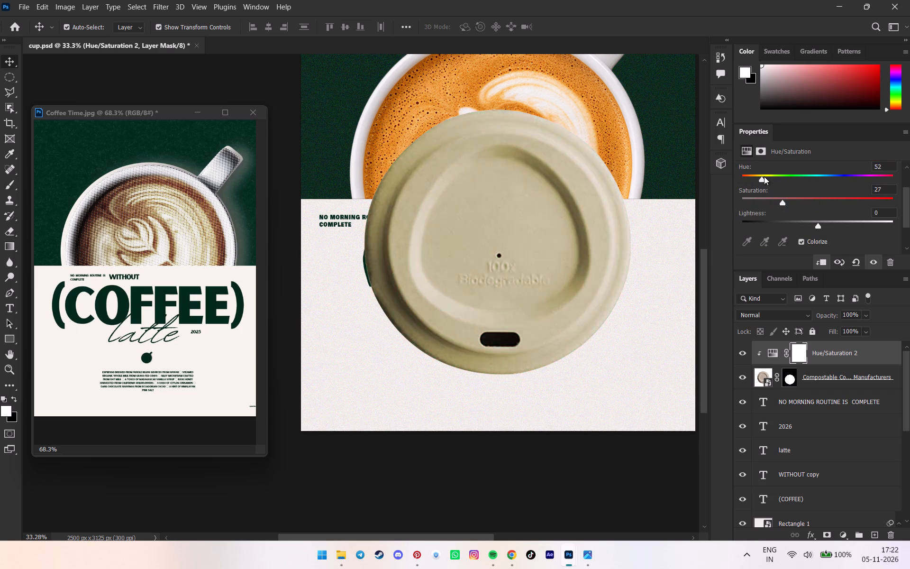
left_click_drag(764, 176, 787, 177)
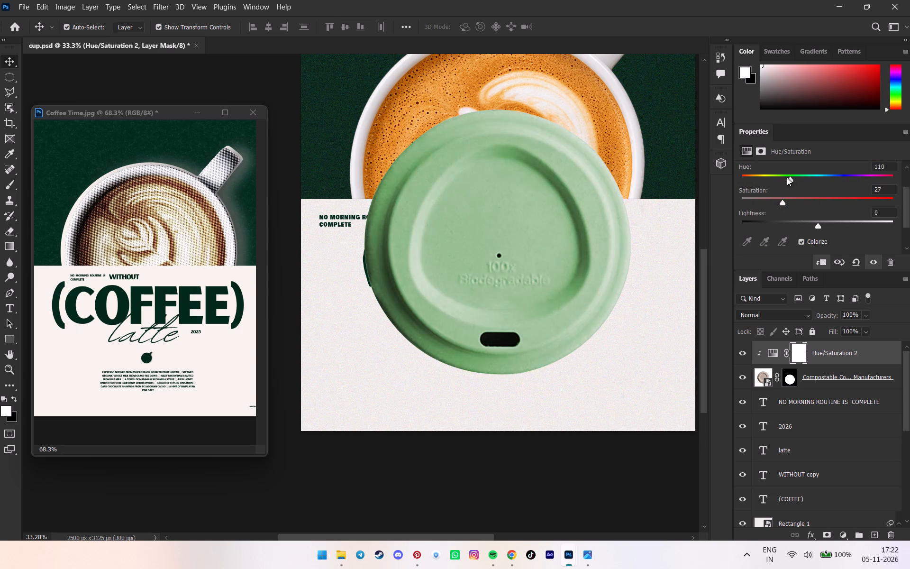
left_click_drag(787, 177, 790, 176)
left_click_drag(790, 176, 793, 175)
scroll(812, 183, "up", 9)
scroll(813, 199, "down", 11)
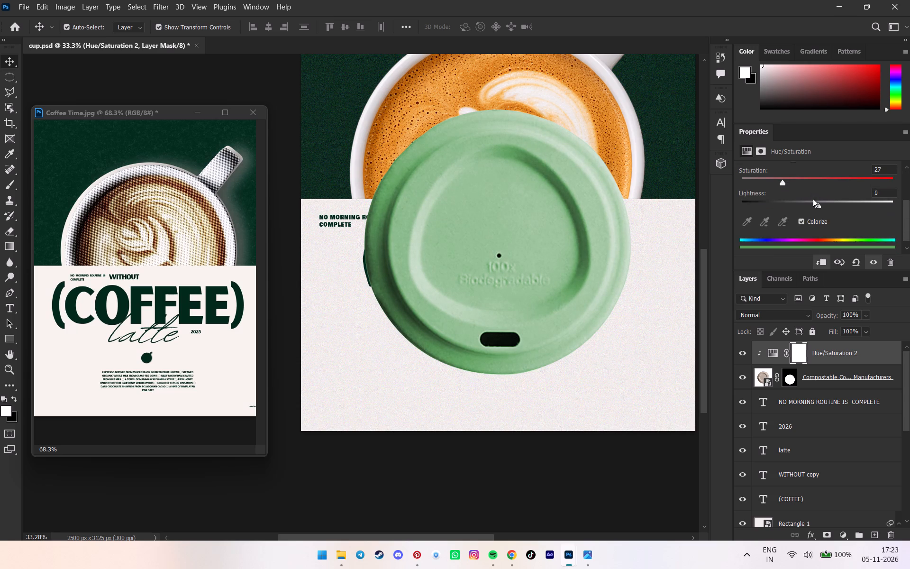
left_click_drag(816, 189, 831, 187)
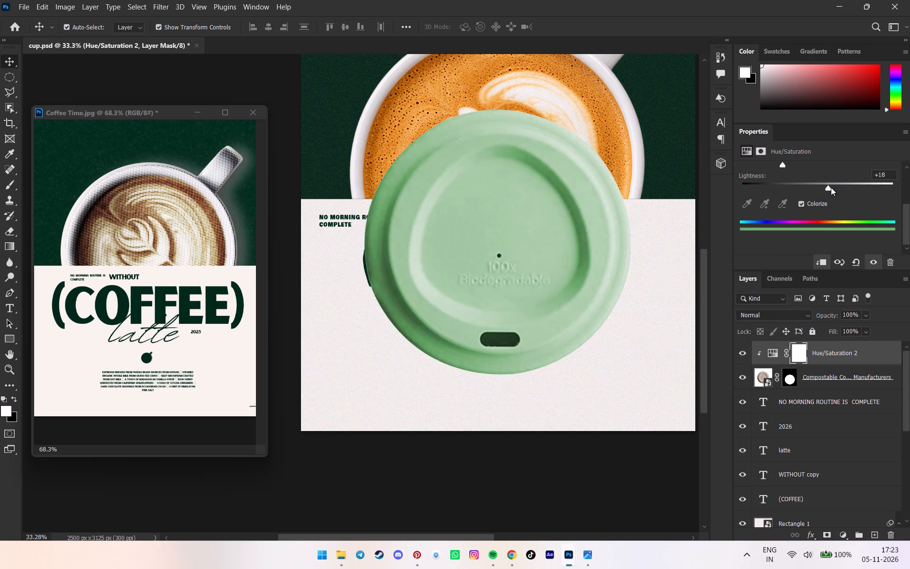
left_click_drag(831, 187, 787, 189)
Select the coffee lid layer and scale it down proportionally to about 4.72%, linking width and height.
left_click(507, 267)
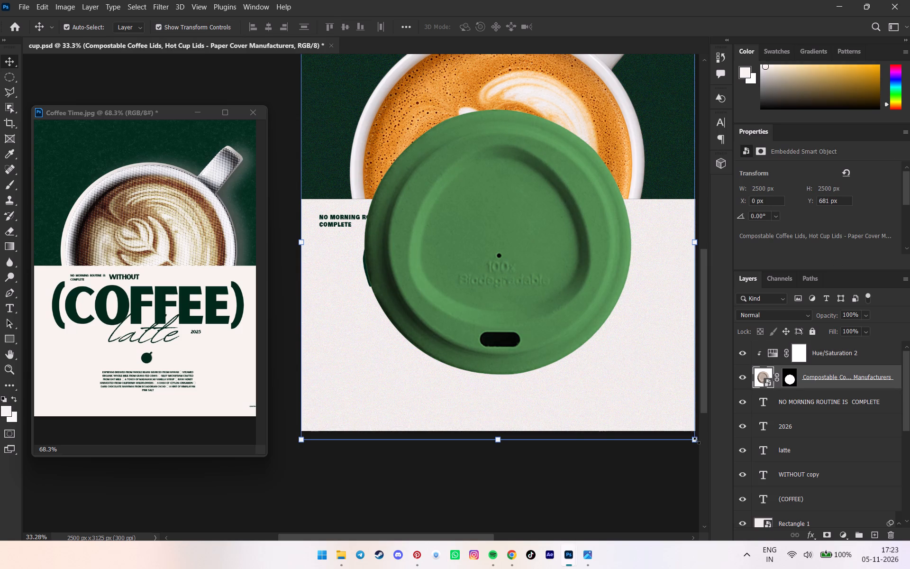
left_click_drag(699, 444, 629, 327)
key("ctrl+z")
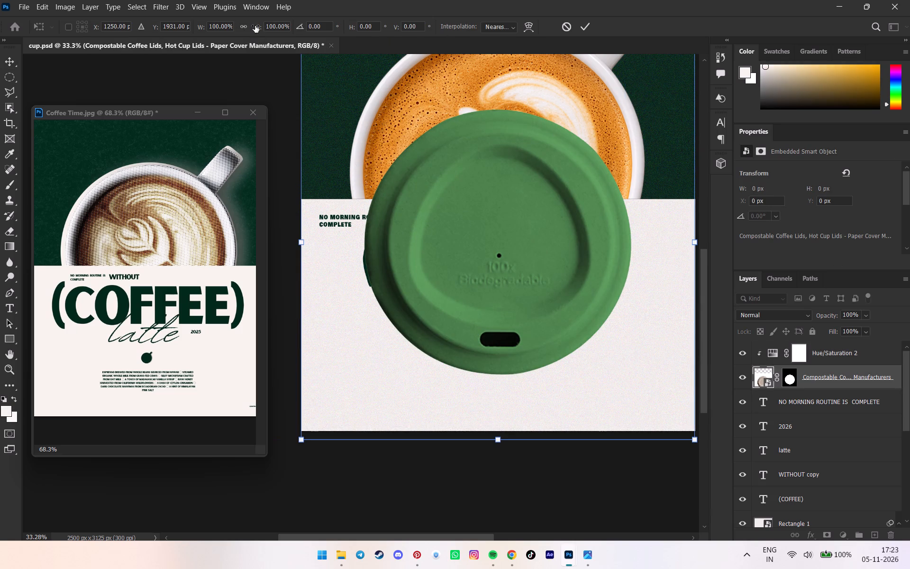
left_click(242, 28)
left_click_drag(697, 437, 573, 250)
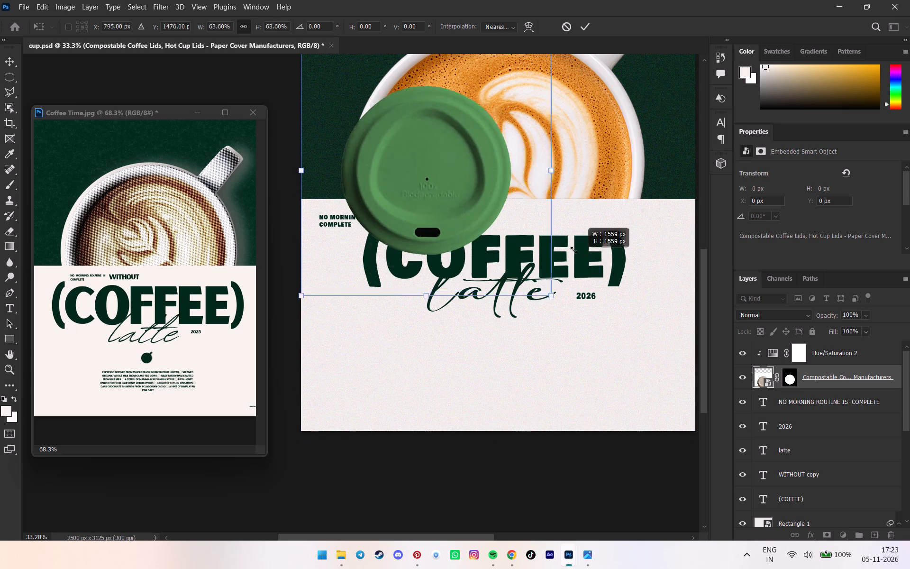
left_click_drag(573, 250, 409, 135)
left_click_drag(363, 110, 503, 358)
left_click_drag(538, 393, 458, 312)
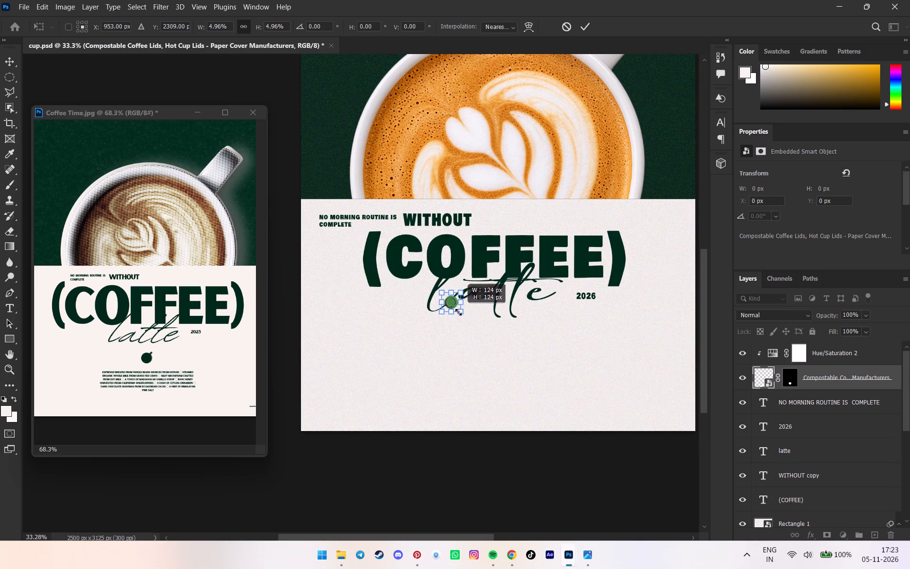
left_click_drag(458, 312, 458, 310)
Place the small lid centred below the latte script at about X 1225, Y 2588 px and commit the transform.
left_click_drag(450, 301, 503, 362)
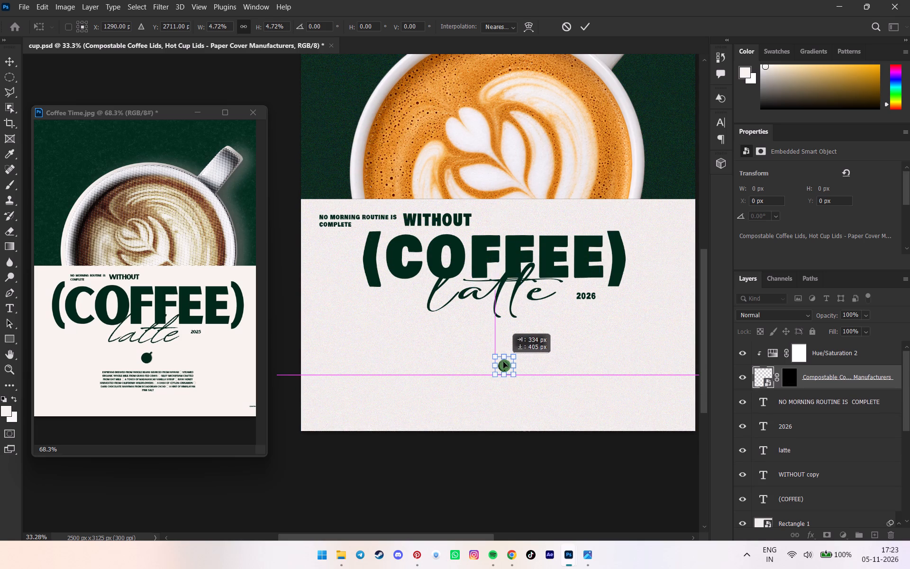
left_click_drag(503, 362, 494, 350)
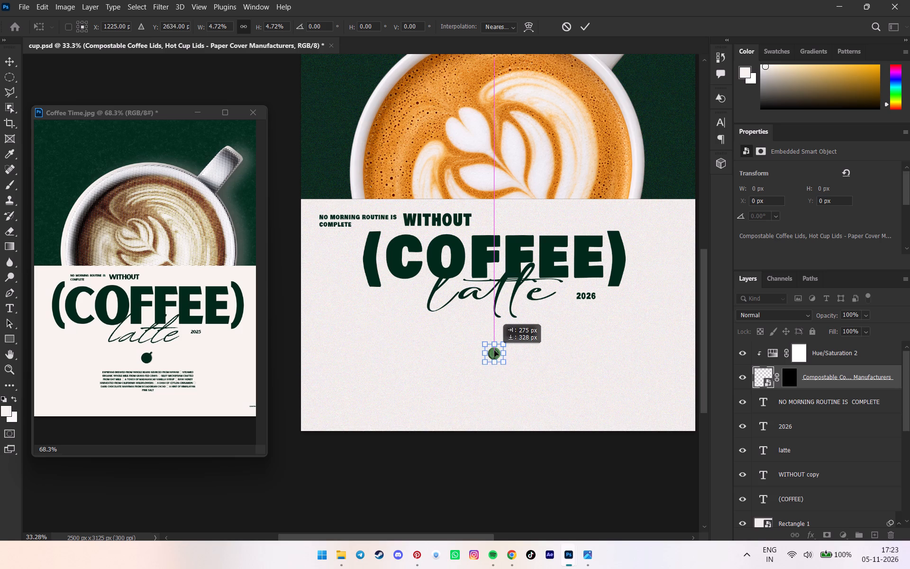
left_click_drag(494, 350, 492, 345)
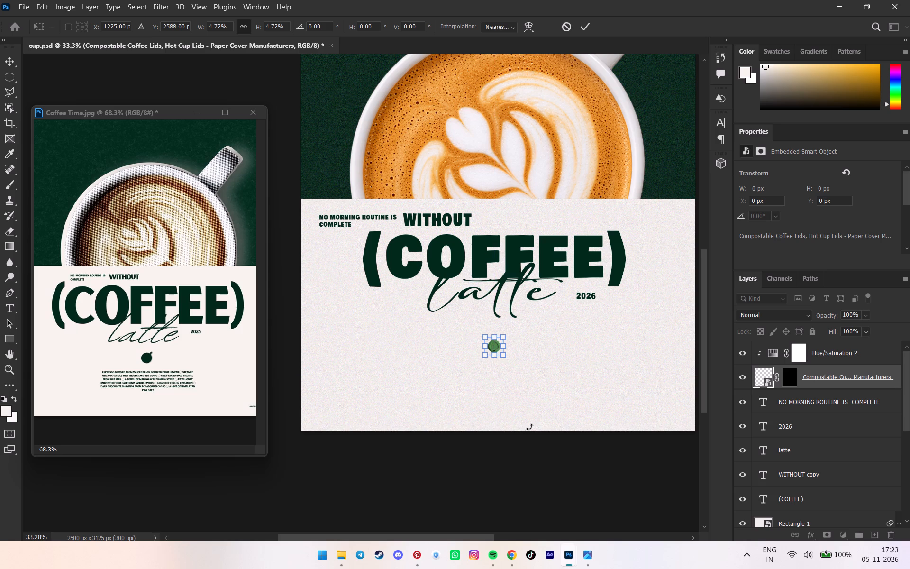
left_click(515, 455)
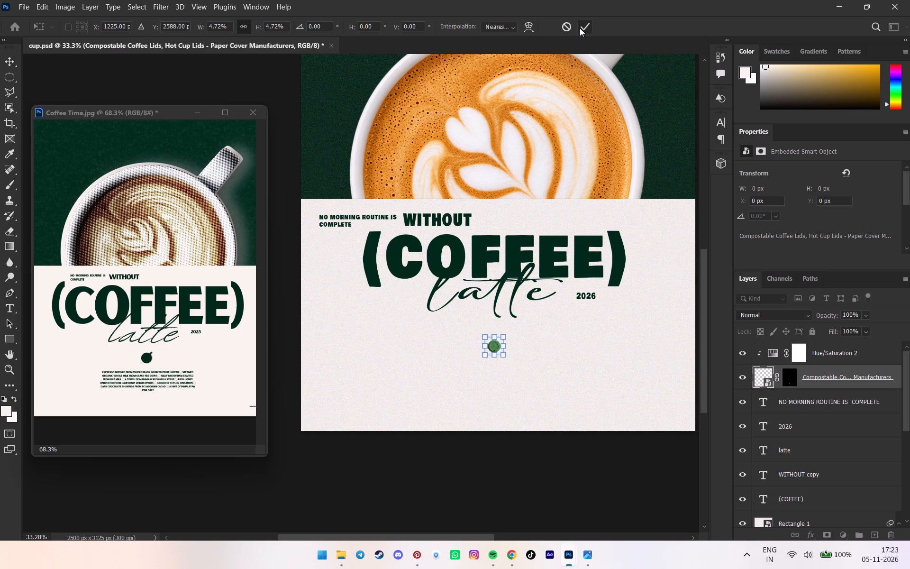
left_click(580, 28)
Retune the lid's Hue/Saturation adjustment to Hue 119 and Saturation 25.
scroll(504, 358, "up", 6, "alt")
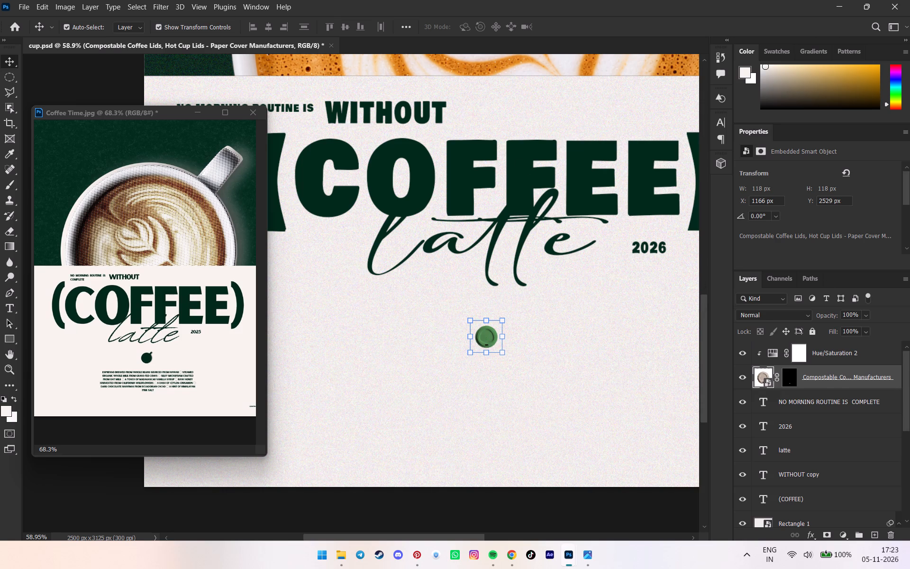
scroll(826, 390, "up", 1)
left_click(823, 358)
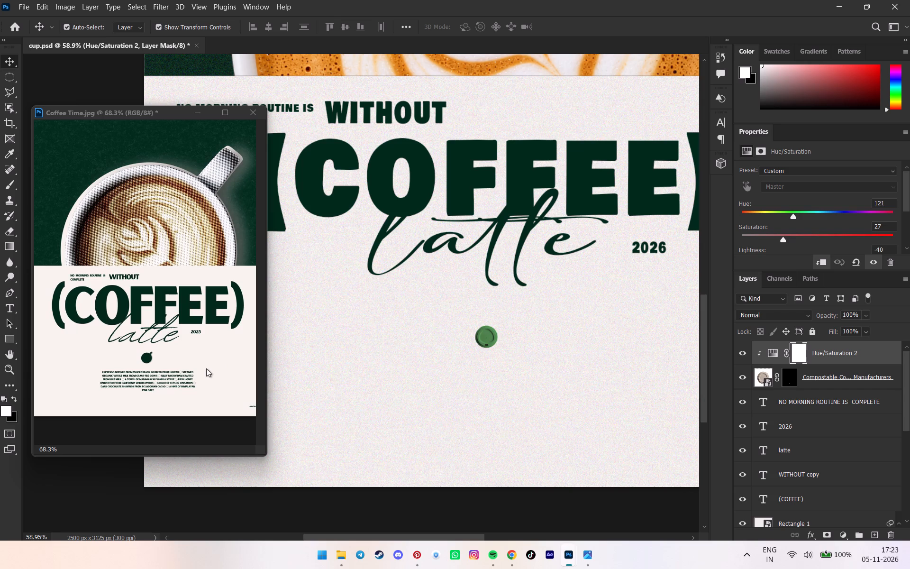
scroll(118, 371, "up", 3)
scroll(118, 371, "down", 2)
left_click_drag(784, 239, 792, 238)
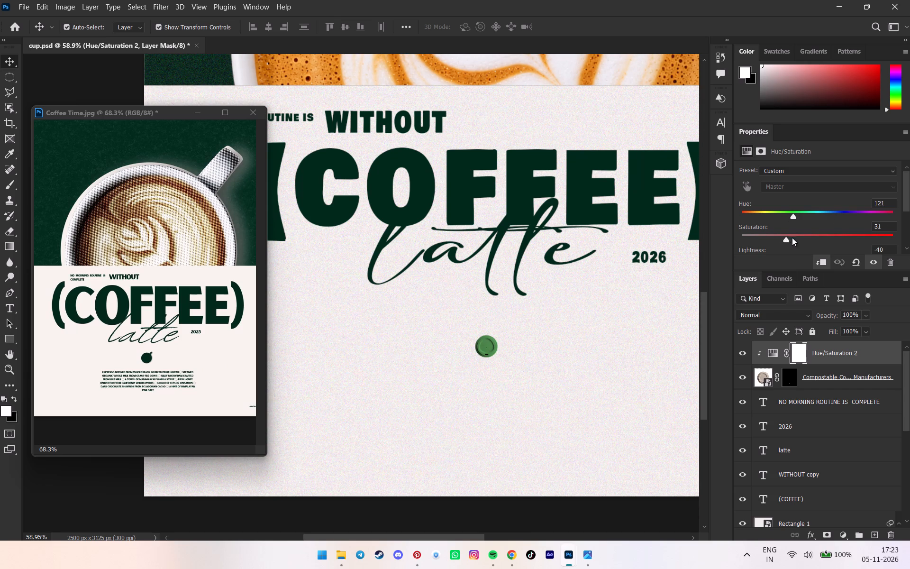
left_click_drag(792, 238, 779, 240)
left_click_drag(779, 240, 780, 239)
left_click_drag(791, 220, 795, 213)
left_click_drag(793, 214, 787, 220)
left_click_drag(787, 220, 792, 220)
Darken the small lid to Lightness -67 and set its Saturation to 27.
scroll(809, 232, "down", 3)
left_click_drag(784, 233, 763, 237)
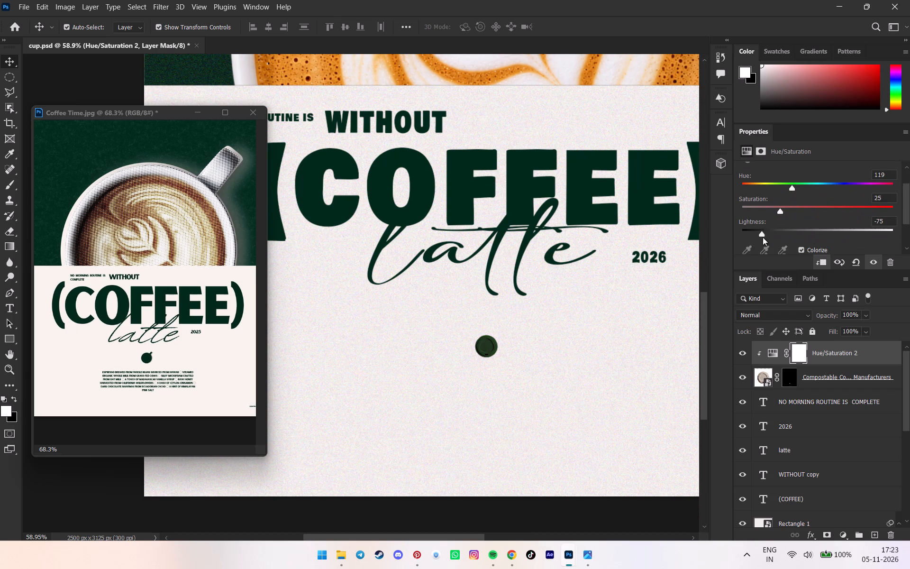
left_click_drag(763, 237, 767, 235)
left_click_drag(767, 235, 767, 234)
left_click_drag(779, 215, 785, 211)
left_click(783, 207)
Save the poster document with the small dark green lid in place.
scroll(593, 193, "up", 7)
scroll(538, 170, "down", 4, "alt")
key("space")
left_click_drag(570, 171, 534, 268)
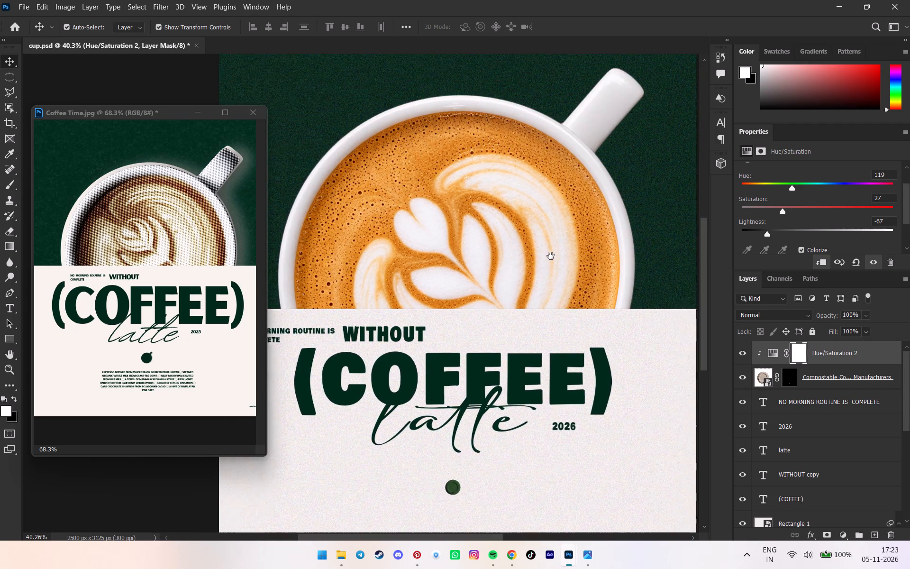
scroll(551, 256, "down", 3, "alt")
scroll(572, 214, "down", 2, "alt")
left_click_drag(539, 254, 542, 204)
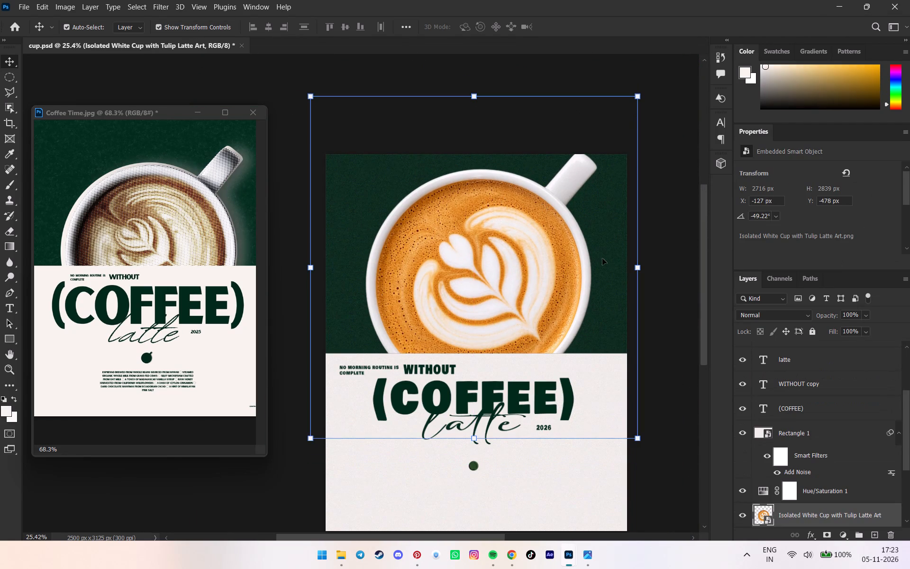
key("ctrl+z")
left_click(663, 274)
scroll(663, 274, "down", 5)
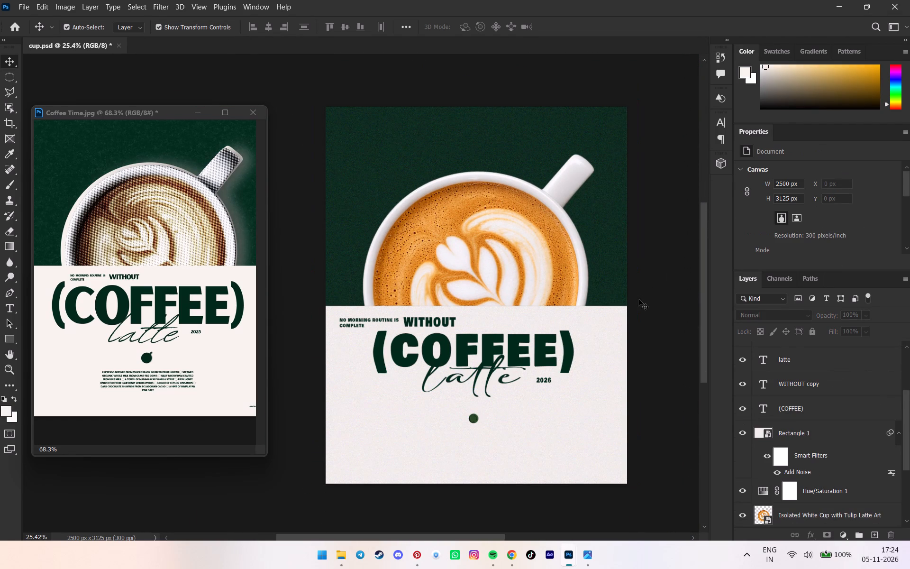
key("ctrl+s")
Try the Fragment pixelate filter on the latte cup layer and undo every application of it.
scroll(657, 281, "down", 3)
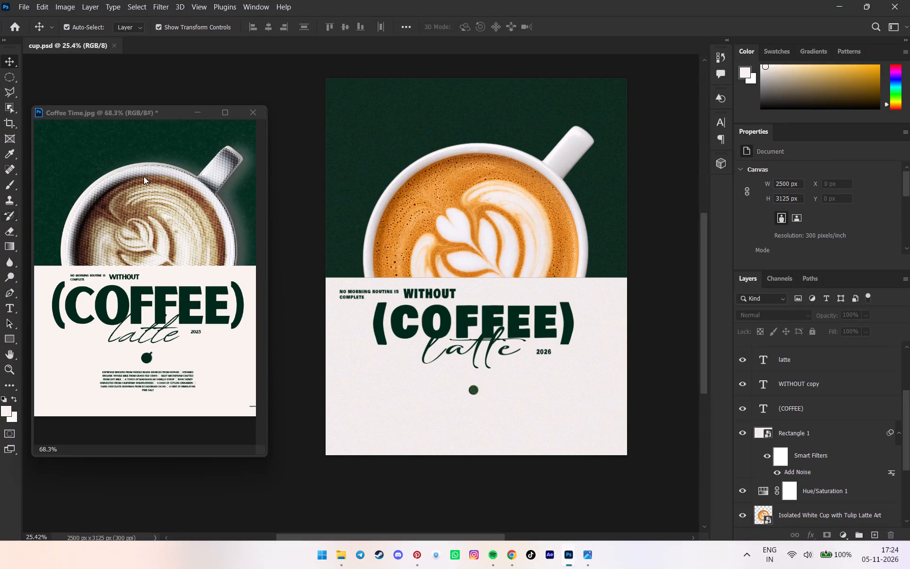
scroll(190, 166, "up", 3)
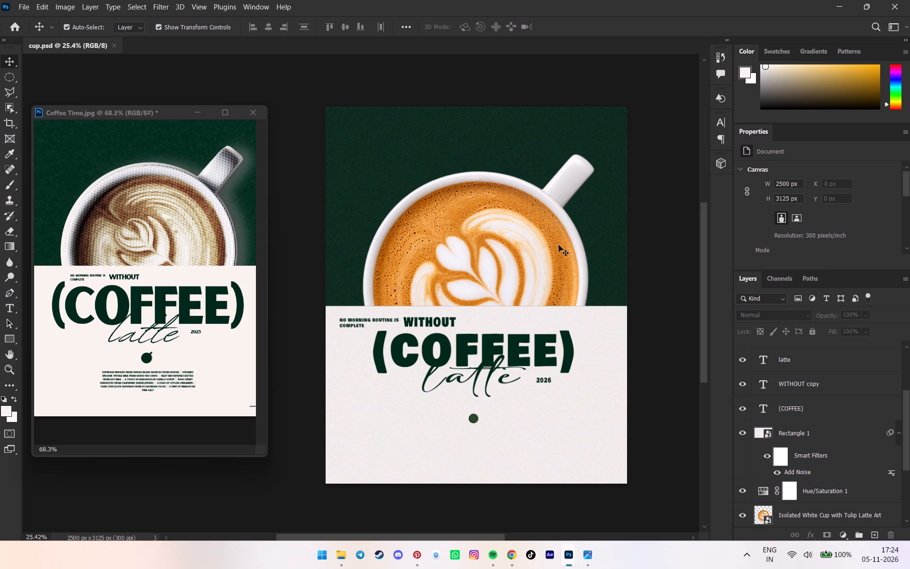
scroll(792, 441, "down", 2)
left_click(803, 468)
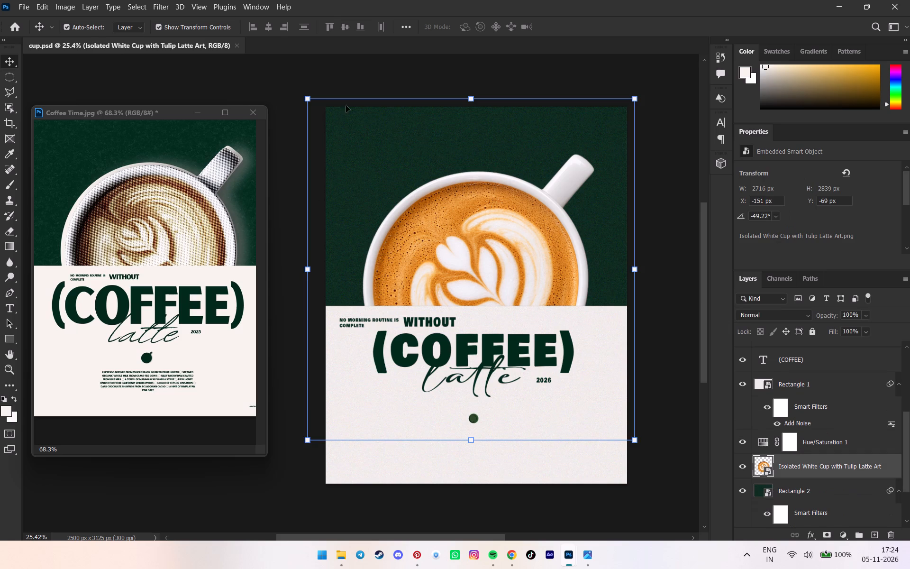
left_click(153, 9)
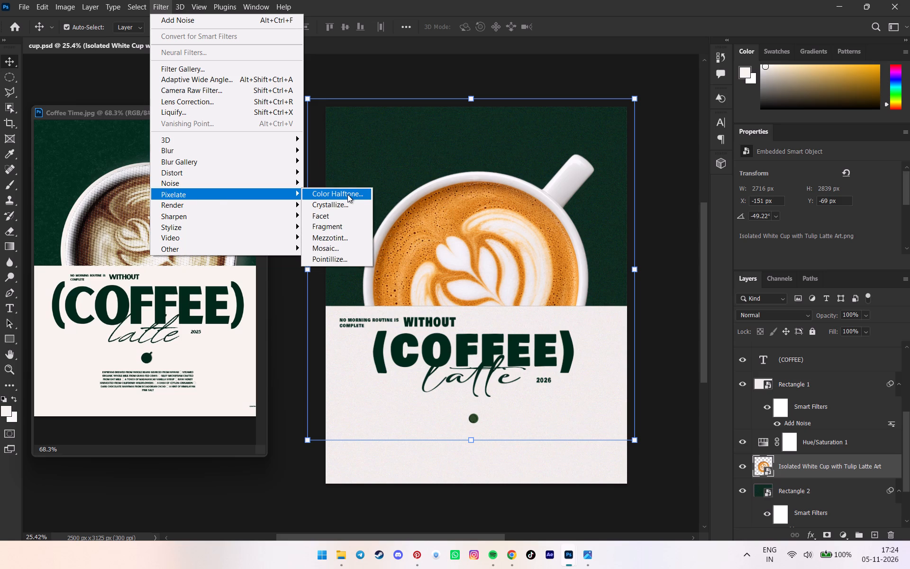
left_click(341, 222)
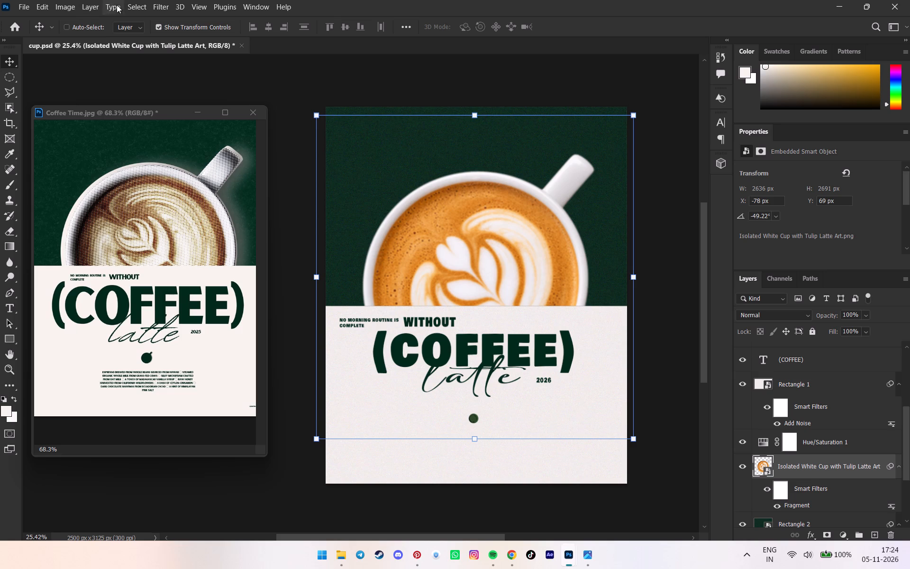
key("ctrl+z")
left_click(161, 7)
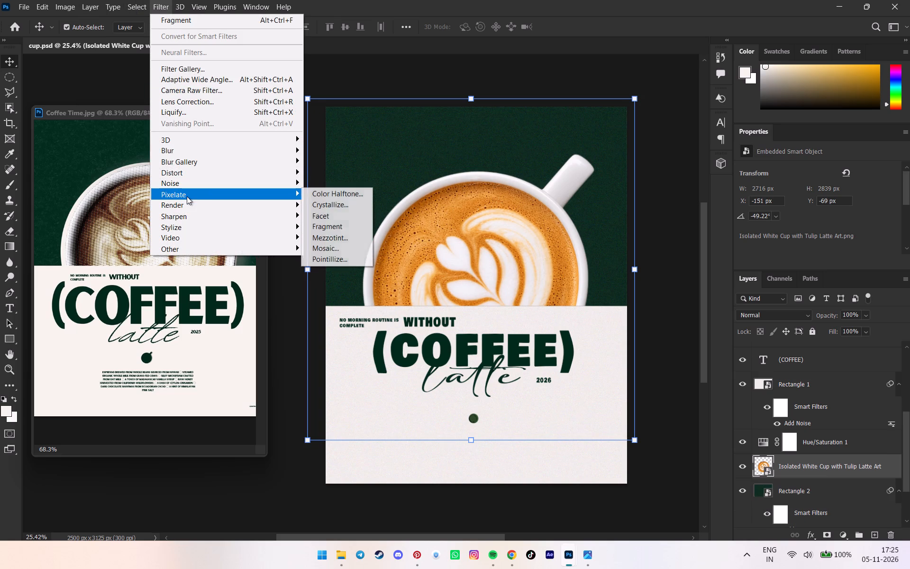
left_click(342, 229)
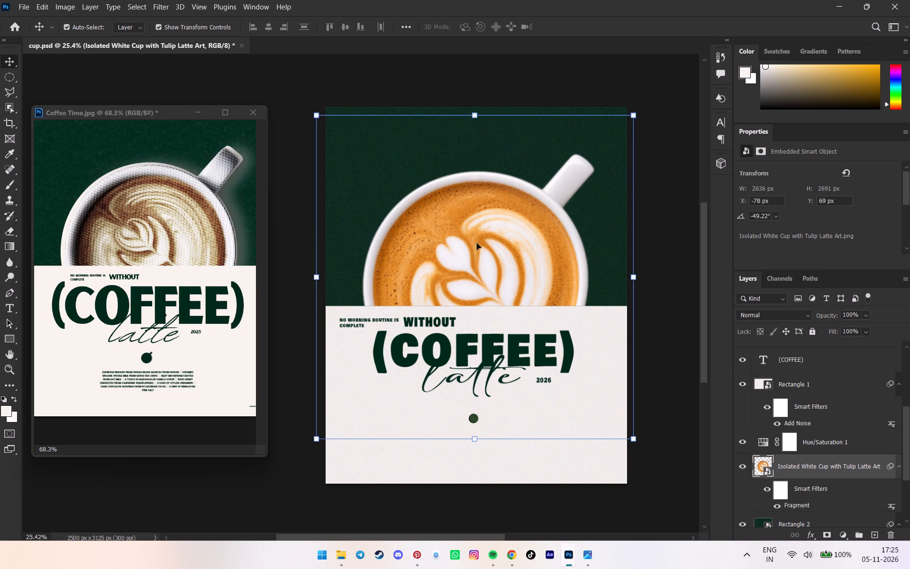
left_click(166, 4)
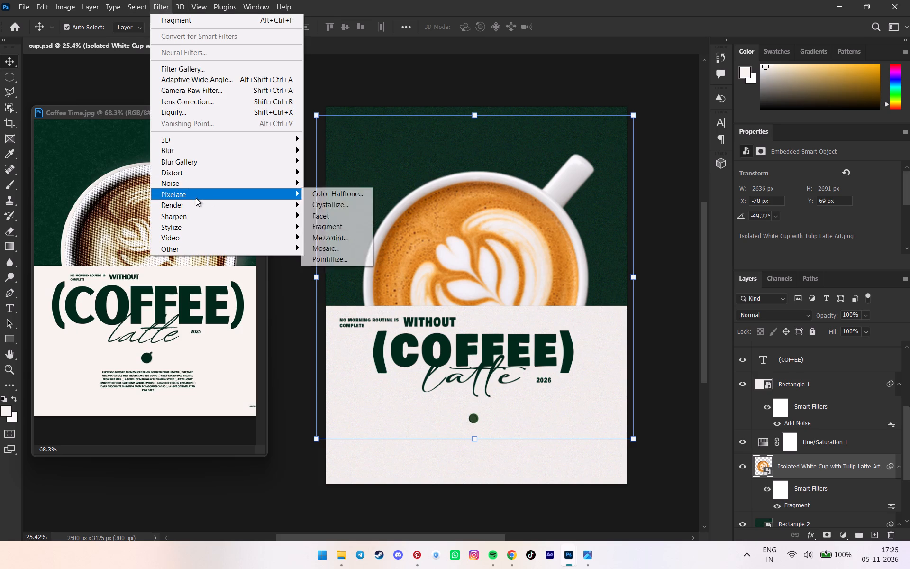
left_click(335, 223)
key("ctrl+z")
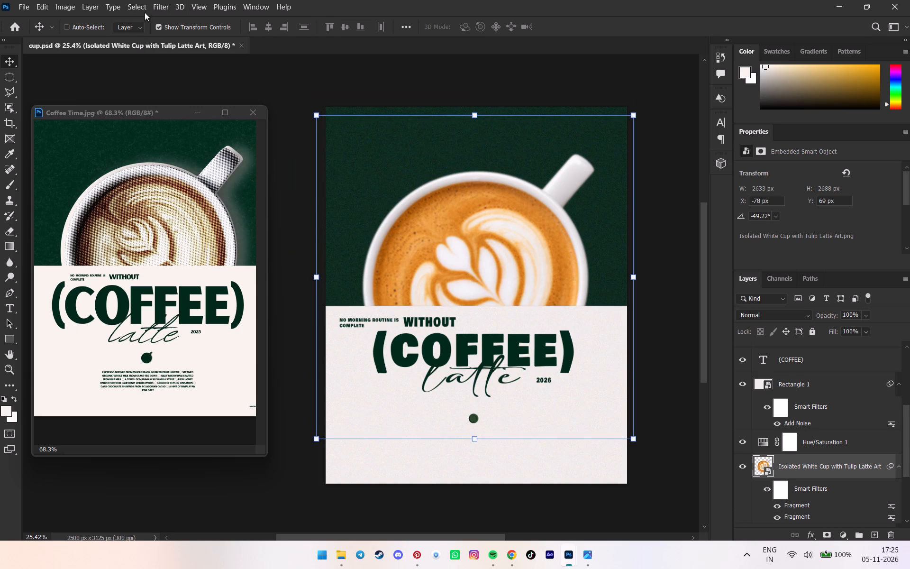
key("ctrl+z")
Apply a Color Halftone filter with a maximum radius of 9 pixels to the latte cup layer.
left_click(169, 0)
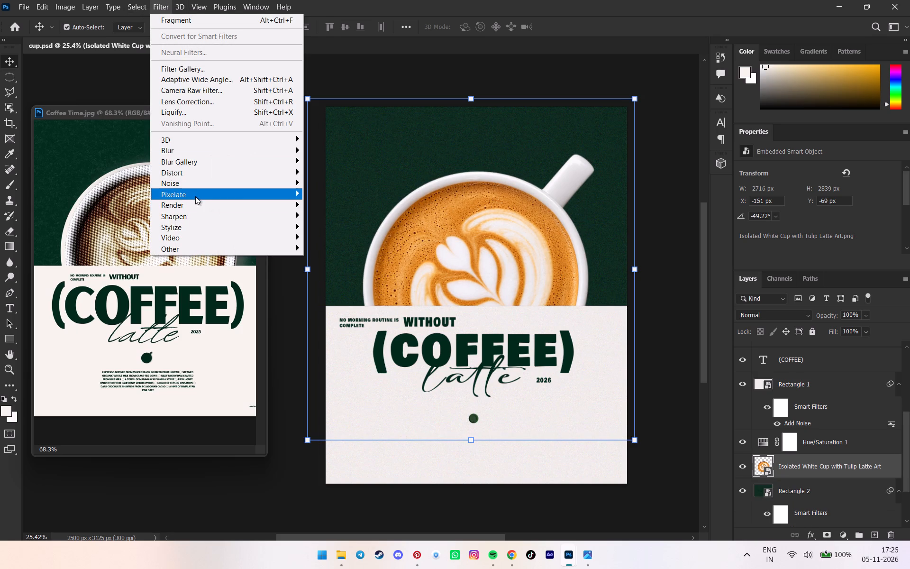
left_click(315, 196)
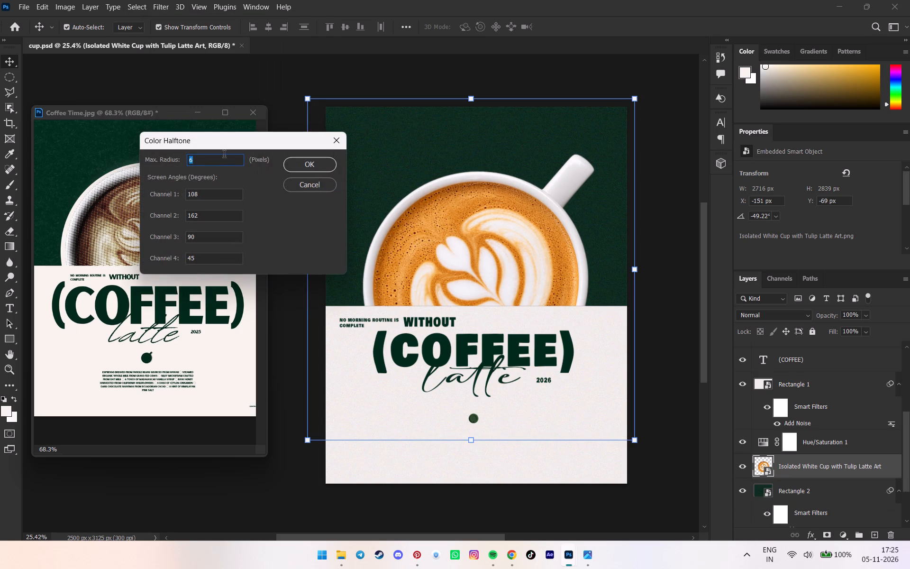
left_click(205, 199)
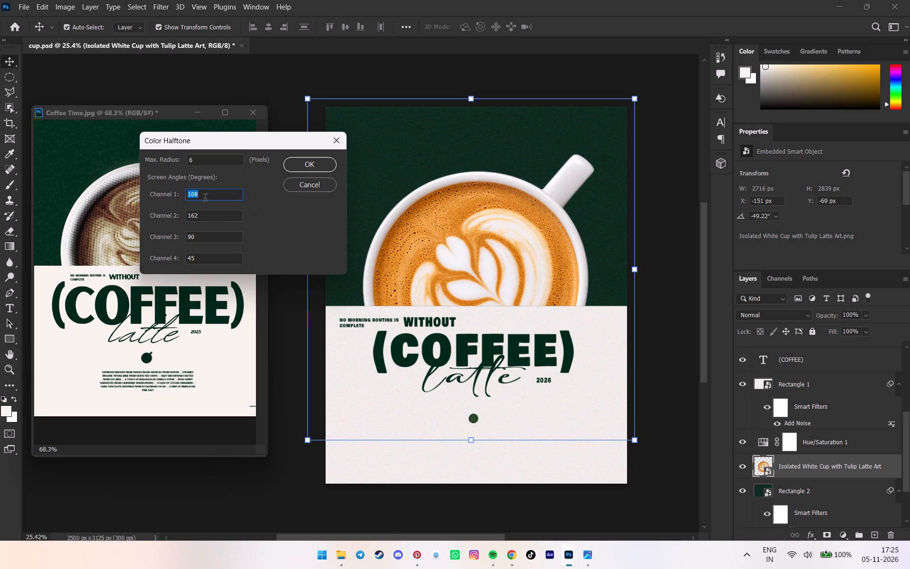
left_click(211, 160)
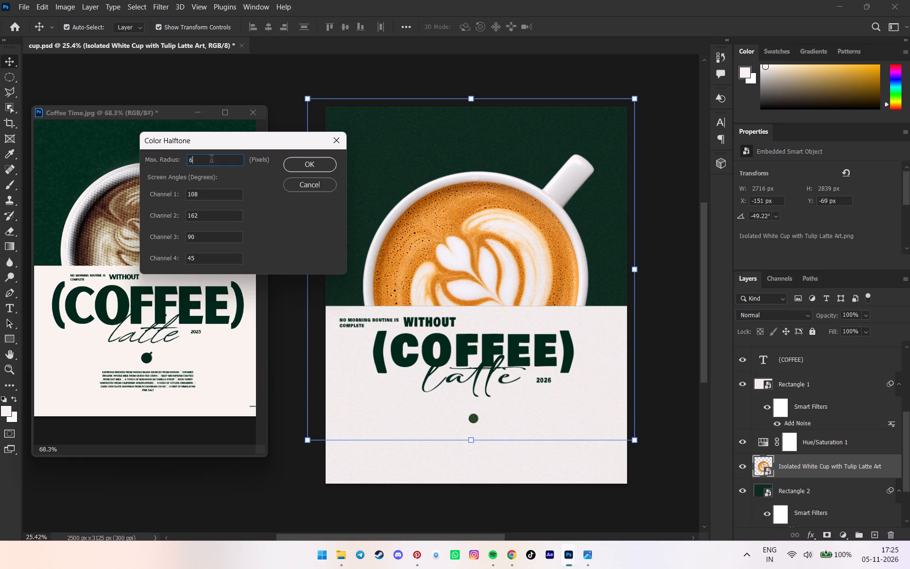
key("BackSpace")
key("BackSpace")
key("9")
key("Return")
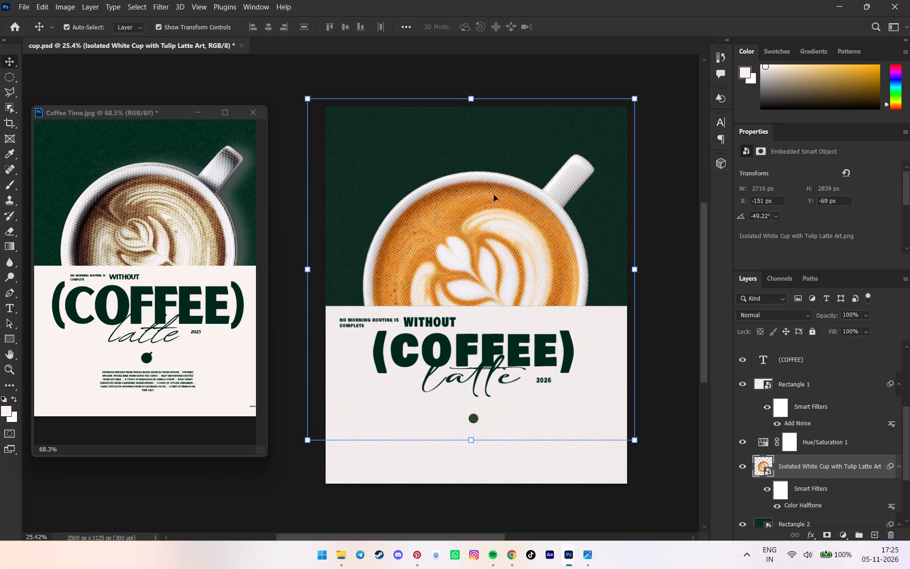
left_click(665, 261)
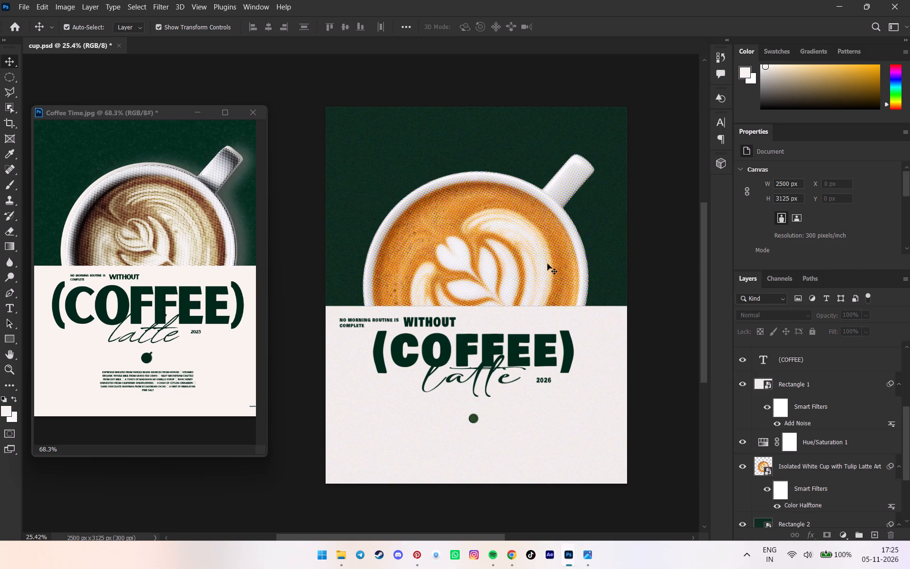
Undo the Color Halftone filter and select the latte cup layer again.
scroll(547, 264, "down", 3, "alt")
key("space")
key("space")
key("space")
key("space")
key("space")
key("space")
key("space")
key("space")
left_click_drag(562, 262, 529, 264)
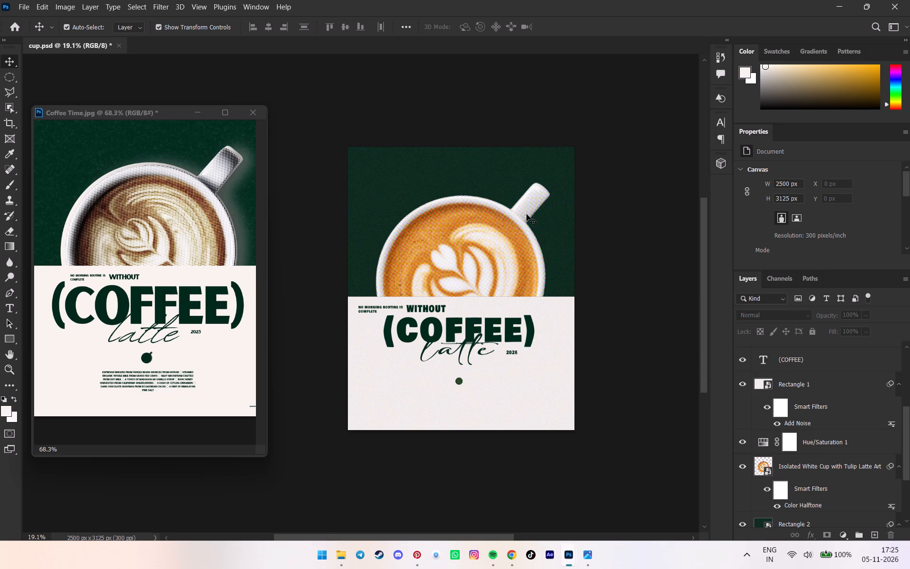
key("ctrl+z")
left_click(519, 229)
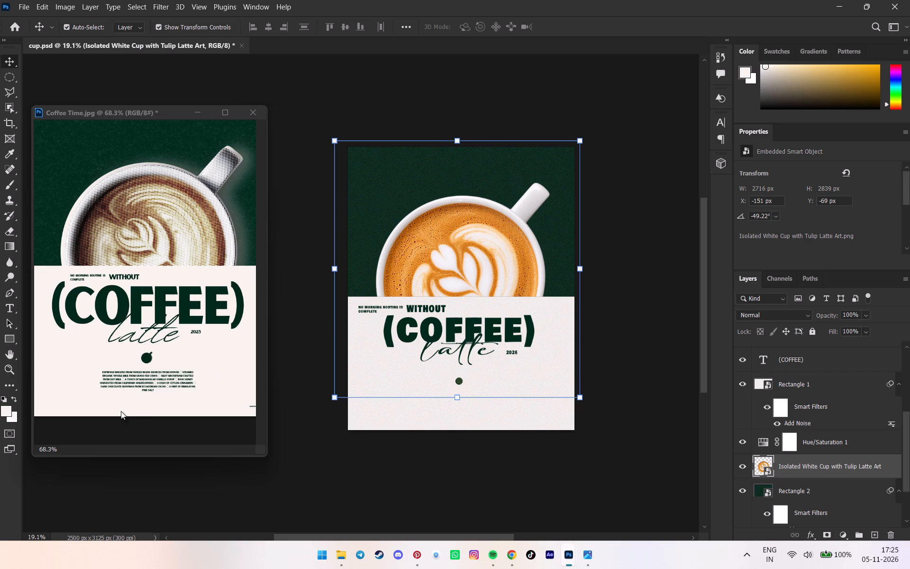
scroll(148, 375, "down", 1)
scroll(136, 376, "up", 2, "alt")
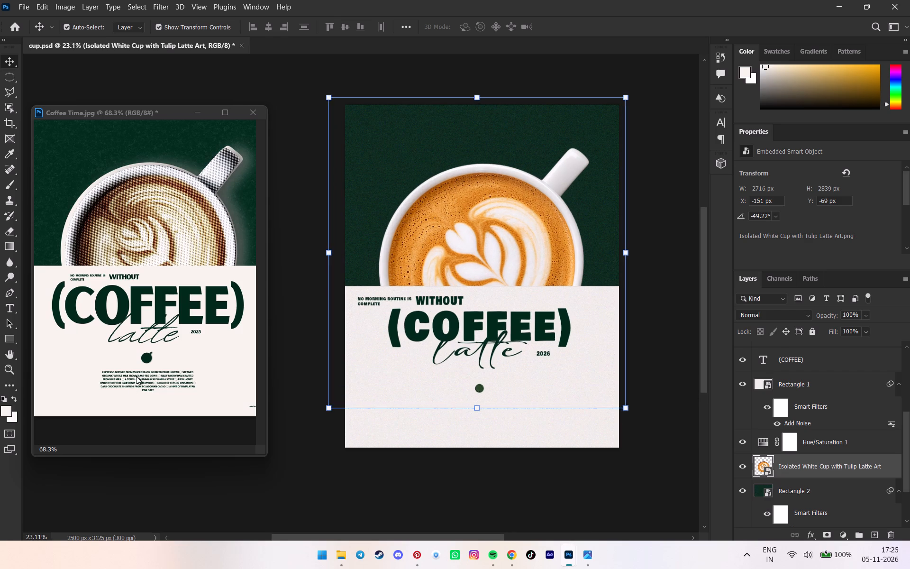
left_click(136, 376)
left_click(348, 556)
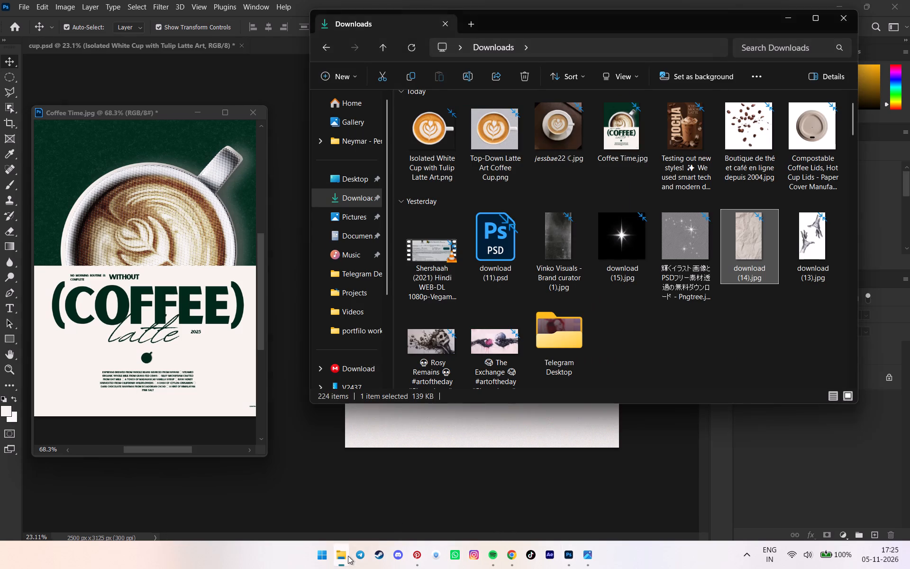
left_click(346, 551)
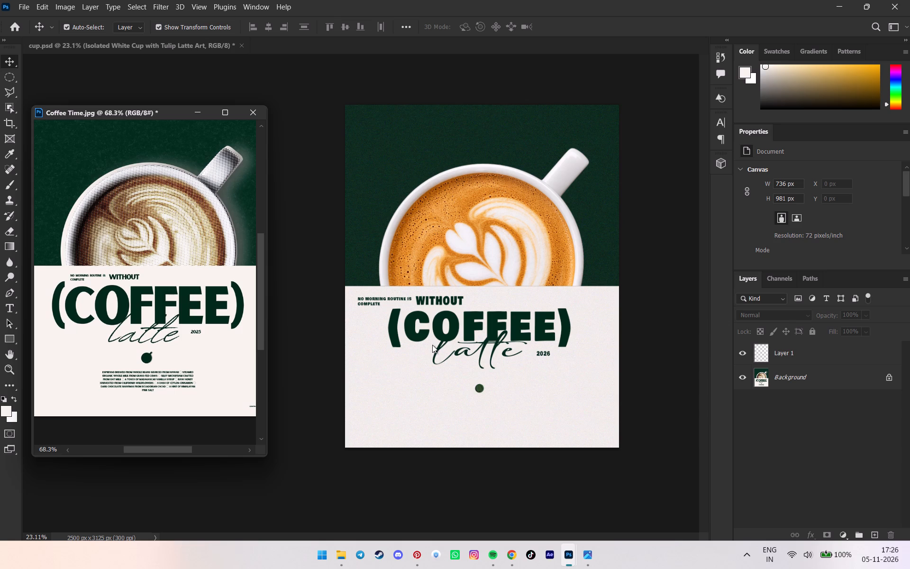
Duplicate the WITHOUT text layer in the poster, place the copy just below the small green circle, and replace its wording with the copied ingredient paragraph.
left_click(444, 298)
scroll(814, 429, "up", 6)
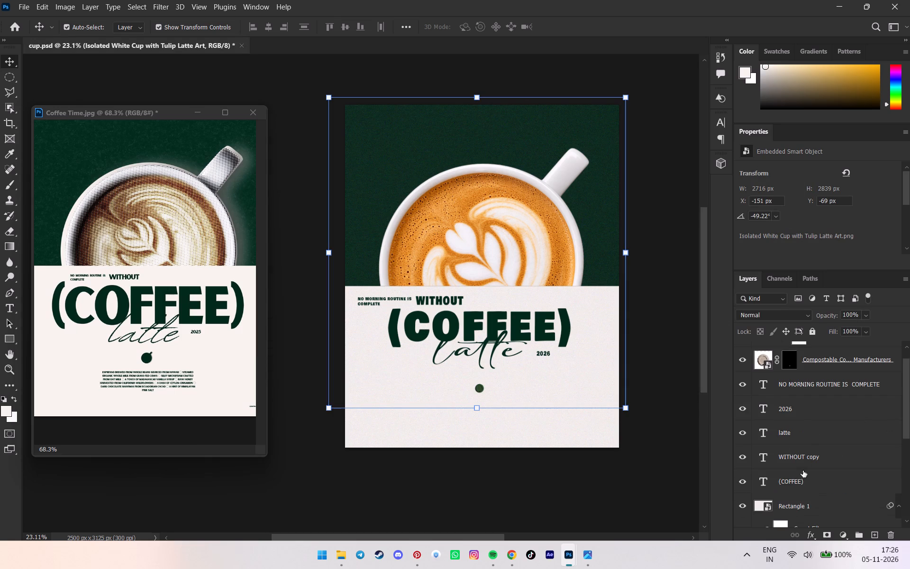
left_click(810, 478)
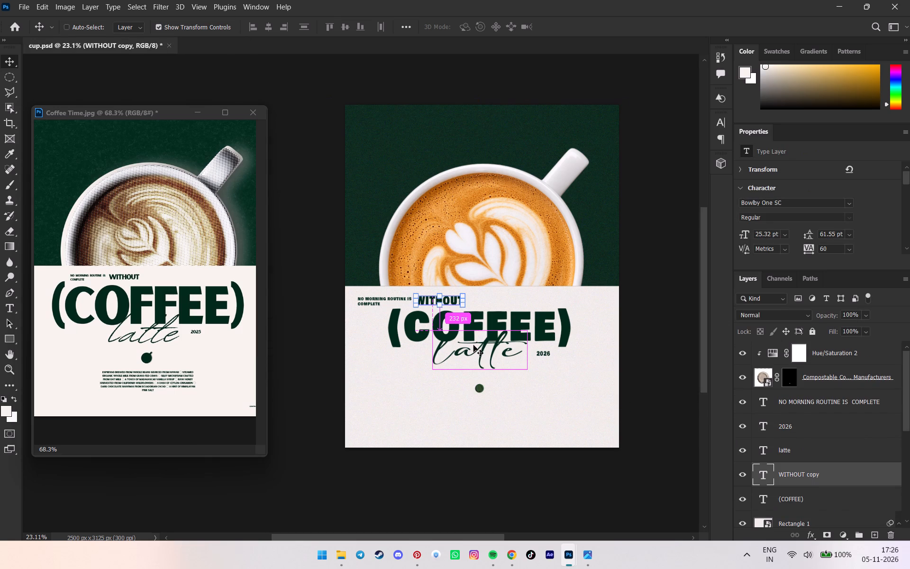
key("ctrl+j")
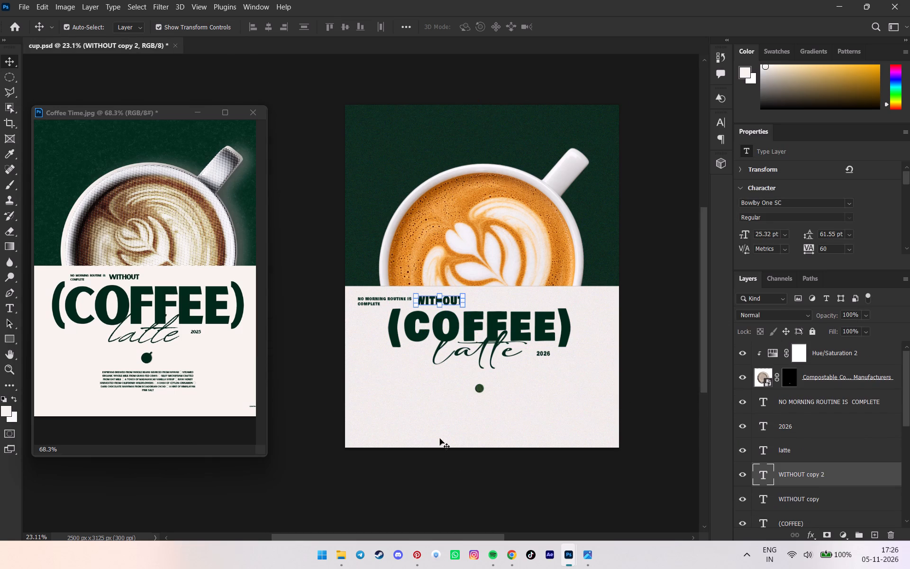
left_click_drag(448, 299, 482, 394)
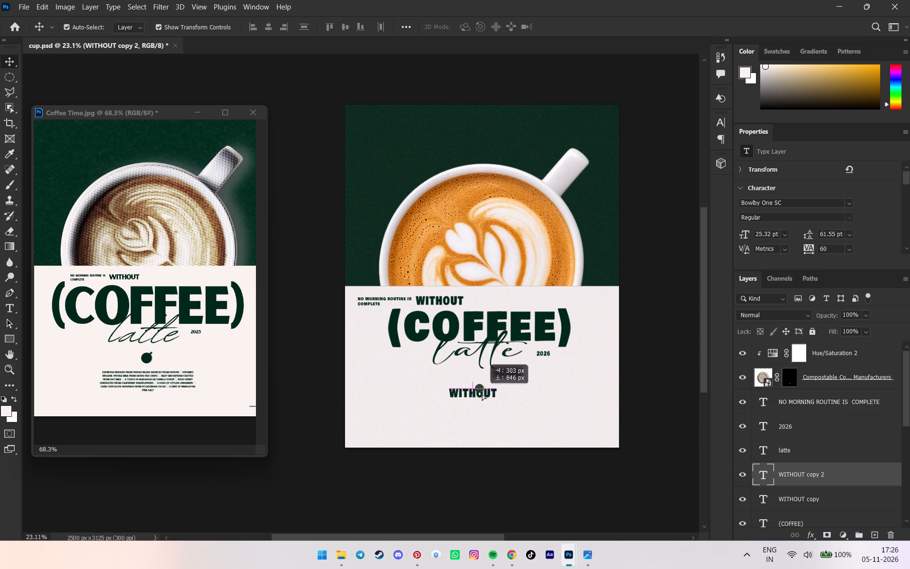
left_click_drag(482, 394, 484, 399)
double_click(484, 399)
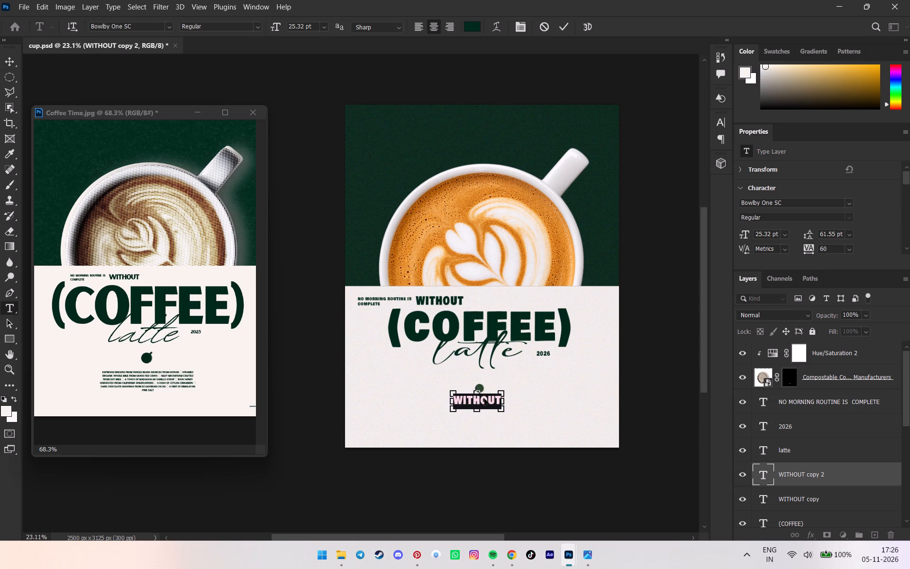
key("ctrl+v")
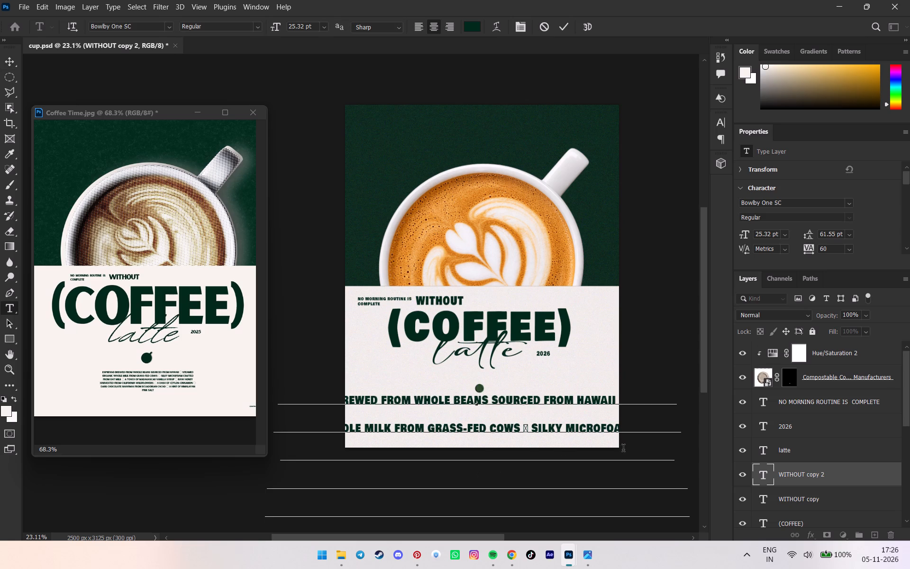
Set the whole ingredient paragraph to a 12 pt font size with 15 pt leading.
key("ctrl+a")
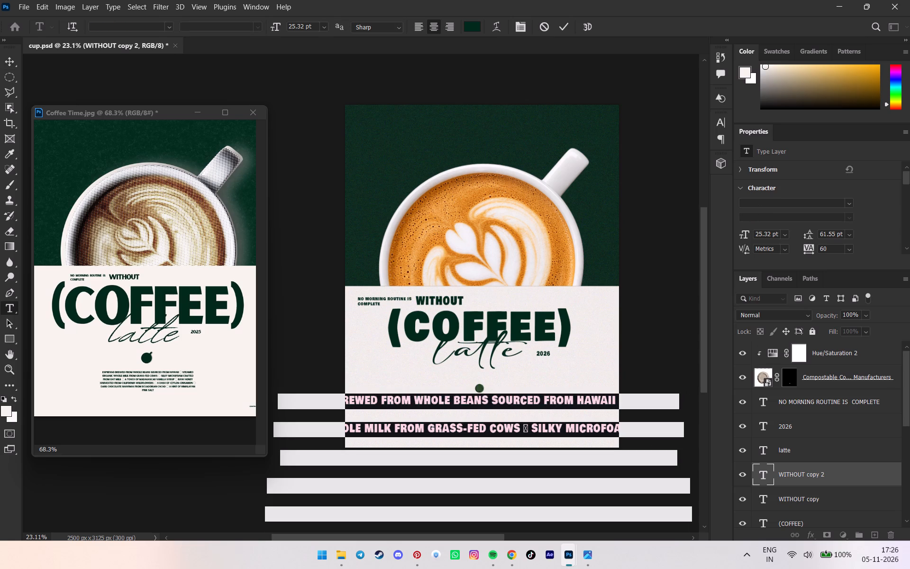
left_click_drag(747, 234, 740, 237)
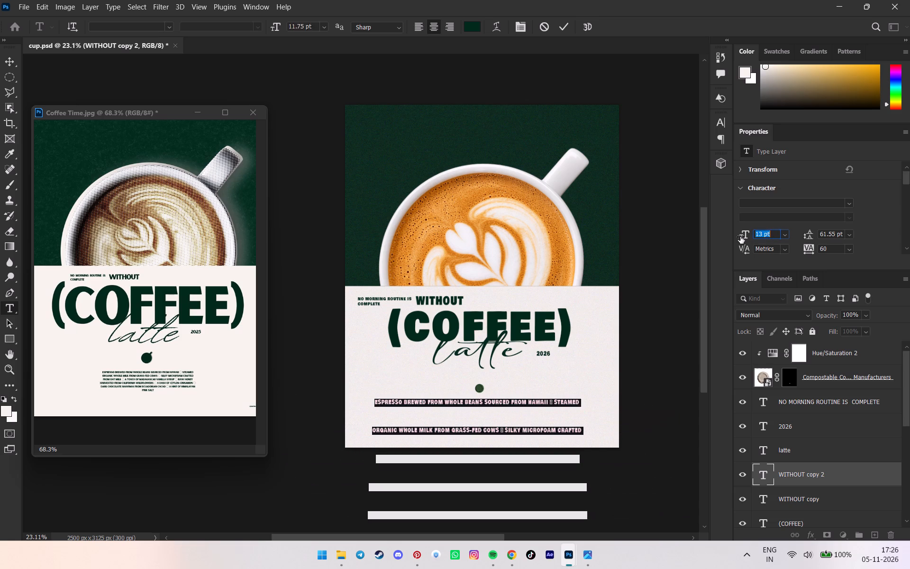
left_click_drag(813, 235, 790, 238)
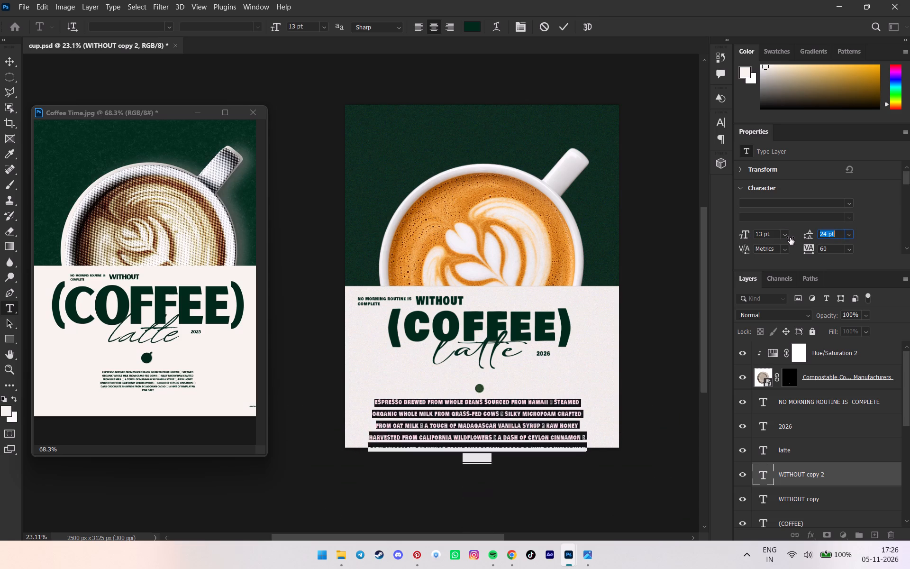
left_click_drag(790, 238, 788, 238)
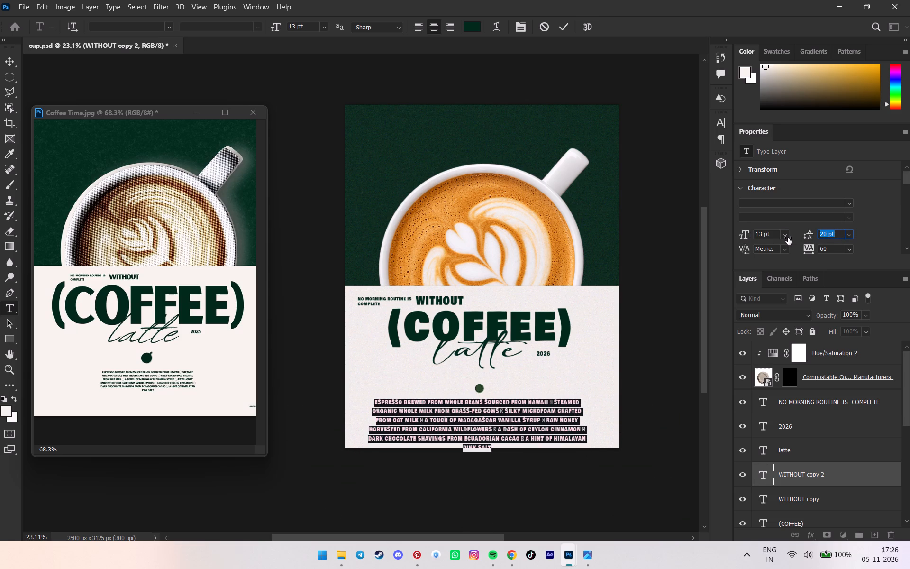
left_click_drag(788, 238, 787, 238)
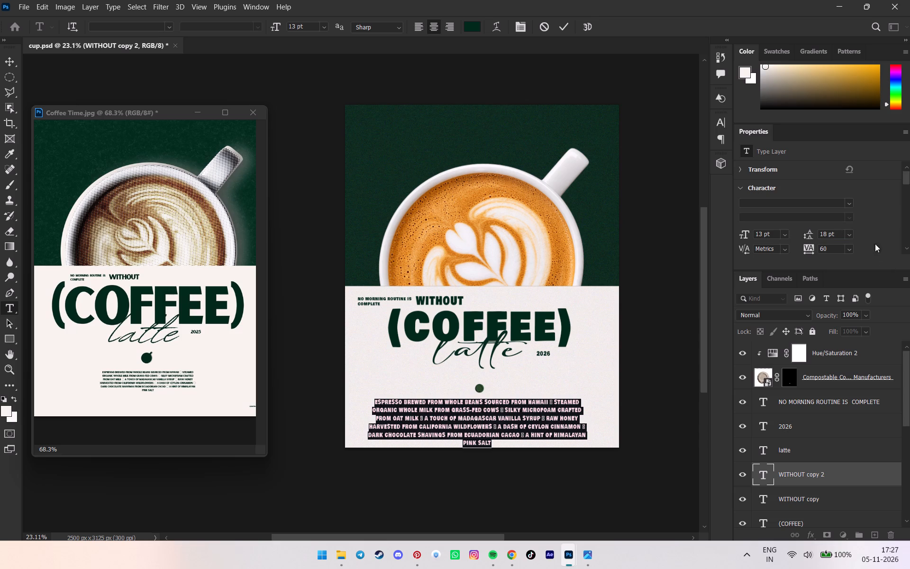
left_click(743, 236)
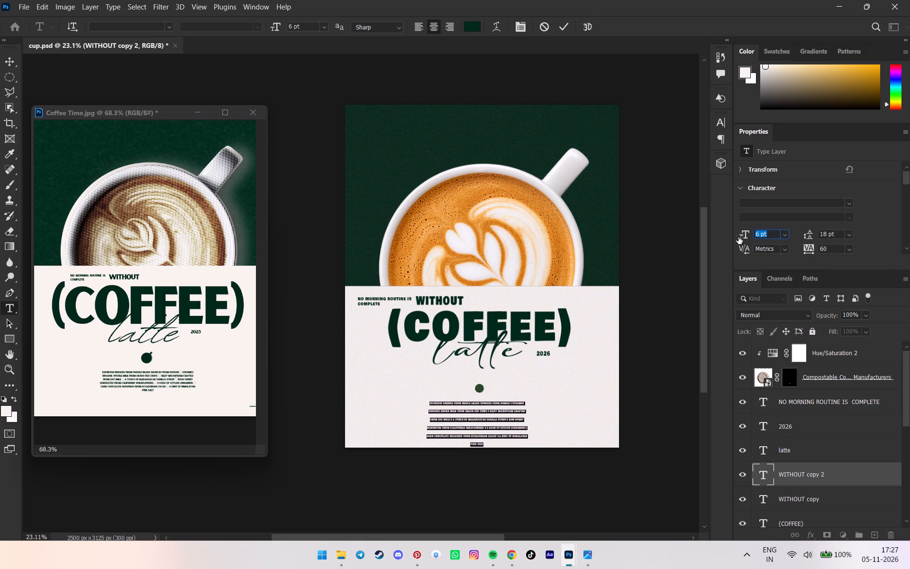
left_click(807, 238)
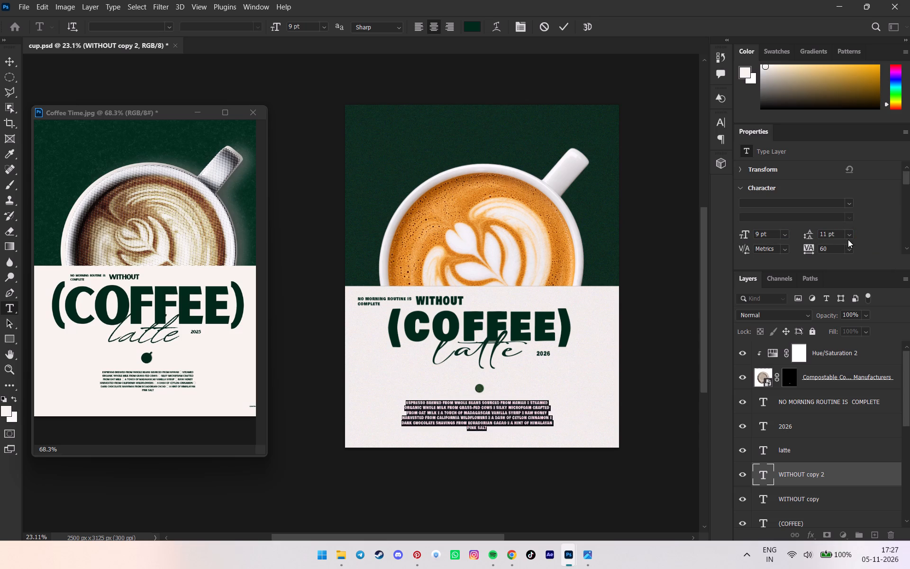
left_click(811, 234)
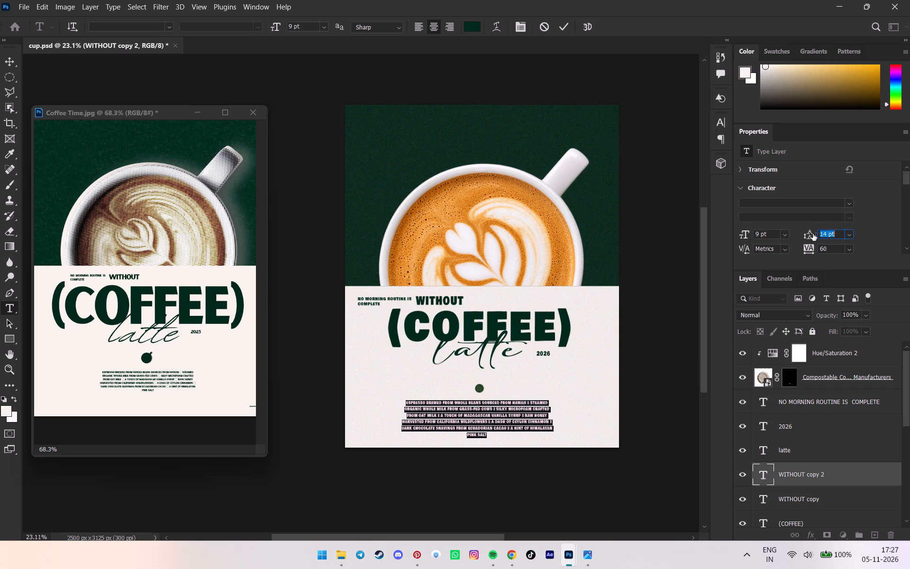
left_click(747, 237)
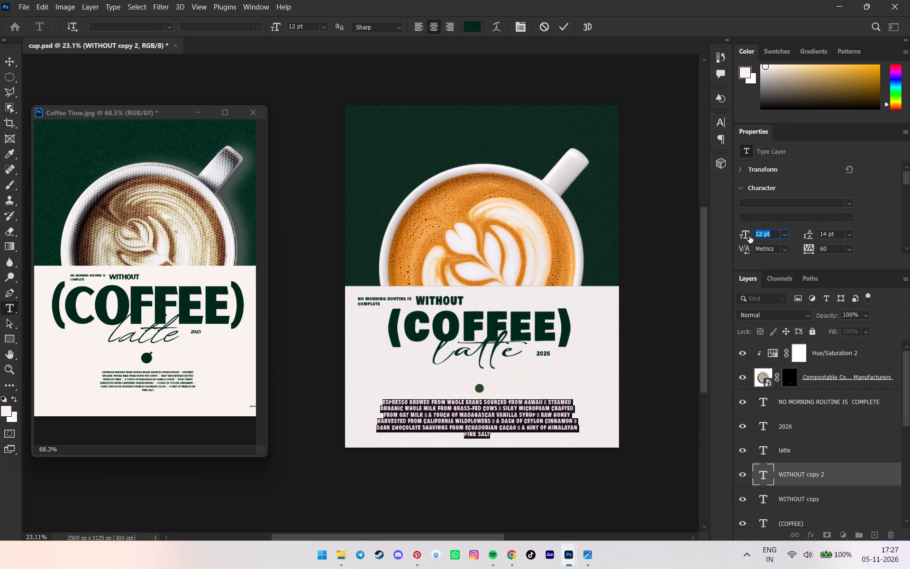
left_click(806, 236)
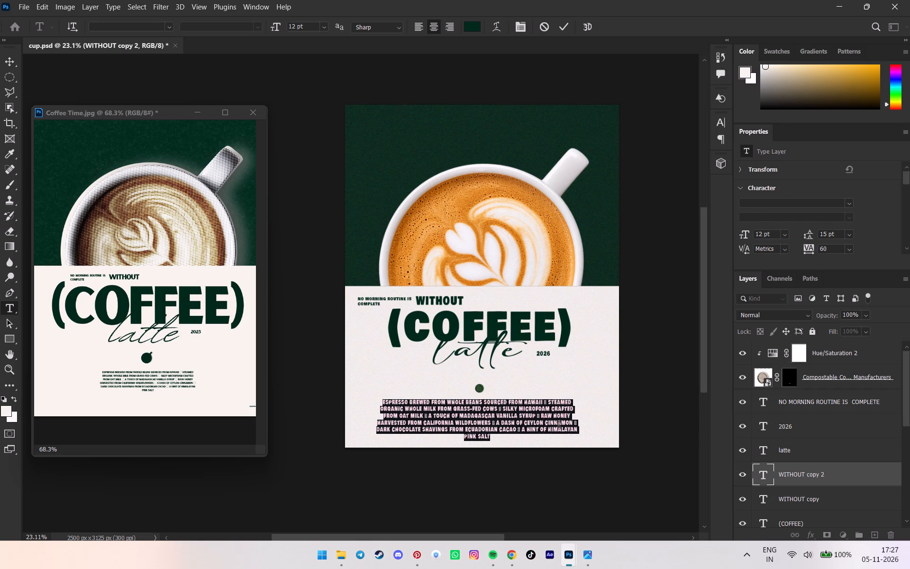
left_click(545, 426)
key("ctrl+a")
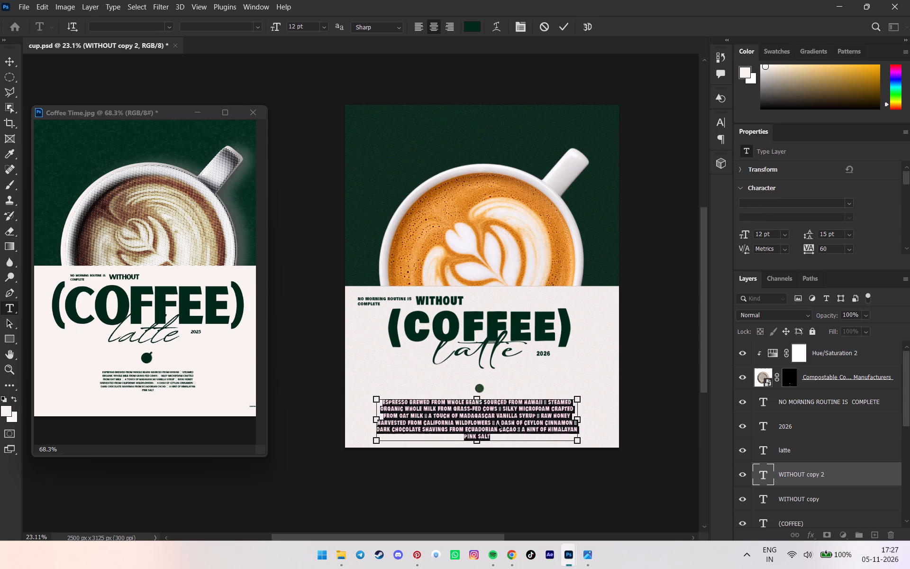
left_click(548, 432)
left_click(785, 432)
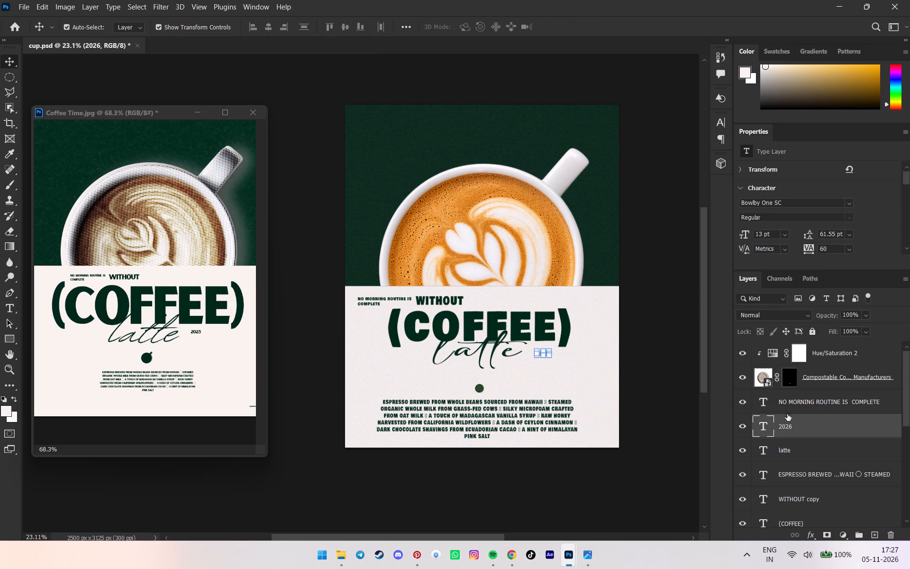
Scale the ingredient paragraph down to about 66% and centre it under the small green circle.
left_click(801, 475)
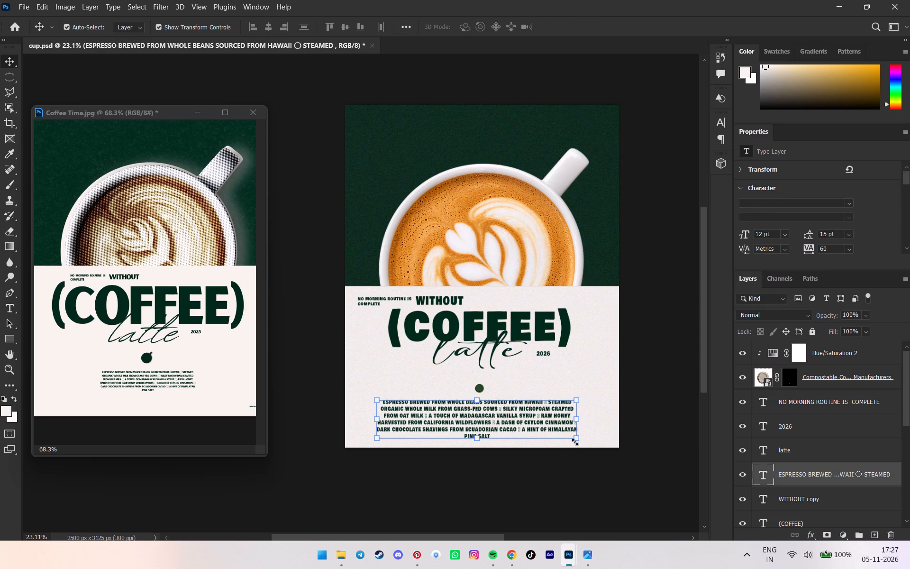
left_click_drag(576, 442, 549, 433)
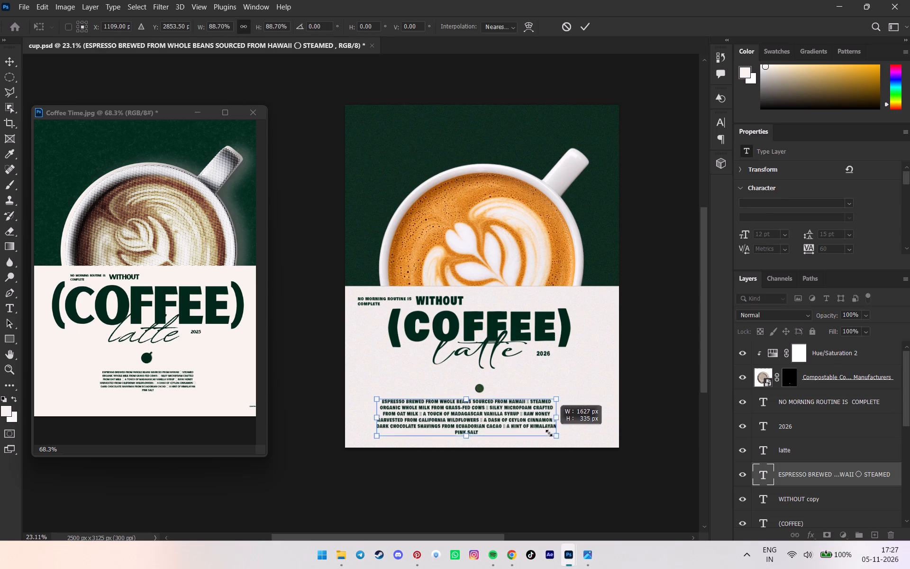
left_click_drag(549, 433, 543, 432)
left_click_drag(544, 437, 510, 427)
left_click_drag(479, 421, 516, 426)
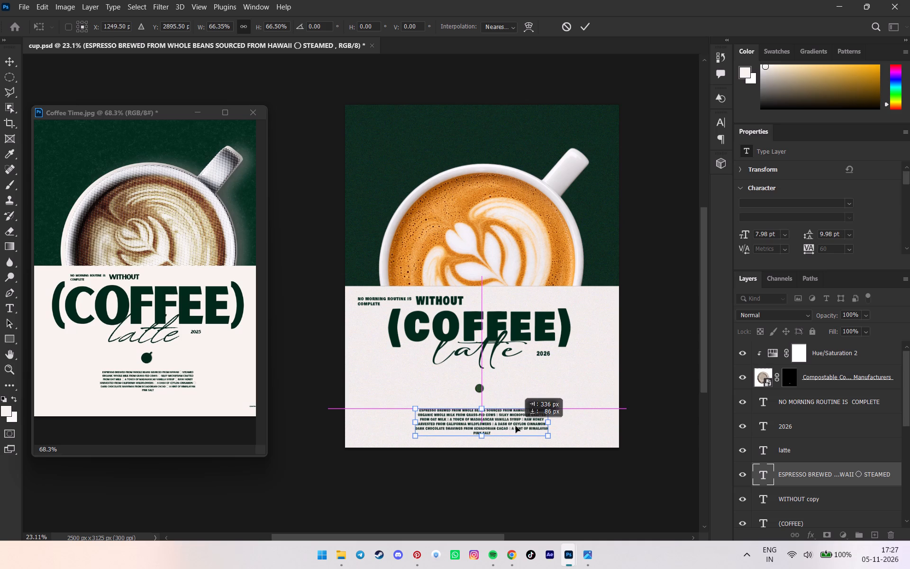
left_click_drag(516, 426, 516, 424)
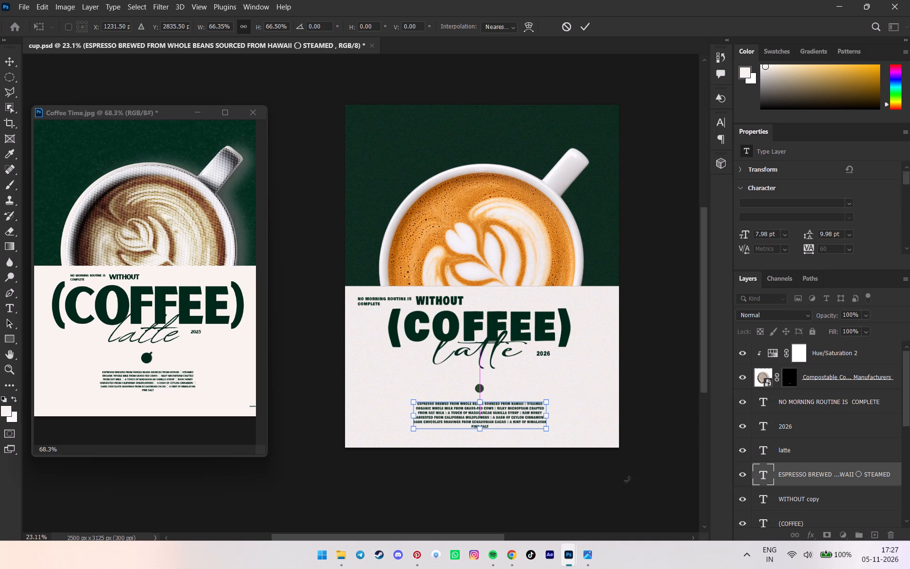
left_click(627, 479)
Enlarge the small green coffee lid circle to 150% and centre it horizontally between the latte script and the ingredient paragraph.
left_click(482, 392)
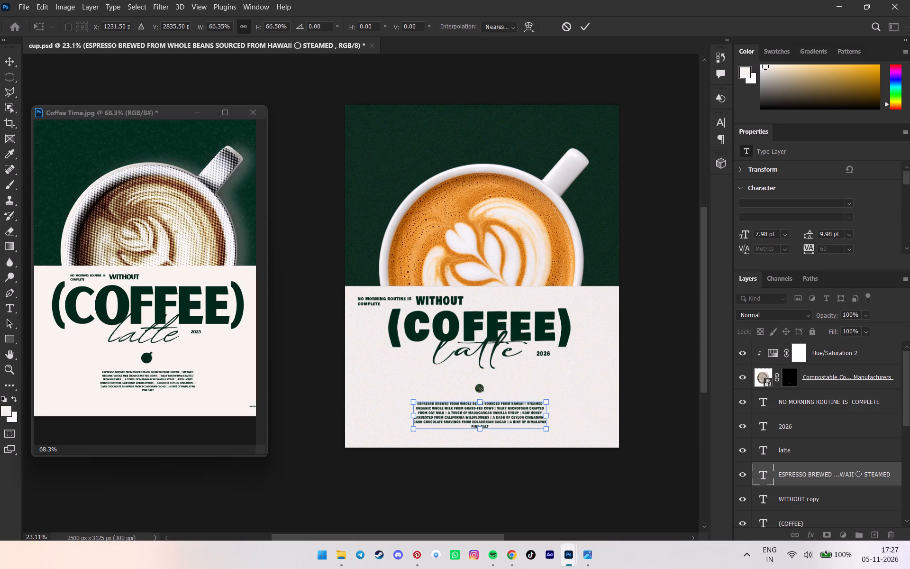
left_click(479, 386)
scroll(820, 384, "up", 7)
left_click(836, 379)
scroll(482, 392, "up", 1, "alt")
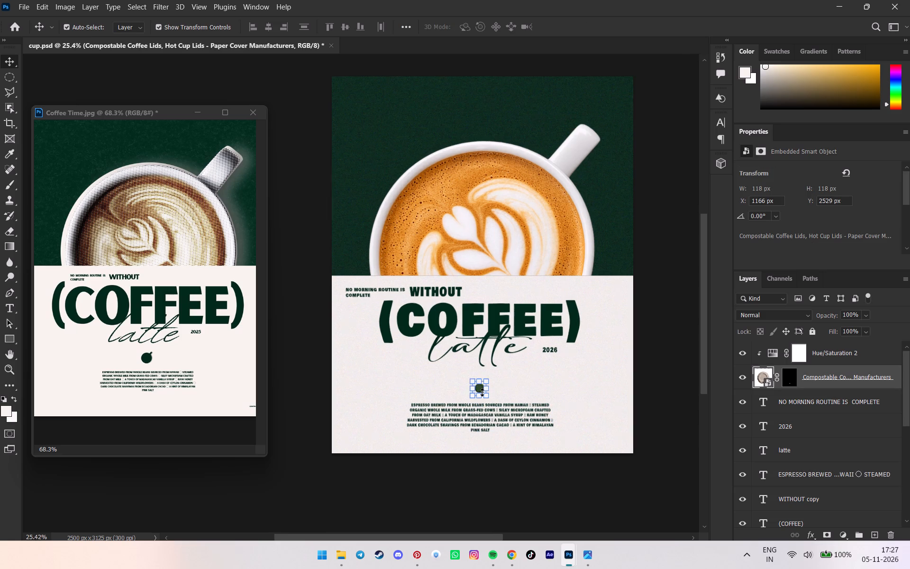
scroll(482, 392, "up", 4, "alt")
left_click_drag(487, 396, 496, 408)
left_click_drag(485, 398, 484, 388)
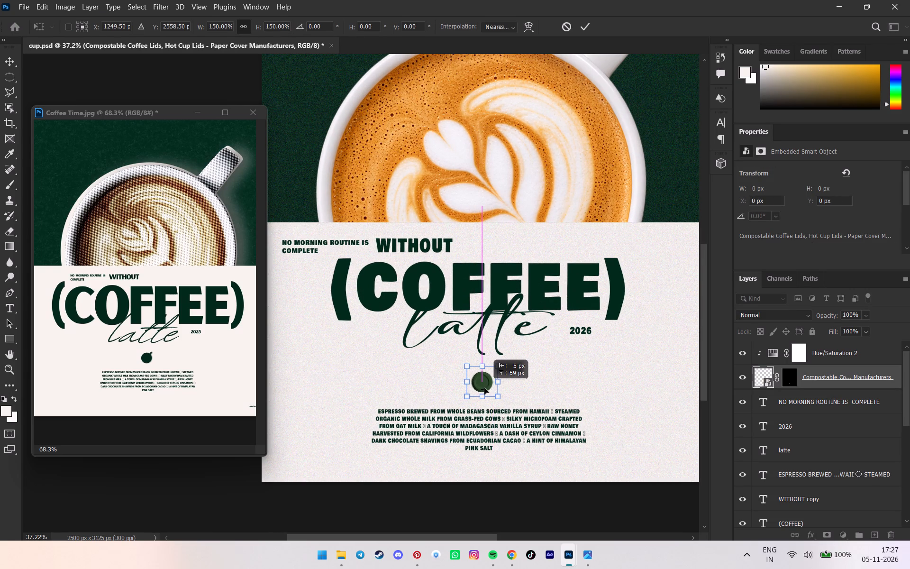
left_click_drag(484, 388, 485, 388)
left_click(577, 363)
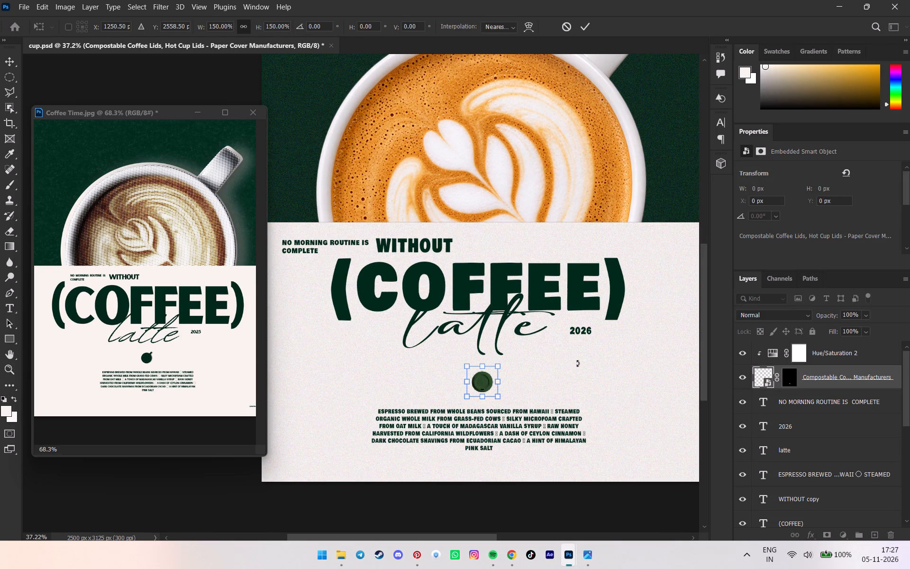
left_click(586, 30)
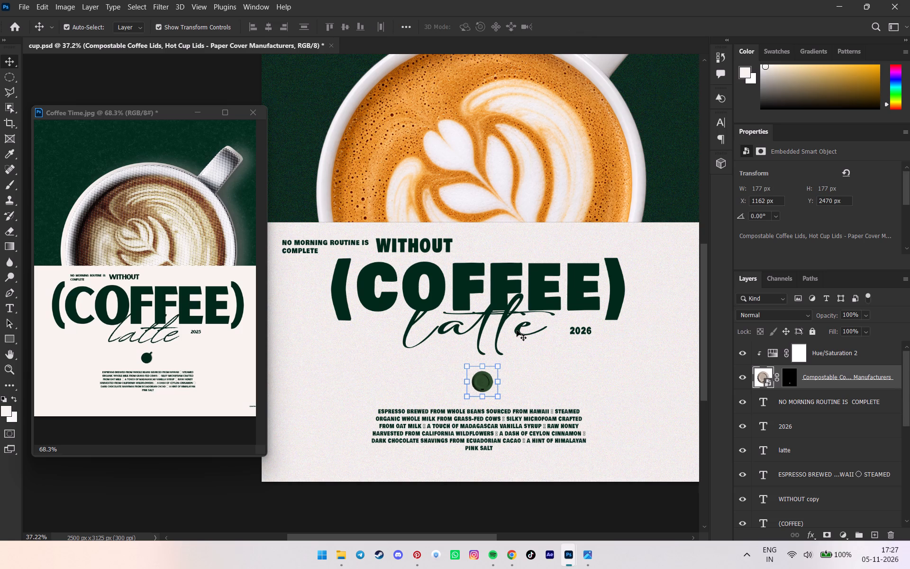
Deselect the layers and save the poster document cup.psd.
scroll(550, 348, "down", 3, "alt")
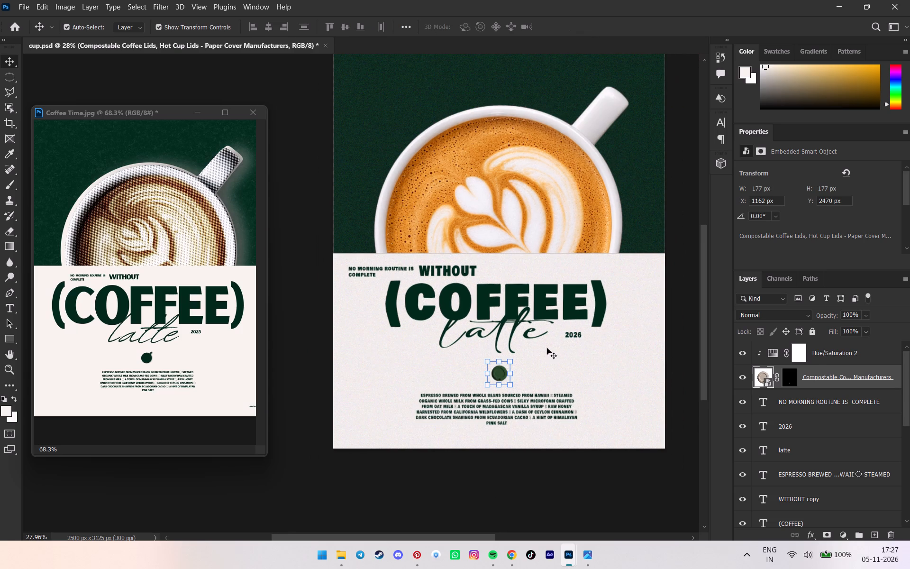
key("space")
key("space")
key("space")
key("space")
key("space")
left_click_drag(549, 326, 490, 354)
left_click(655, 281)
key("space")
key("space")
key("space")
left_click_drag(582, 309, 593, 309)
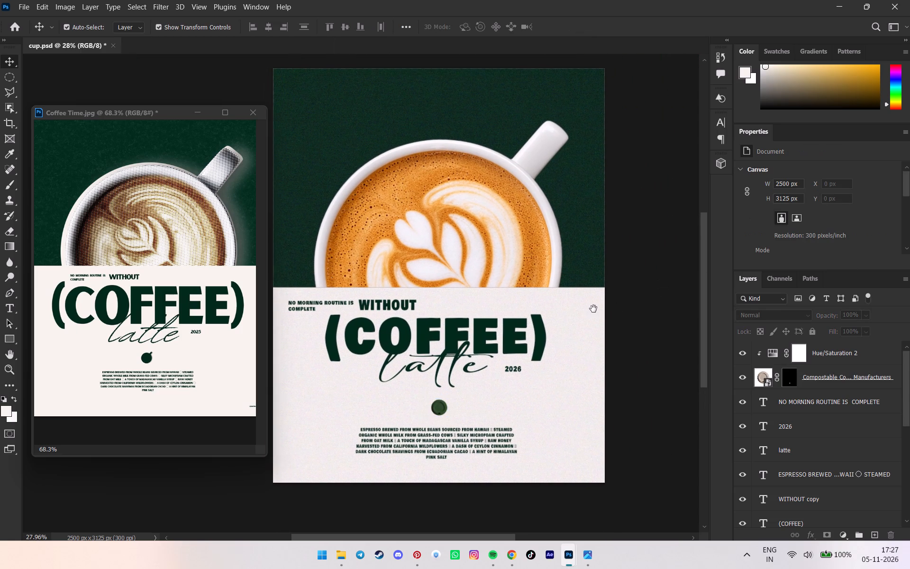
left_click_drag(593, 309, 595, 308)
scroll(602, 311, "down", 2, "alt")
key("ctrl+s")
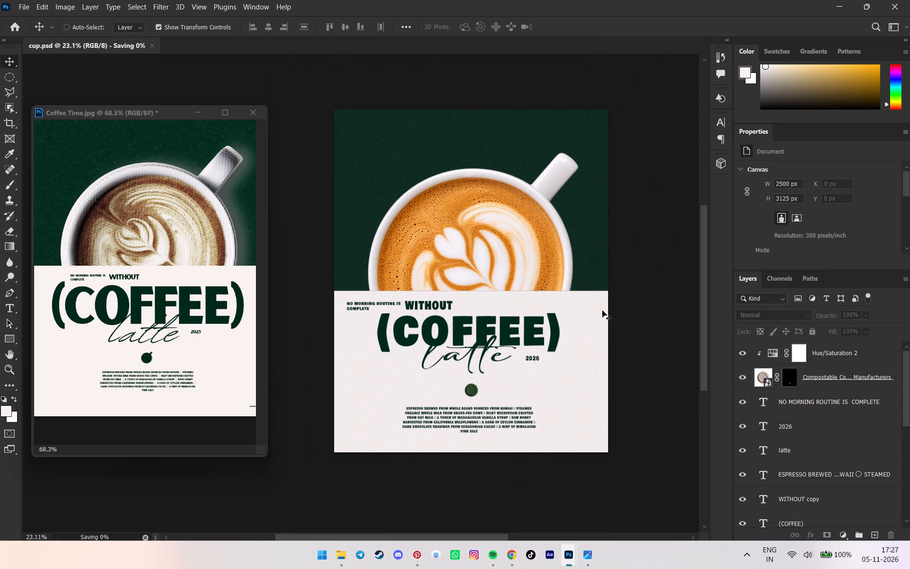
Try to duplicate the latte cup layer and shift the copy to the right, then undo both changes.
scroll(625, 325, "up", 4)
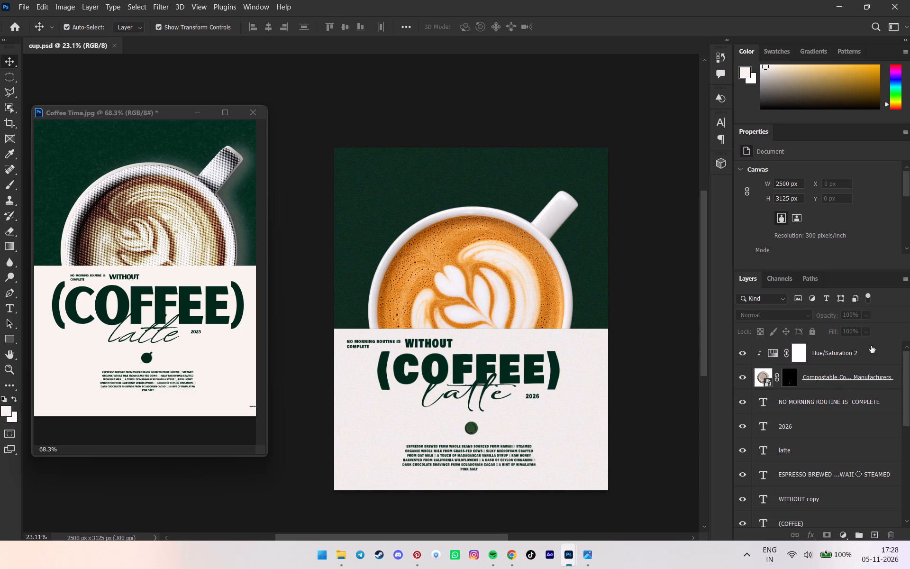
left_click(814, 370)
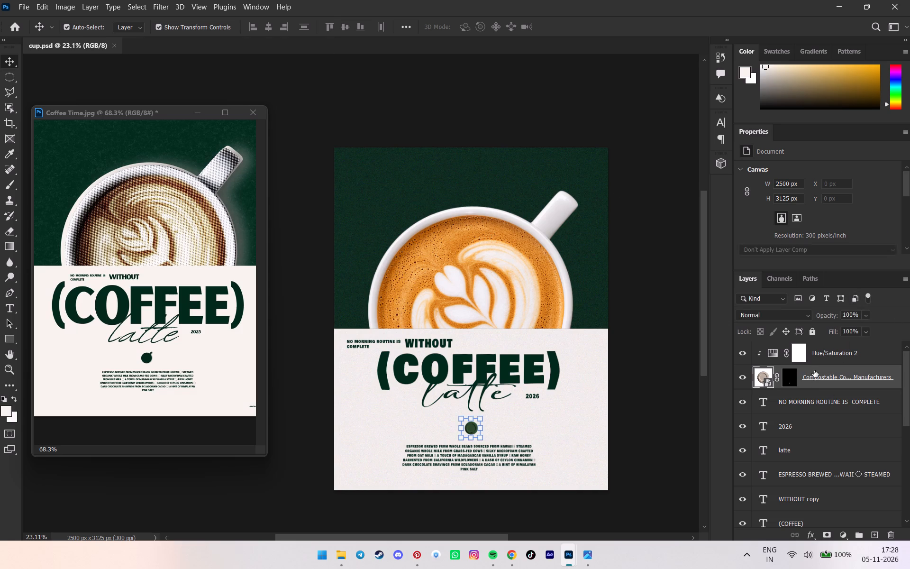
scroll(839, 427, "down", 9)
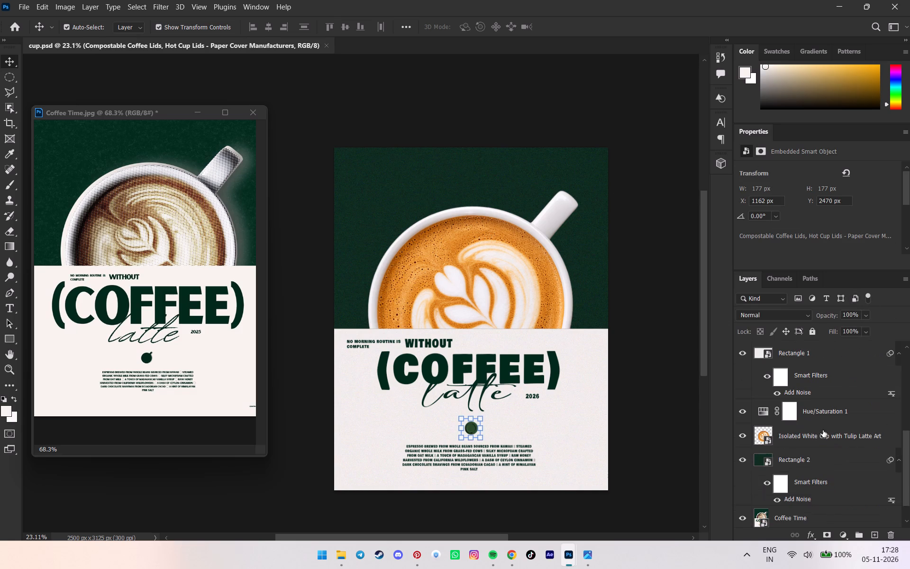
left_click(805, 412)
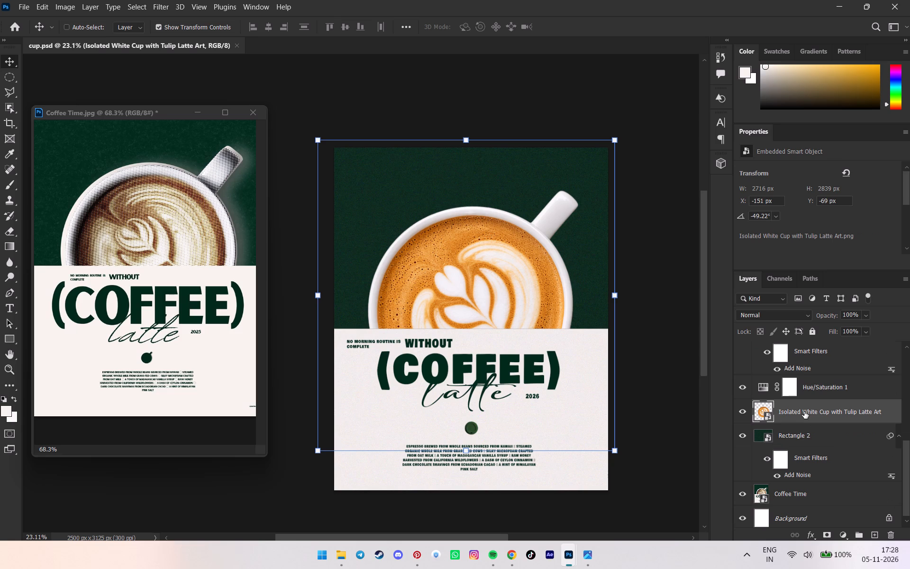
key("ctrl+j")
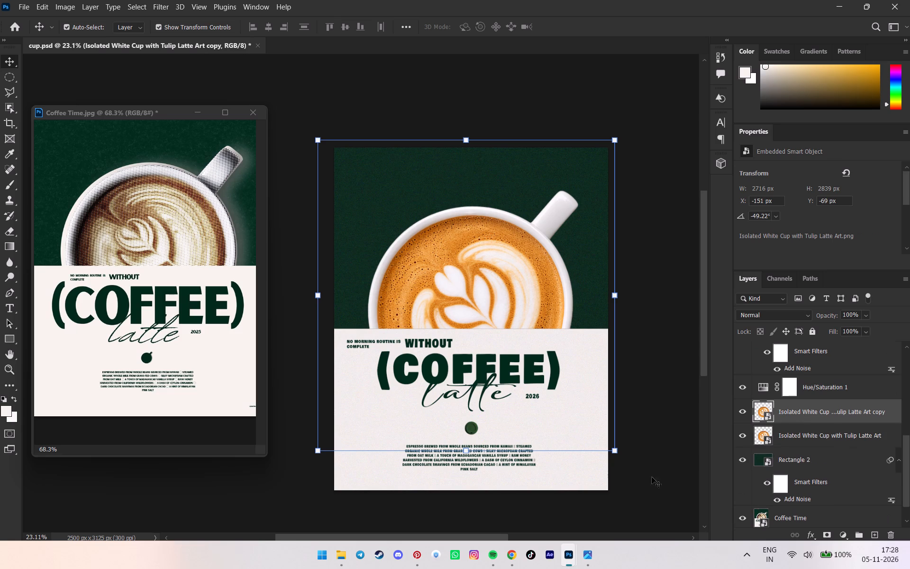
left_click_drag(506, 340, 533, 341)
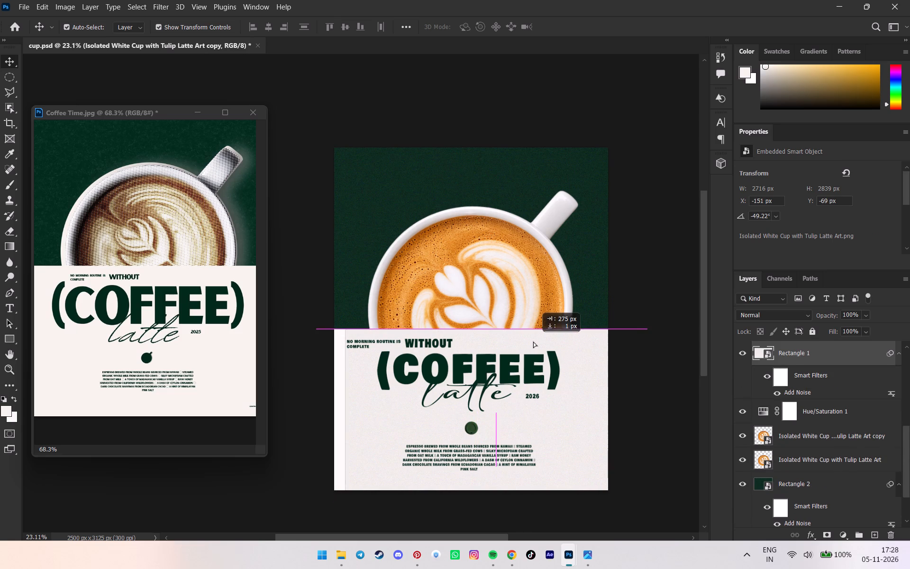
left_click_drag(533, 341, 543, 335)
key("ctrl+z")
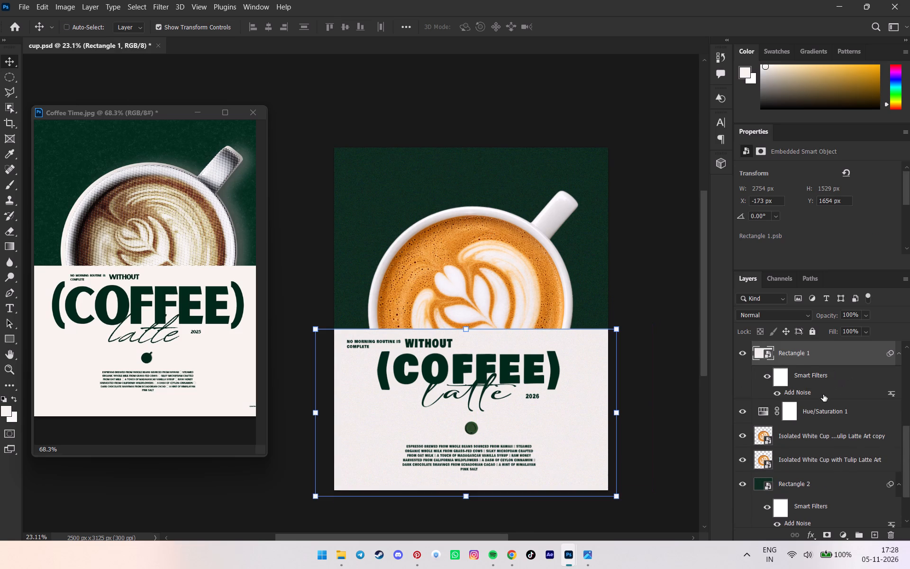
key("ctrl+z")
Duplicate the white latte cup layer and move the copy about 103 px to the right of the original.
scroll(832, 392, "down", 7)
left_click(826, 440)
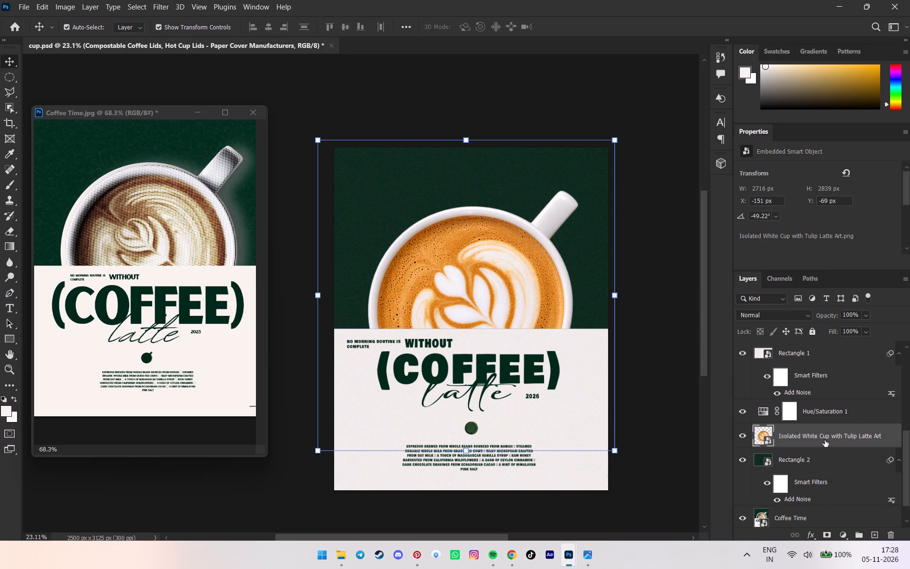
key("ctrl+j")
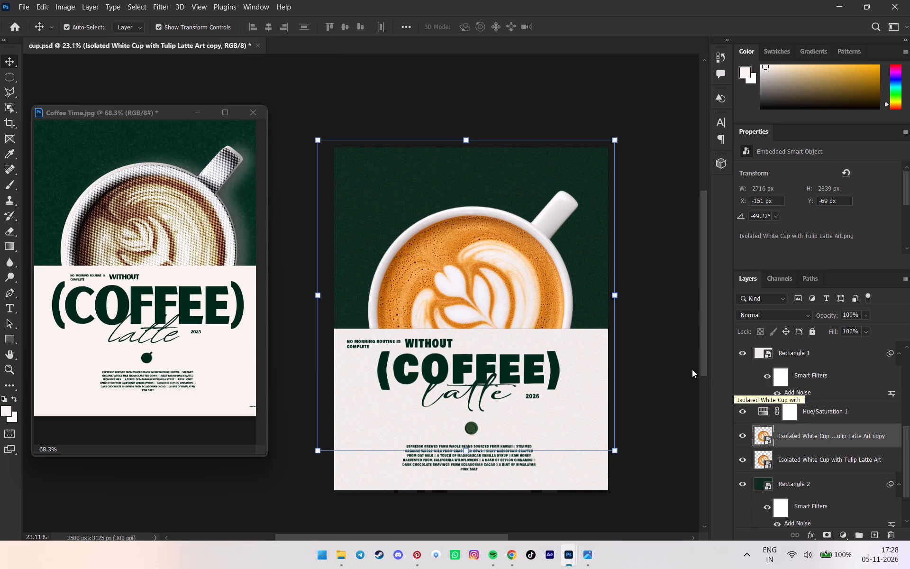
left_click_drag(546, 293, 558, 293)
key("ctrl+z")
left_click(810, 458)
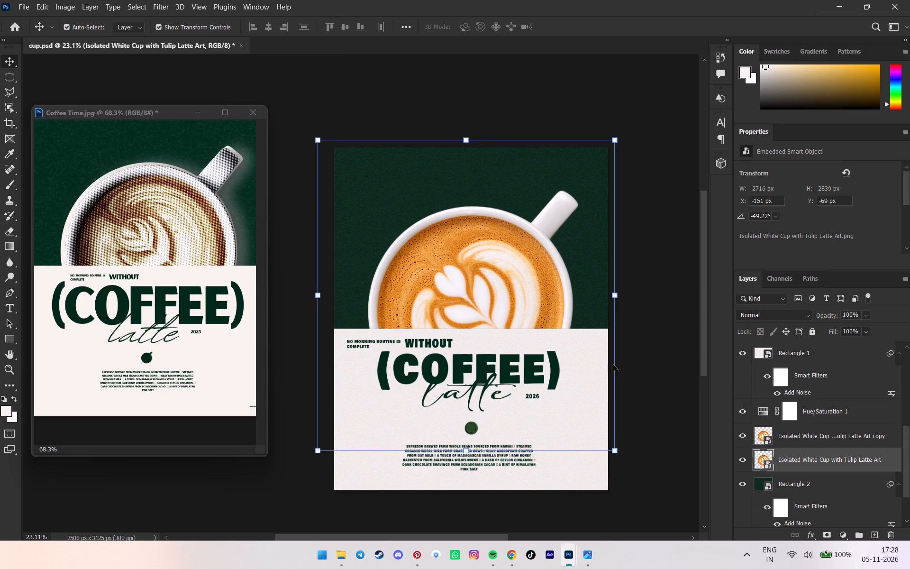
left_click_drag(497, 285, 508, 284)
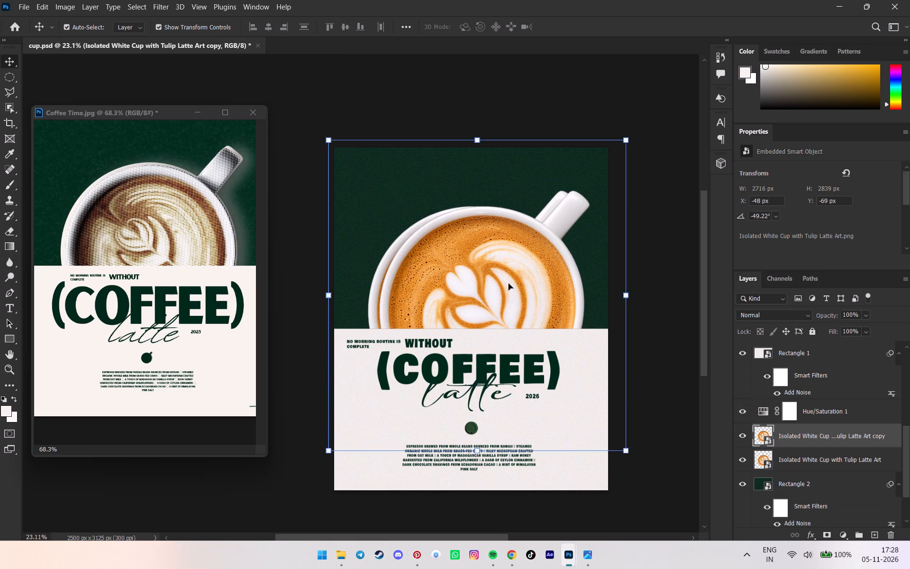
left_click(509, 284)
key("ctrl+z")
left_click_drag(513, 285, 521, 285)
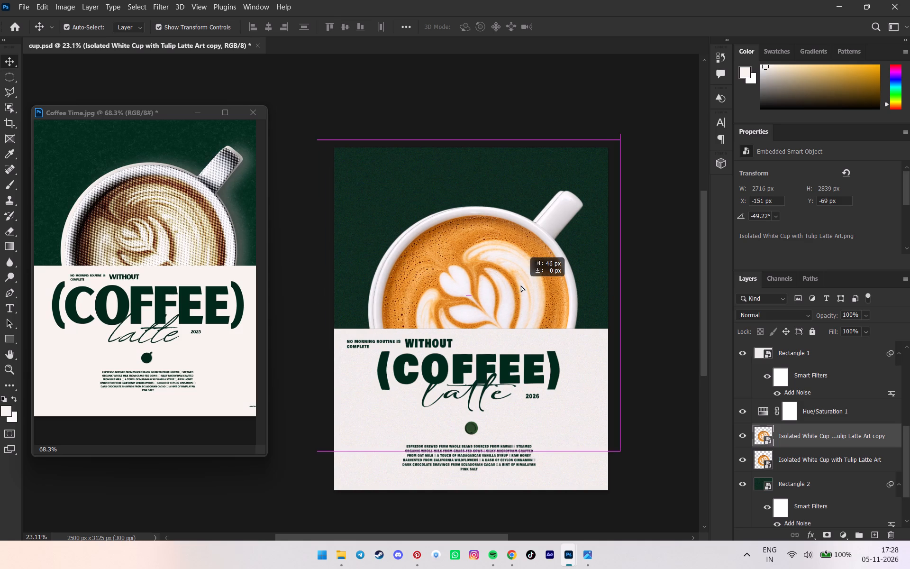
left_click_drag(521, 285, 523, 285)
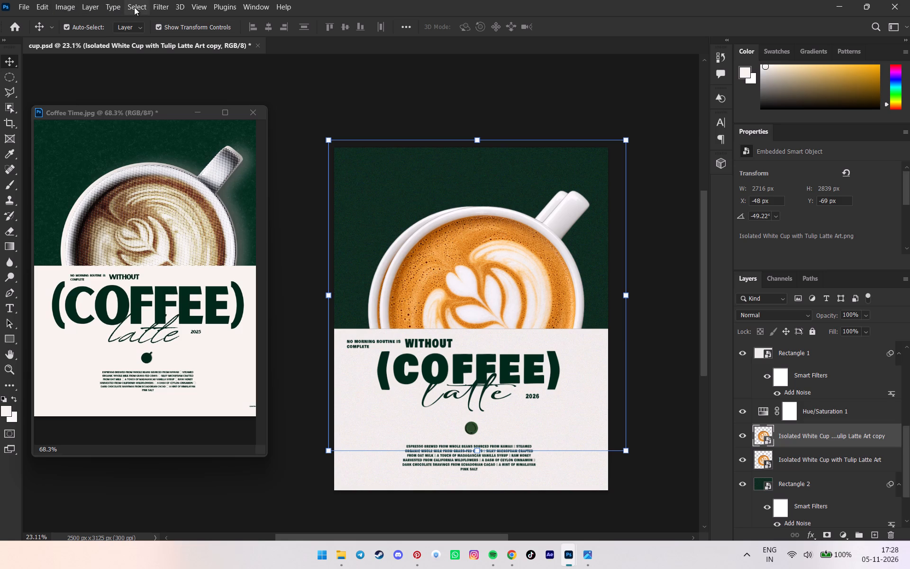
Apply a Gaussian Blur with a 78.4 px radius to the cup copy.
left_click(156, 9)
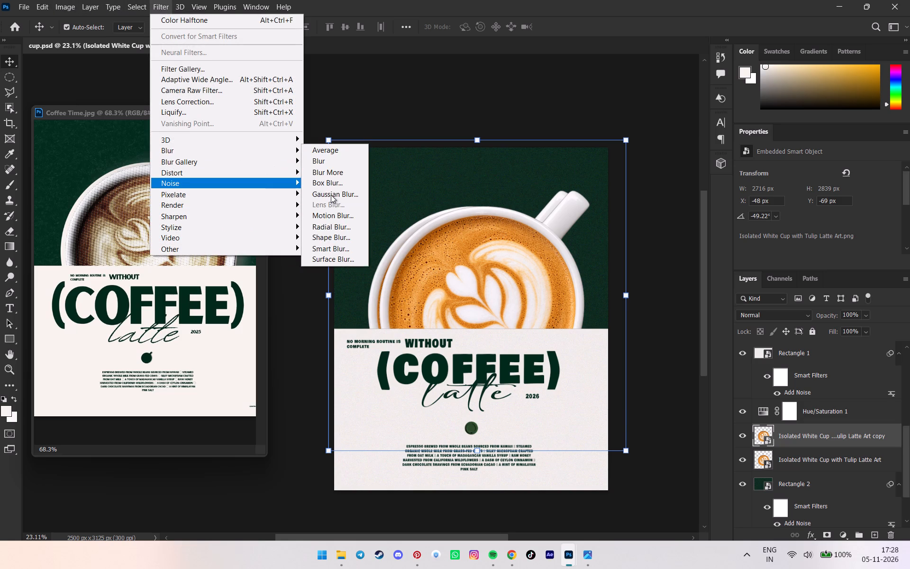
left_click(331, 195)
left_click_drag(526, 136, 518, 135)
left_click_drag(530, 128, 339, 102)
left_click_drag(506, 109, 207, 104)
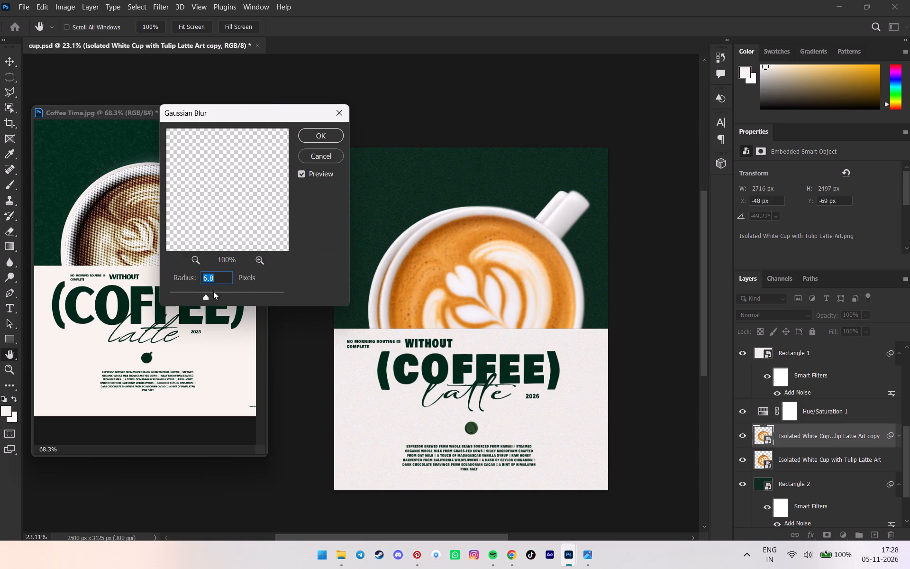
left_click_drag(208, 295, 244, 292)
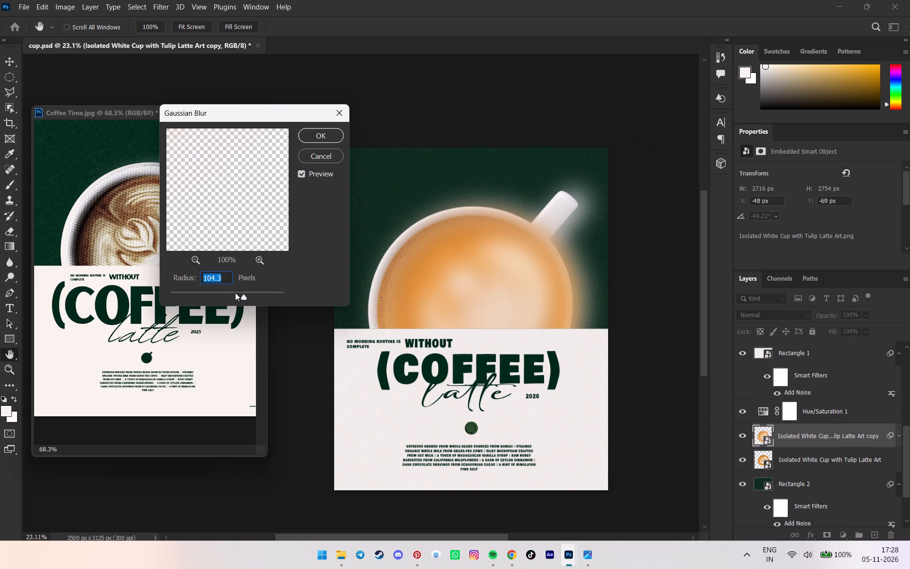
left_click_drag(247, 297, 232, 296)
left_click_drag(235, 296, 239, 296)
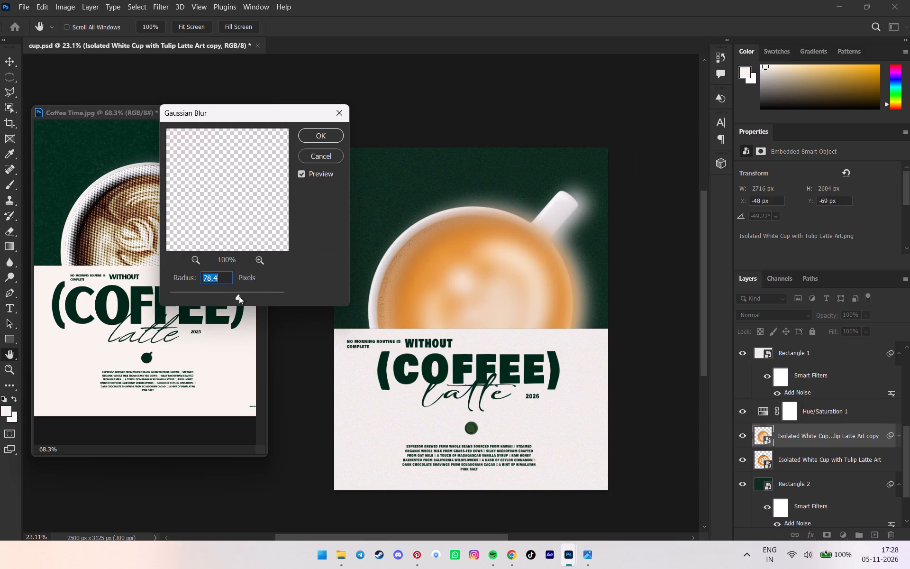
left_click(332, 134)
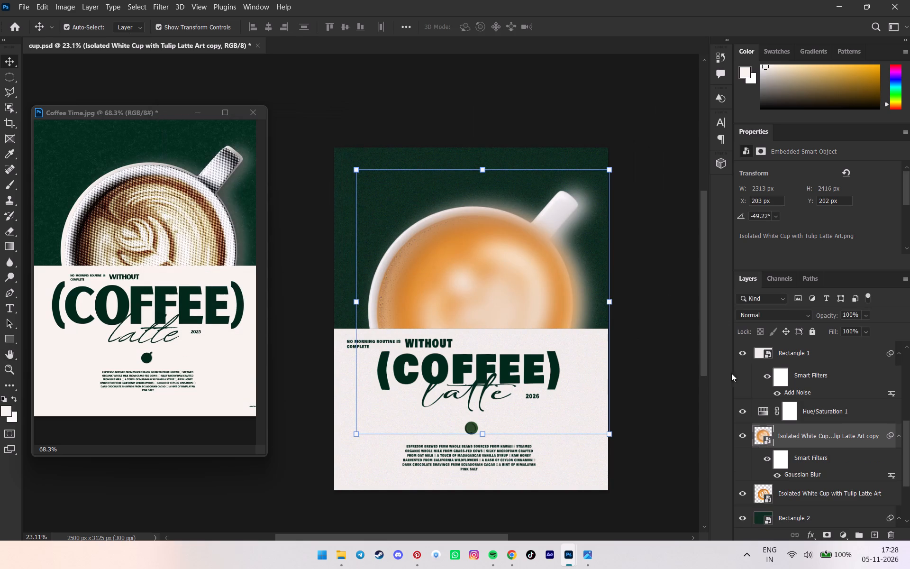
Place the blurred cup copy directly beneath the original cup layer and deselect it.
left_click_drag(807, 439, 806, 505)
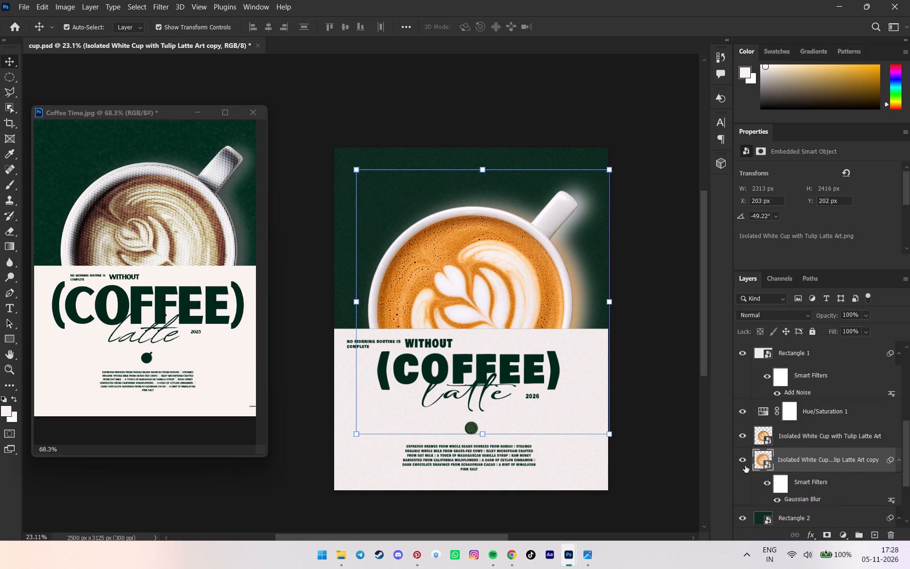
left_click(671, 360)
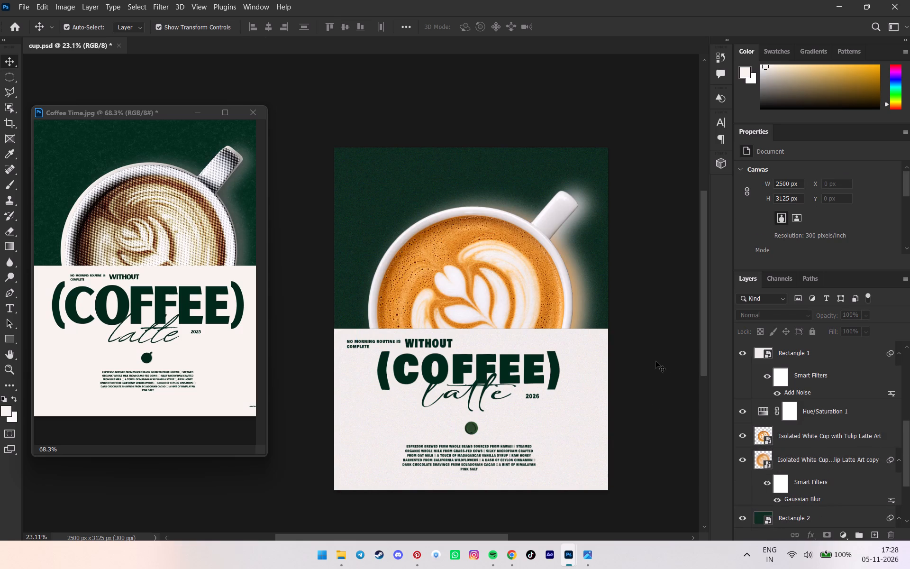
Add a second Gaussian Blur with a radius of about 12.5 px to the blurred cup copy.
left_click(819, 458)
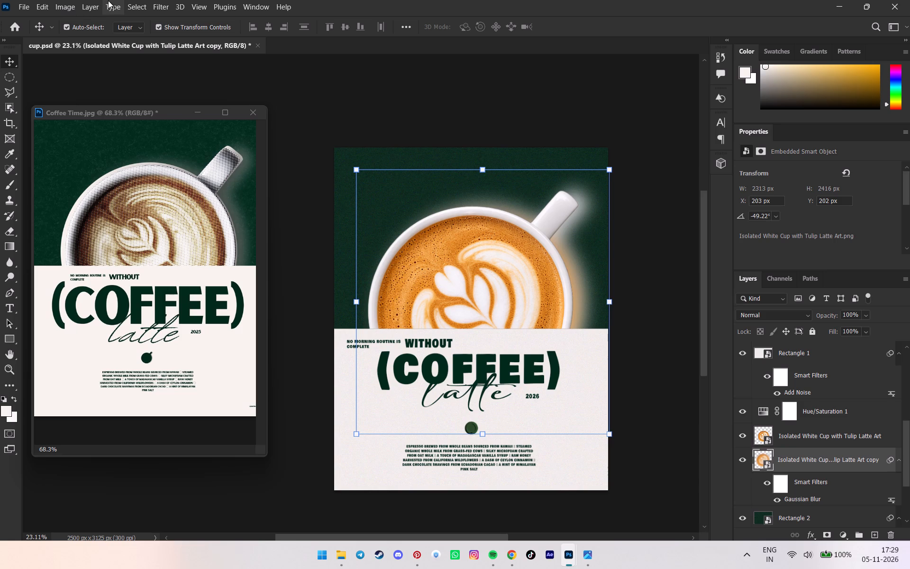
left_click(155, 5)
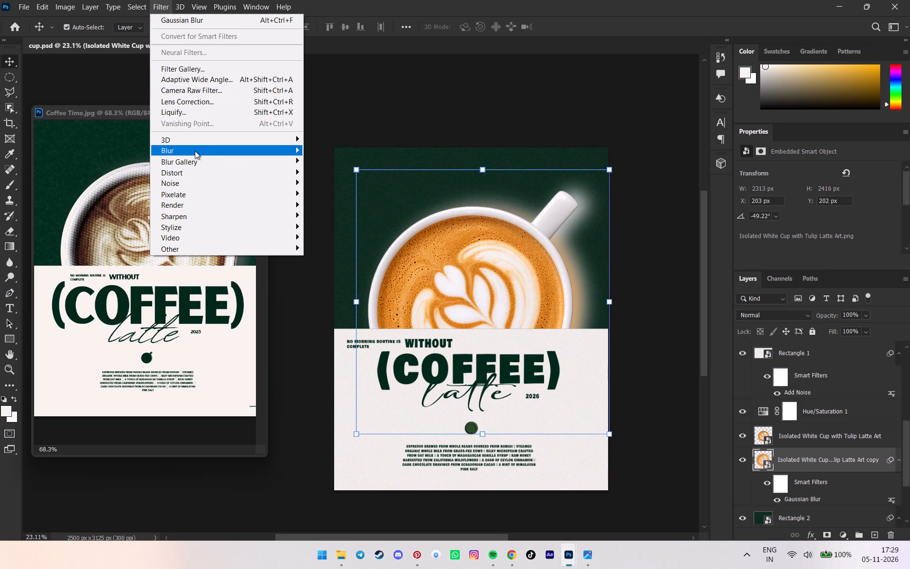
left_click(342, 193)
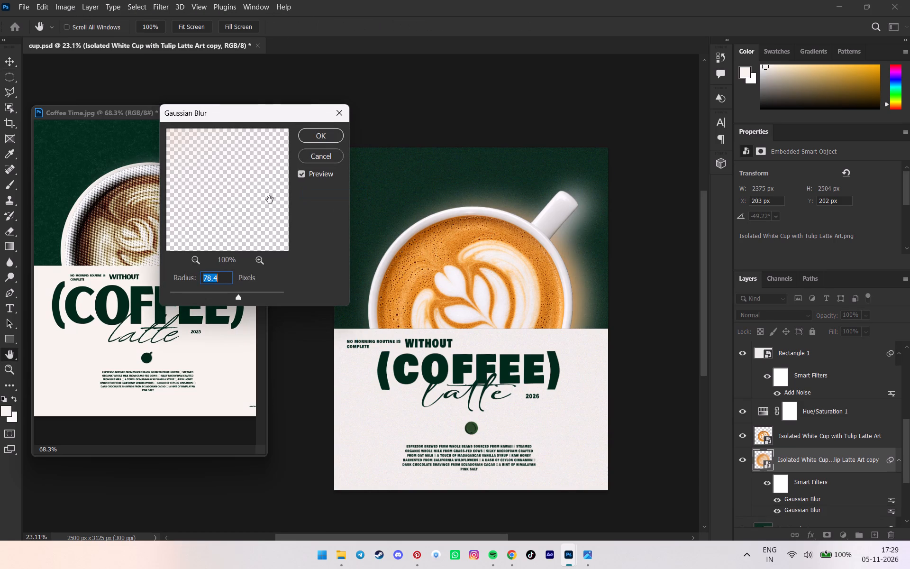
left_click_drag(238, 297, 231, 297)
left_click_drag(251, 116, 364, 104)
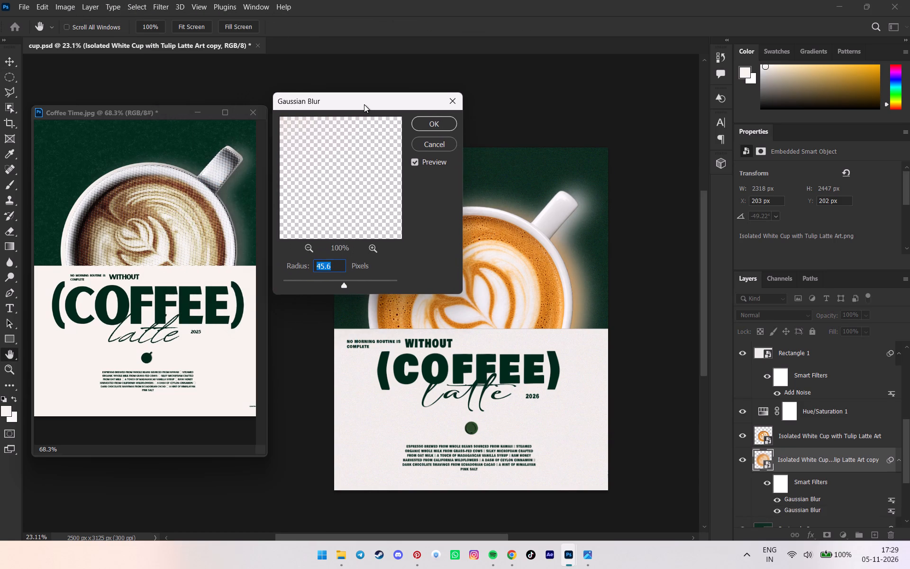
left_click_drag(364, 104, 362, 104)
left_click_drag(344, 288, 354, 287)
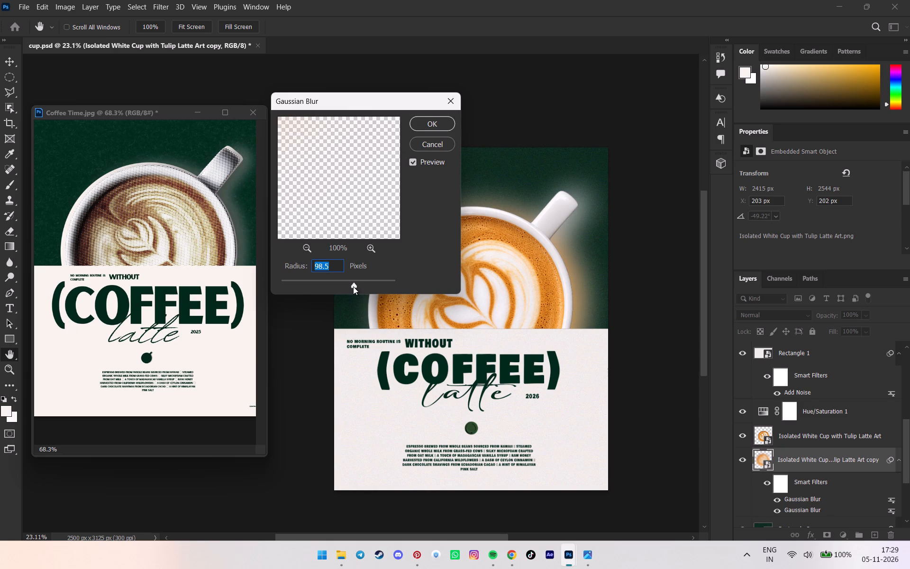
left_click_drag(353, 286, 327, 284)
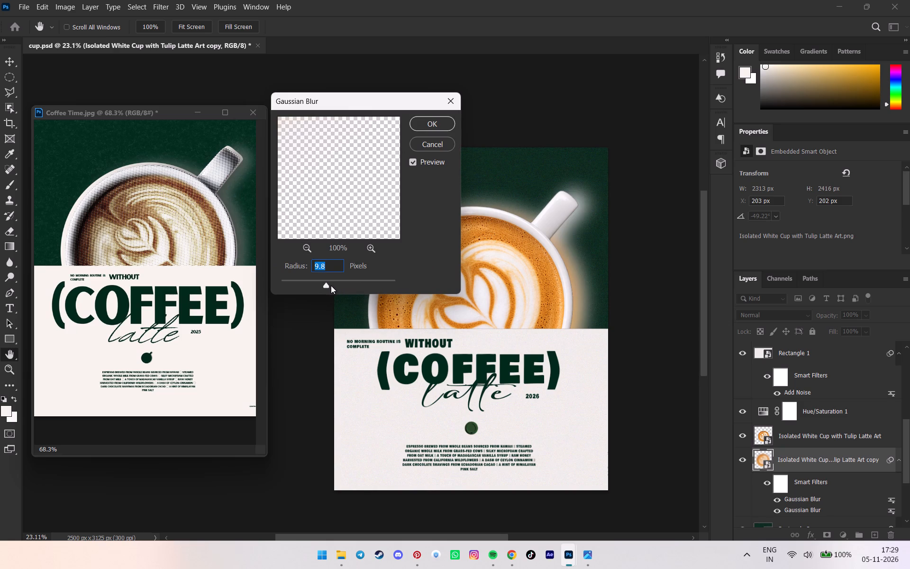
left_click_drag(328, 285, 333, 285)
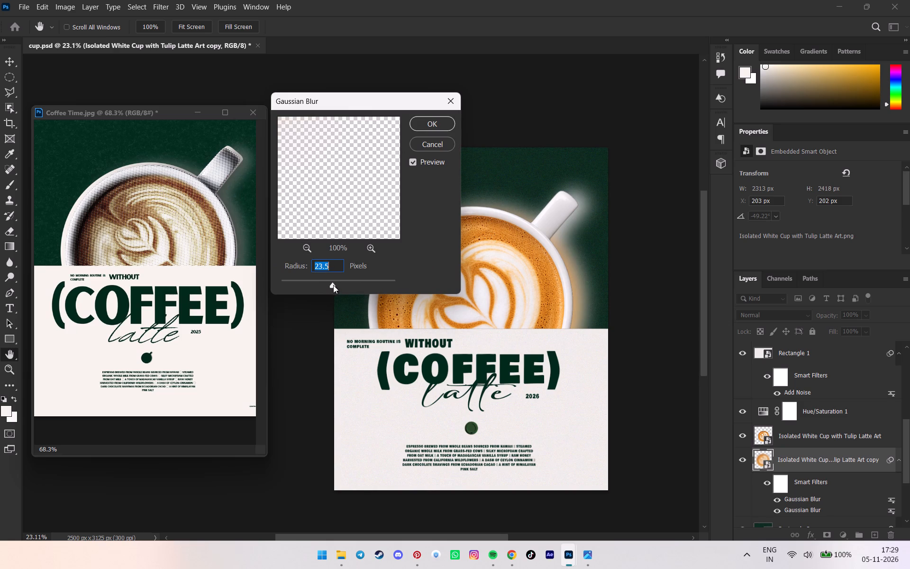
left_click(332, 284)
left_click_drag(335, 280, 328, 282)
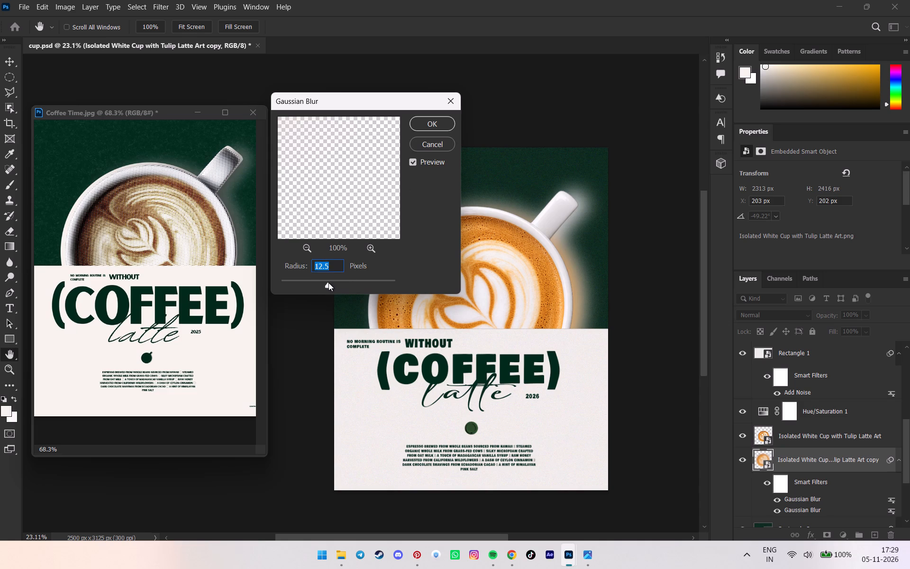
left_click(328, 283)
left_click(444, 122)
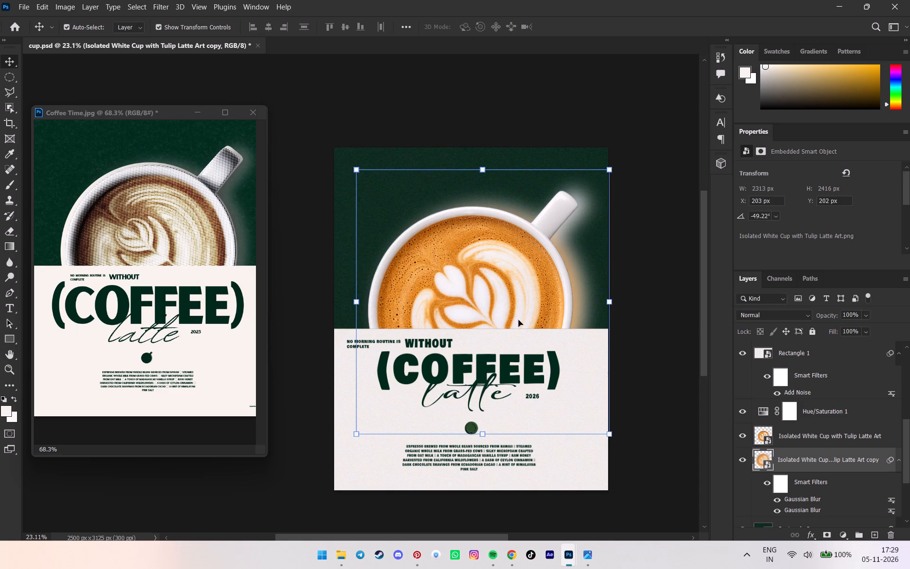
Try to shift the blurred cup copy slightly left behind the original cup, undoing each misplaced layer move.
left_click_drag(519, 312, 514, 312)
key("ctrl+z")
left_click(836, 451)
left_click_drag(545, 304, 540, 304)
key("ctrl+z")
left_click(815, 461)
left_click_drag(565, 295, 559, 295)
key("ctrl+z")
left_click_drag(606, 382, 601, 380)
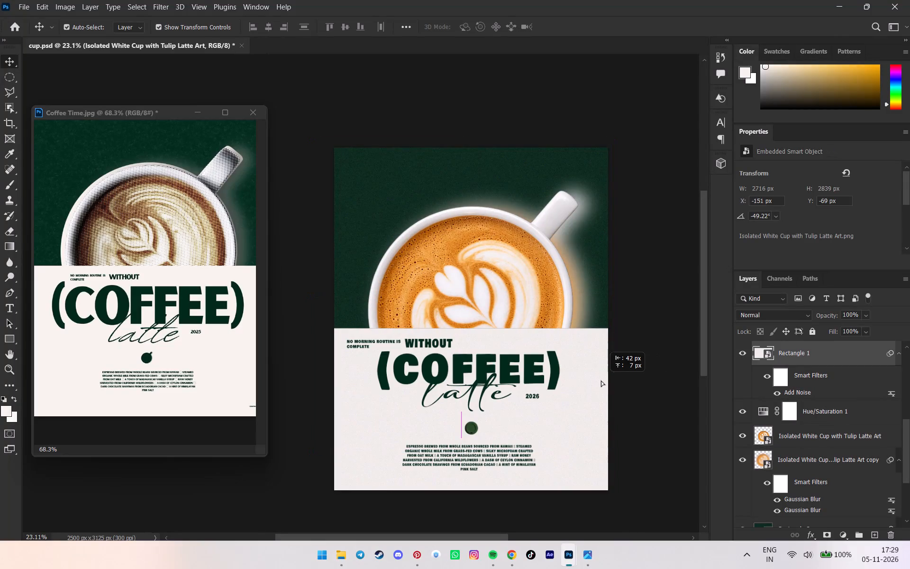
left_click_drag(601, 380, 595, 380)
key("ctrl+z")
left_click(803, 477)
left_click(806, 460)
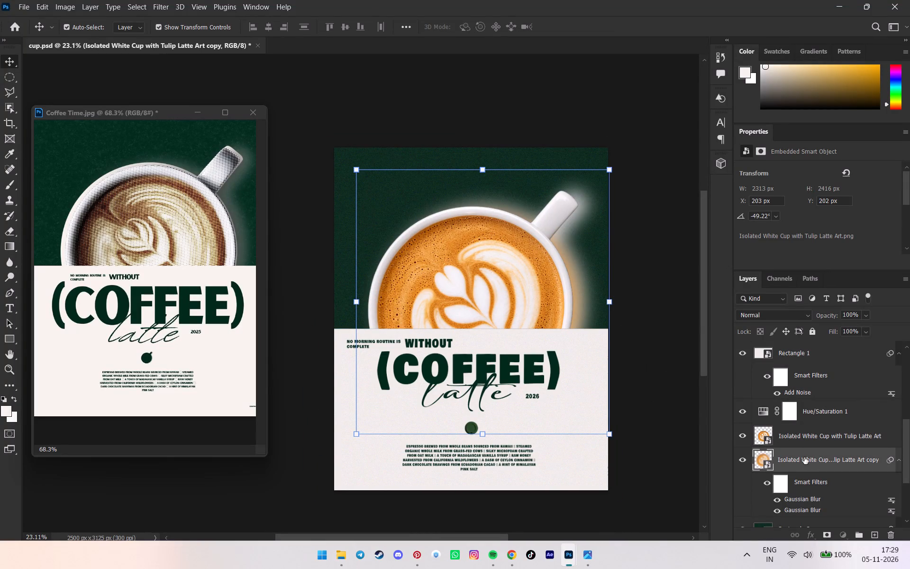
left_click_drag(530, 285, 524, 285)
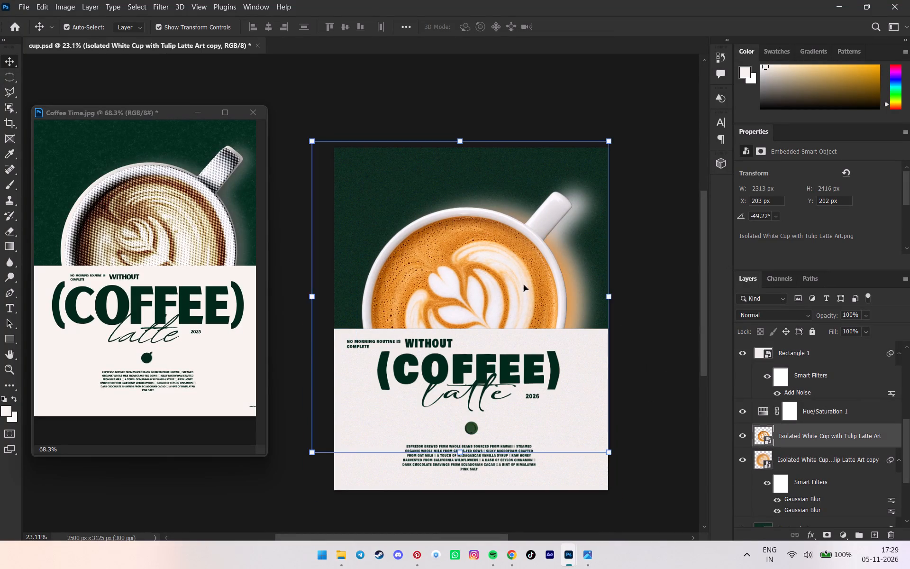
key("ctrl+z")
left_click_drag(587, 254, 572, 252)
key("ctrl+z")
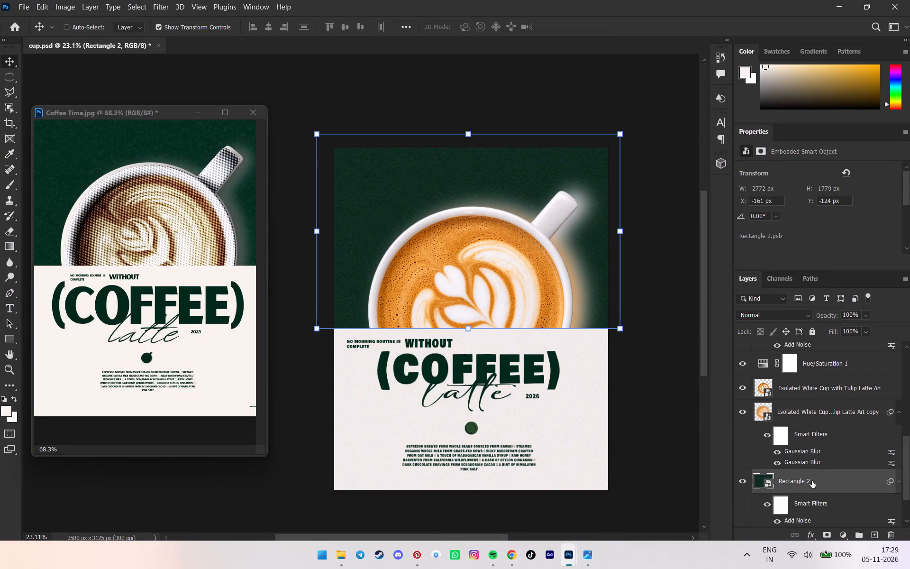
Hide the original cup, move the blurred copy left to about X 168, Y 198 px, show the original again and save.
left_click(849, 411)
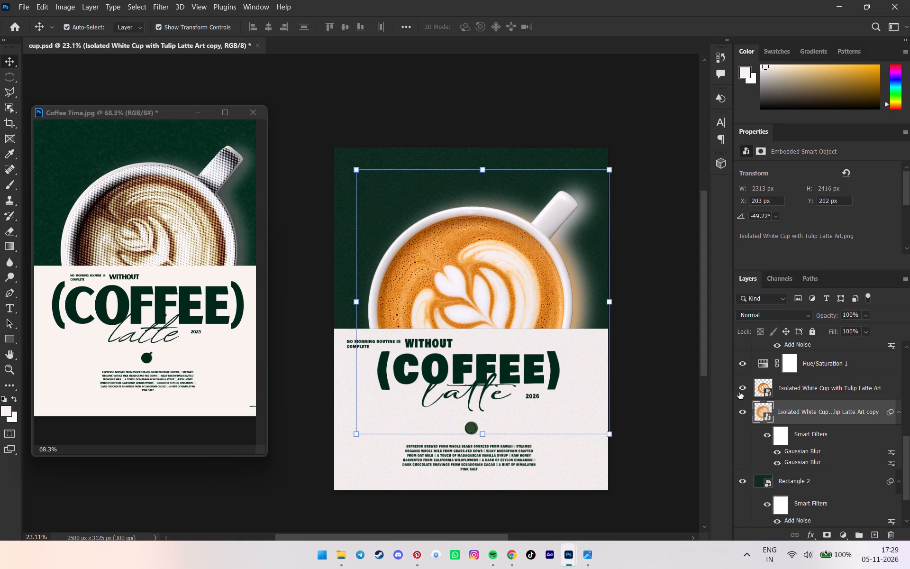
left_click(737, 383)
left_click_drag(525, 281, 521, 281)
left_click(740, 388)
left_click(684, 382)
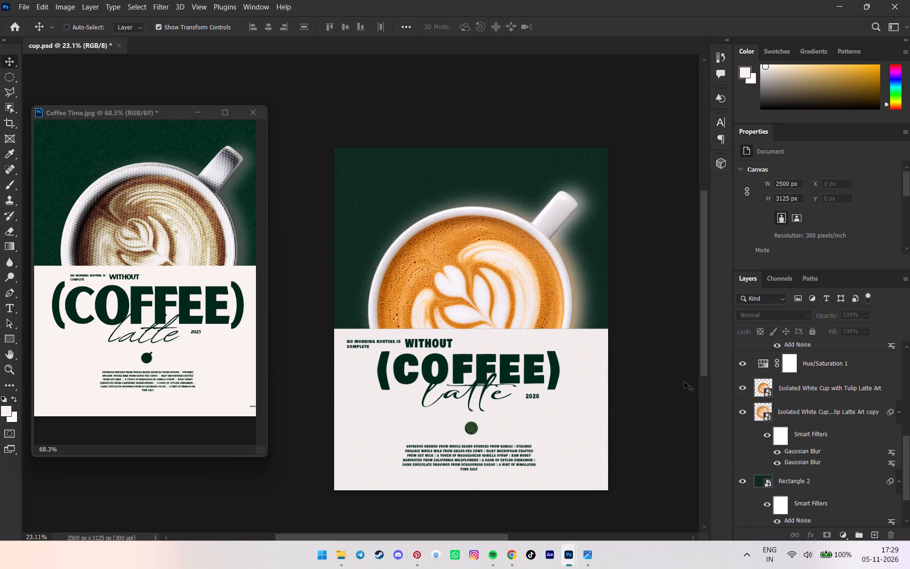
key("ctrl+s")
Set the blurred cup copy layer's opacity to 65%.
left_click(834, 420)
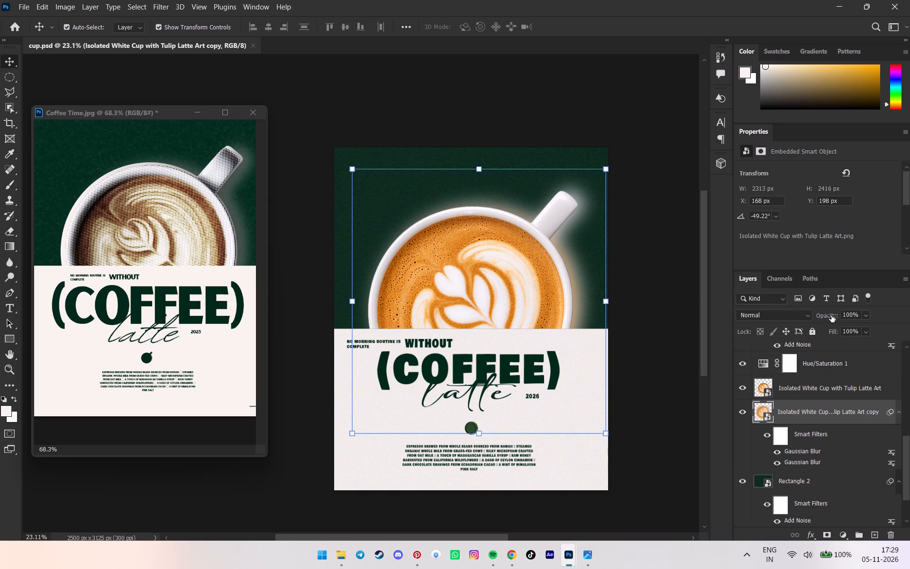
left_click_drag(831, 315, 816, 315)
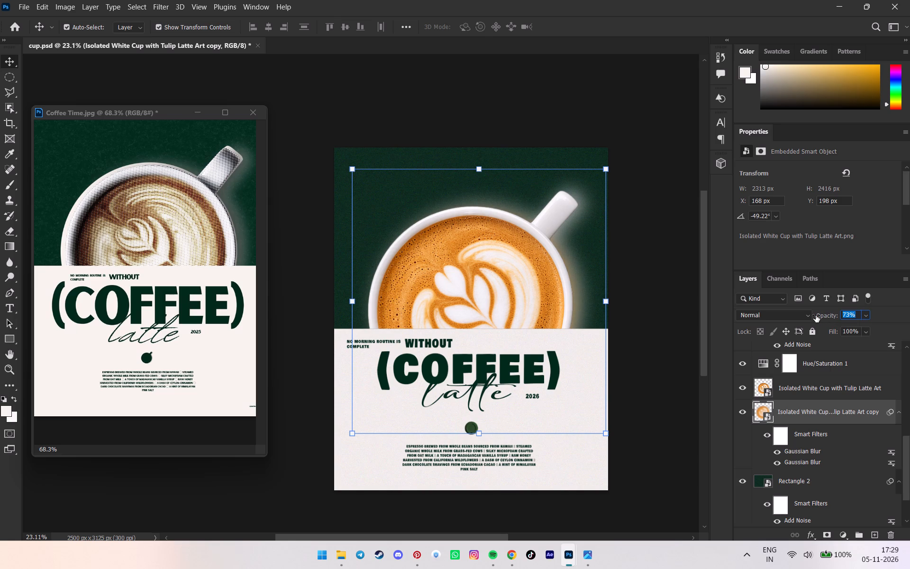
left_click_drag(816, 315, 794, 321)
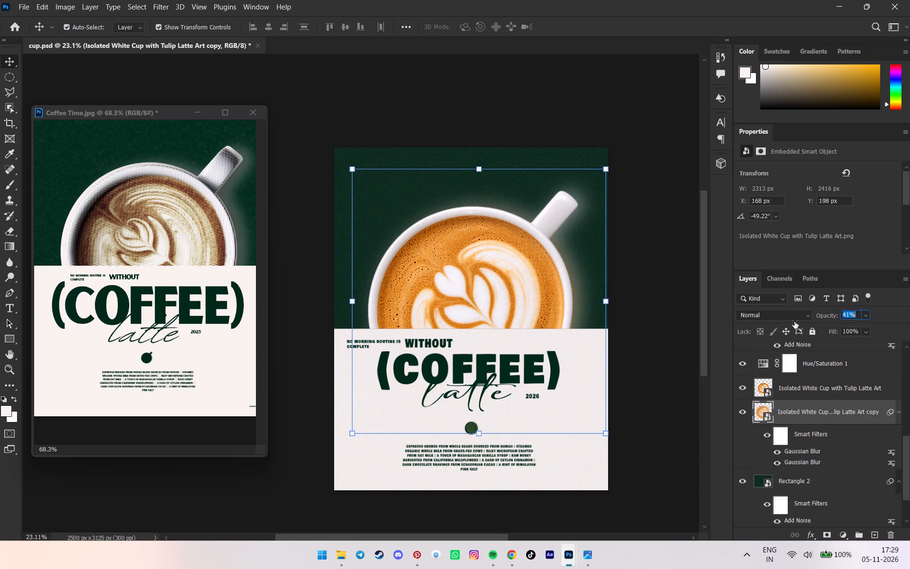
left_click_drag(794, 321, 808, 319)
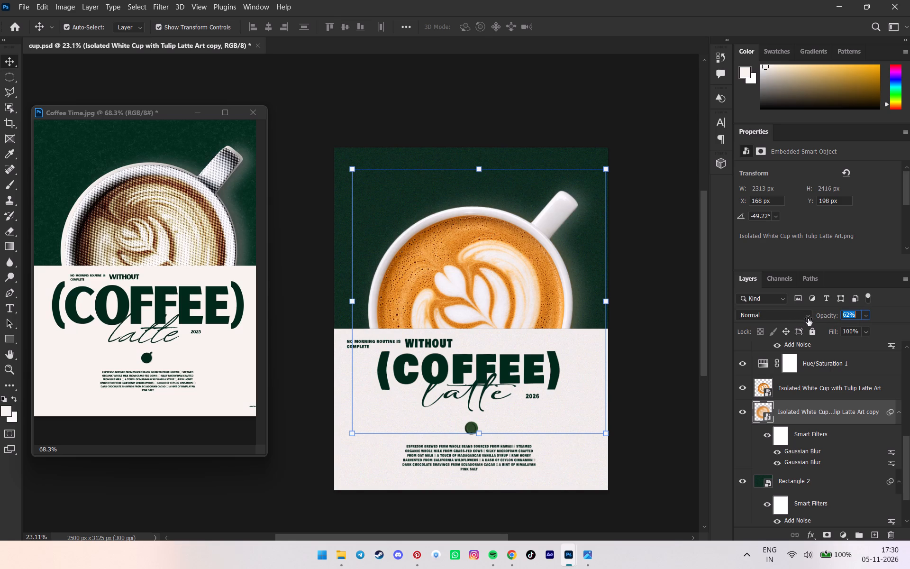
left_click_drag(808, 319, 810, 318)
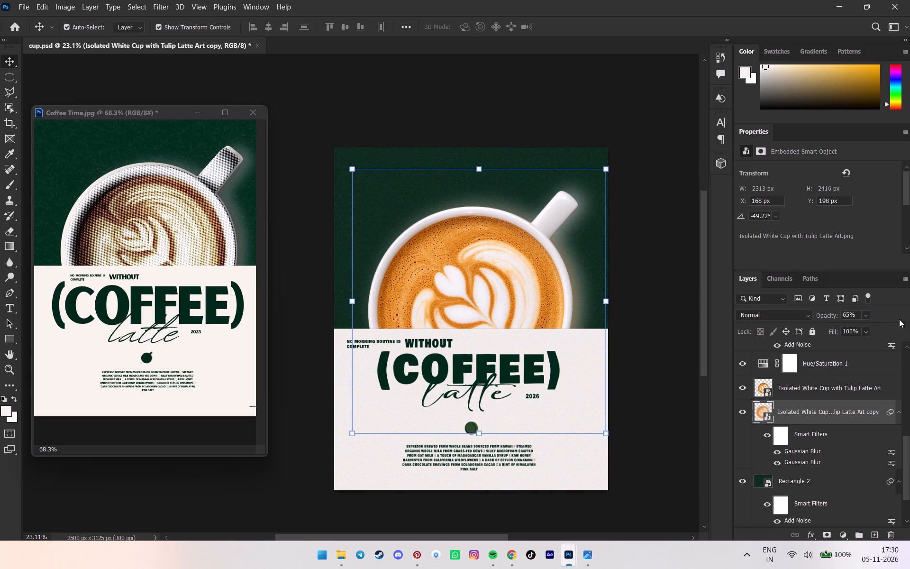
left_click(899, 319)
left_click(893, 318)
left_click(889, 318)
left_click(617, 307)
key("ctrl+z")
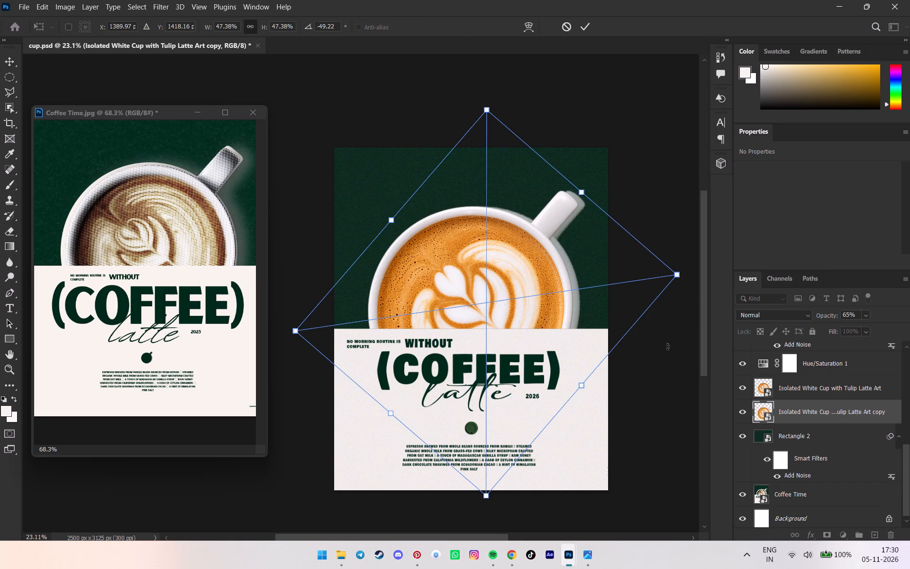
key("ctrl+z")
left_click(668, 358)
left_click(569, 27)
Deselect the blurred cup copy and save the poster document.
left_click(659, 287)
key("ctrl+s")
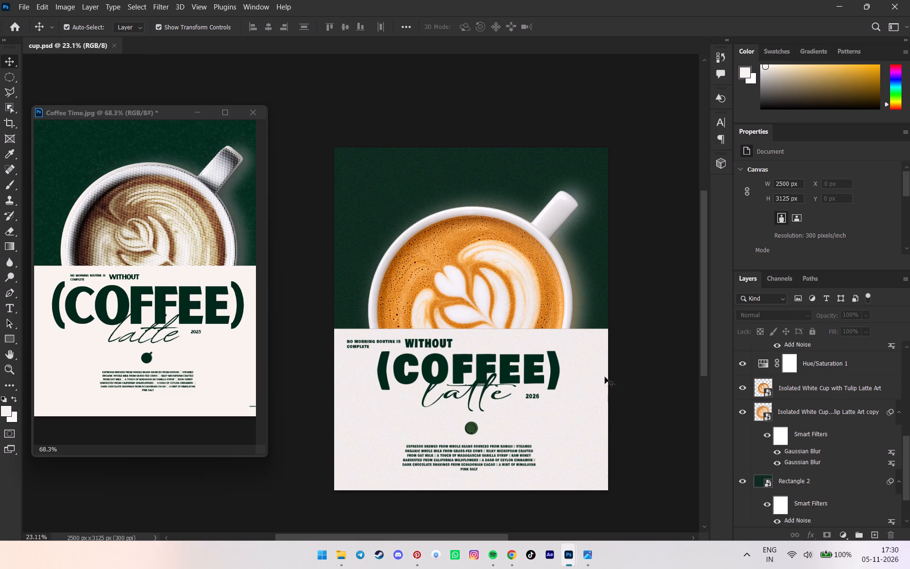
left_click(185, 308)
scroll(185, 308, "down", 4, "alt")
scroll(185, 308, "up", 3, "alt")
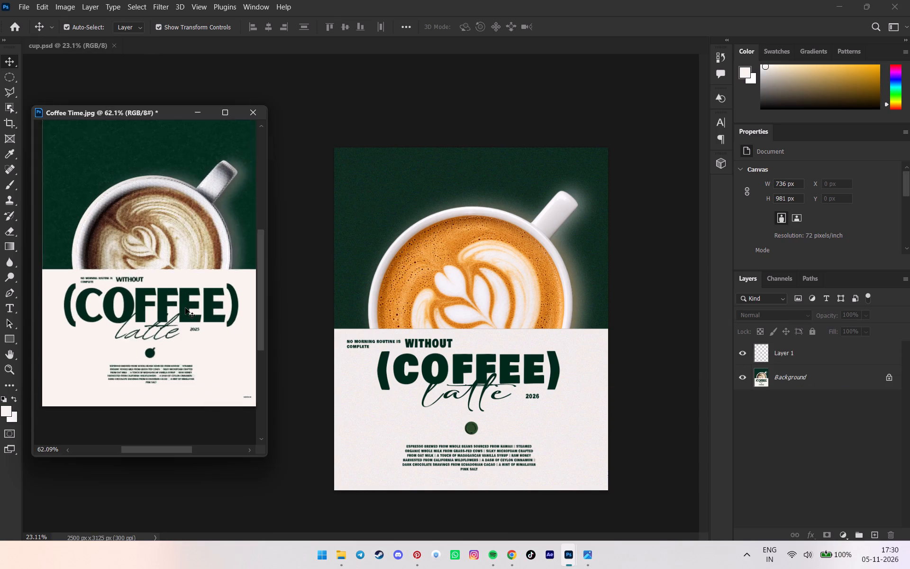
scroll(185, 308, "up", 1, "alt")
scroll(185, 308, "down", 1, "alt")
Add a Levels adjustment layer above Hue/Saturation 2 in the poster document and select its adjustment settings.
left_click(473, 298)
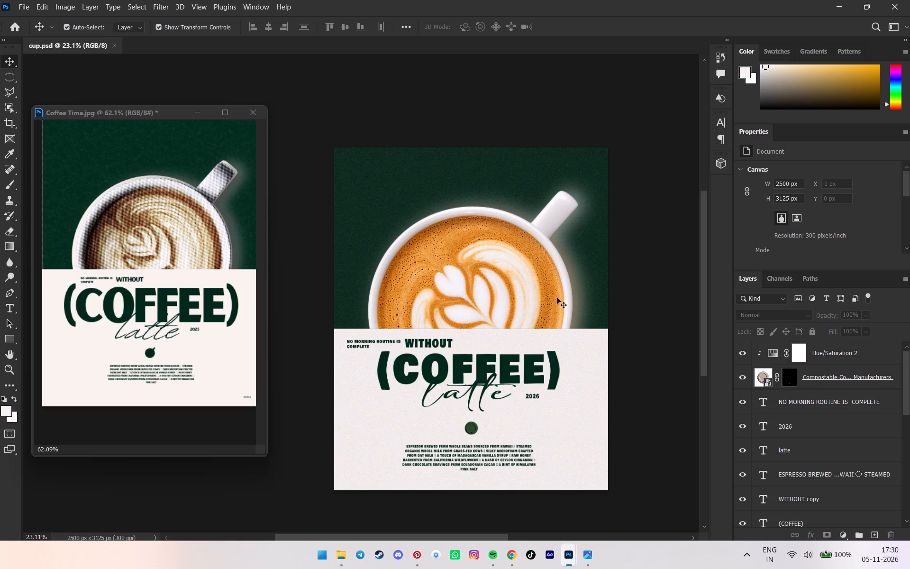
left_click(842, 361)
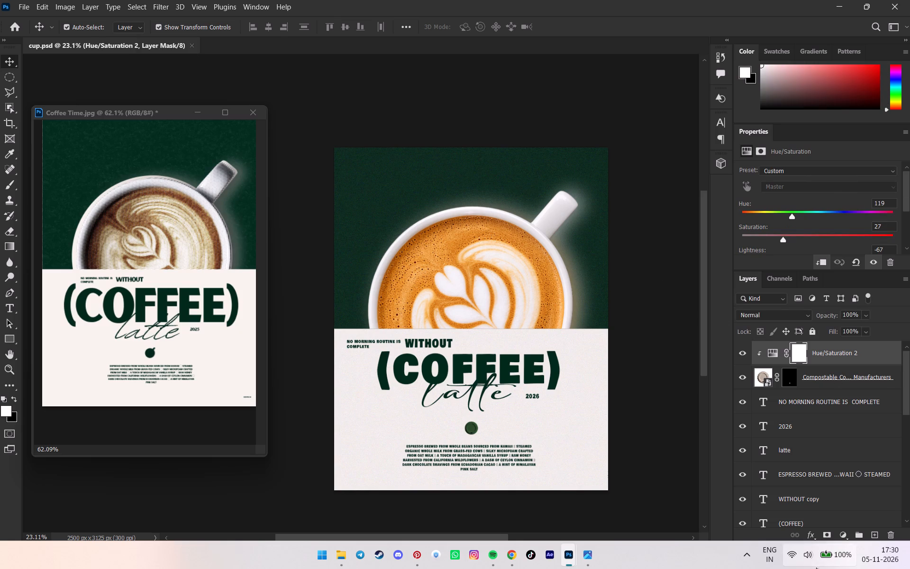
left_click(844, 533)
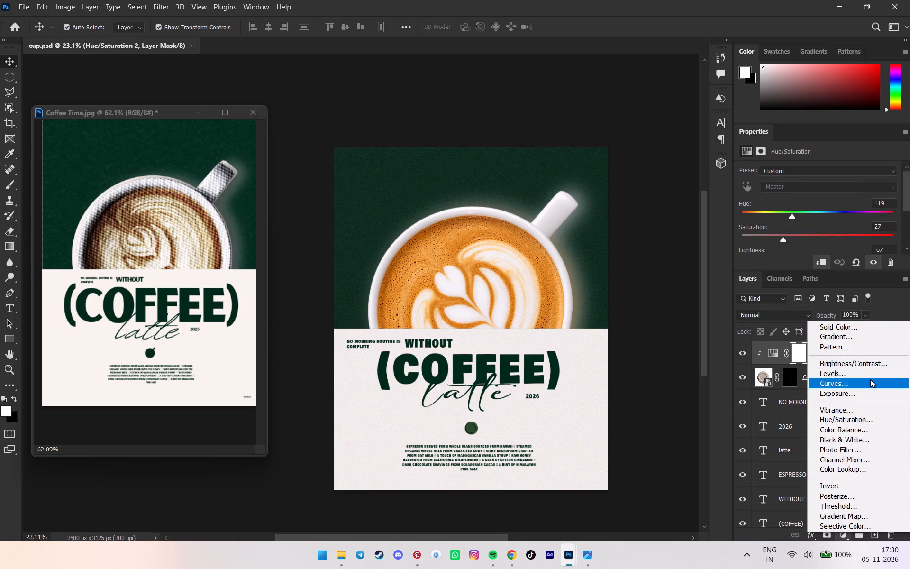
left_click(862, 369)
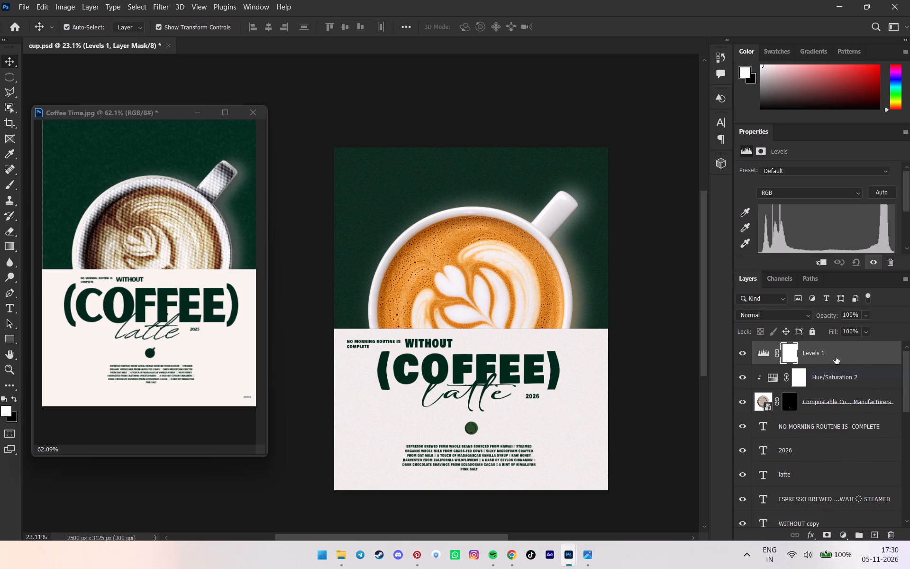
left_click(830, 352)
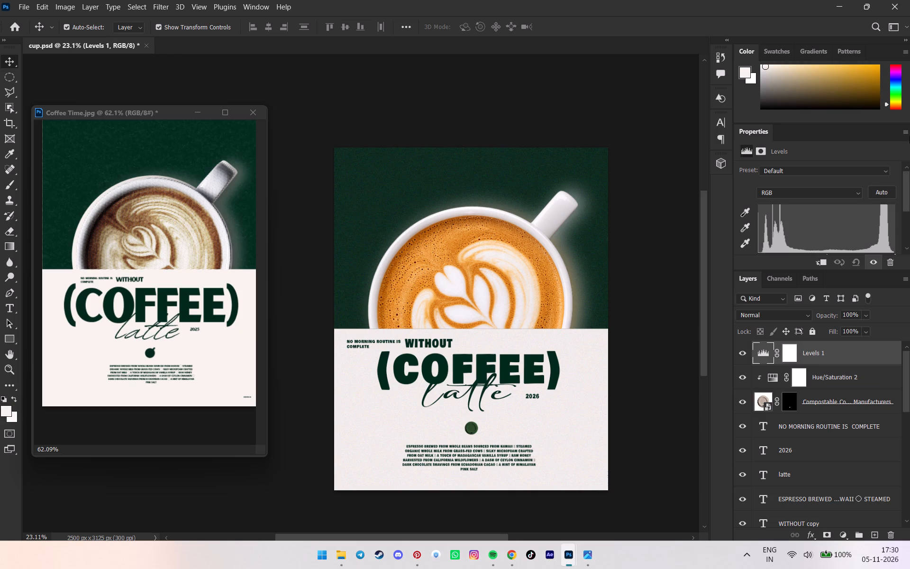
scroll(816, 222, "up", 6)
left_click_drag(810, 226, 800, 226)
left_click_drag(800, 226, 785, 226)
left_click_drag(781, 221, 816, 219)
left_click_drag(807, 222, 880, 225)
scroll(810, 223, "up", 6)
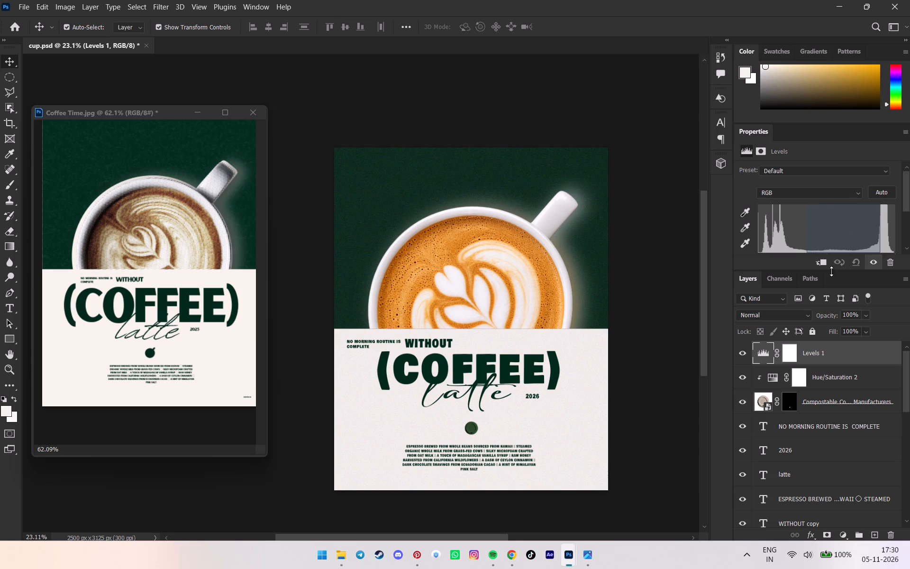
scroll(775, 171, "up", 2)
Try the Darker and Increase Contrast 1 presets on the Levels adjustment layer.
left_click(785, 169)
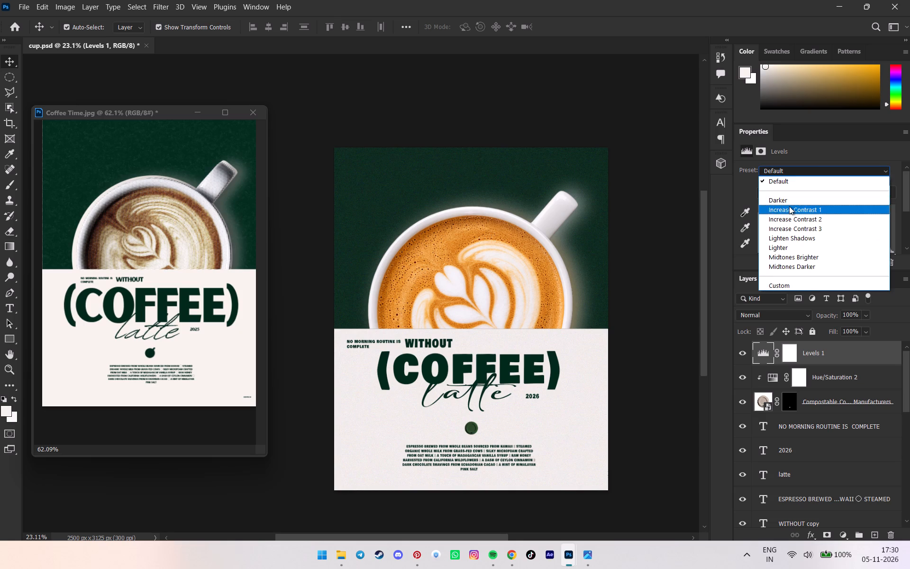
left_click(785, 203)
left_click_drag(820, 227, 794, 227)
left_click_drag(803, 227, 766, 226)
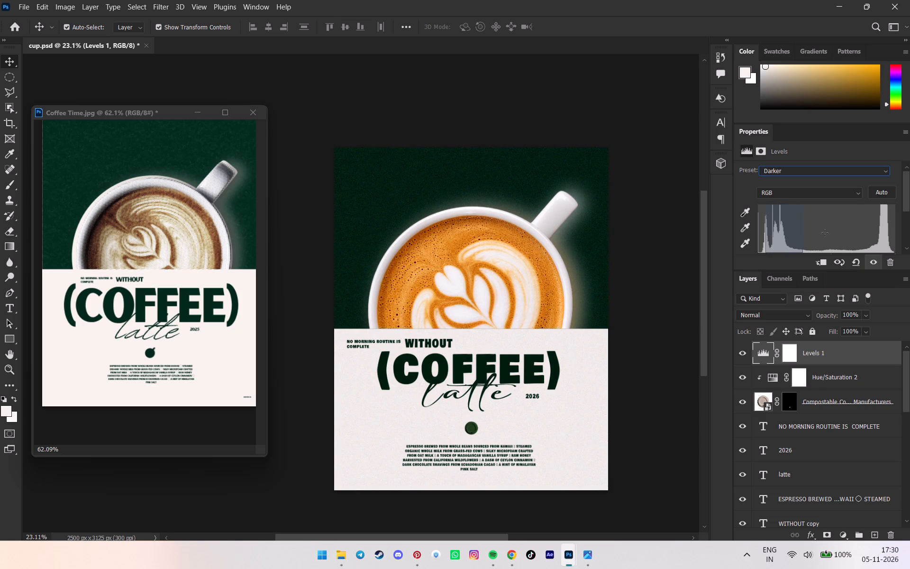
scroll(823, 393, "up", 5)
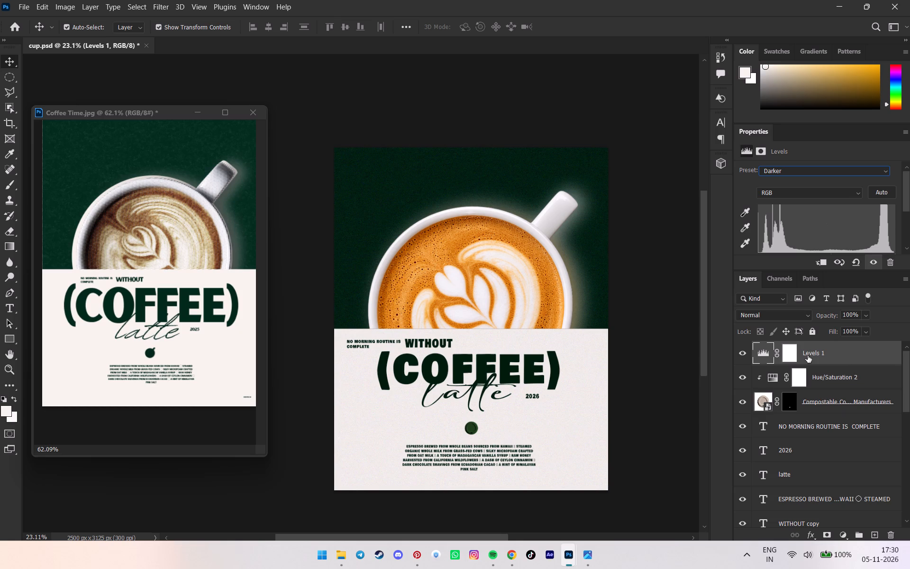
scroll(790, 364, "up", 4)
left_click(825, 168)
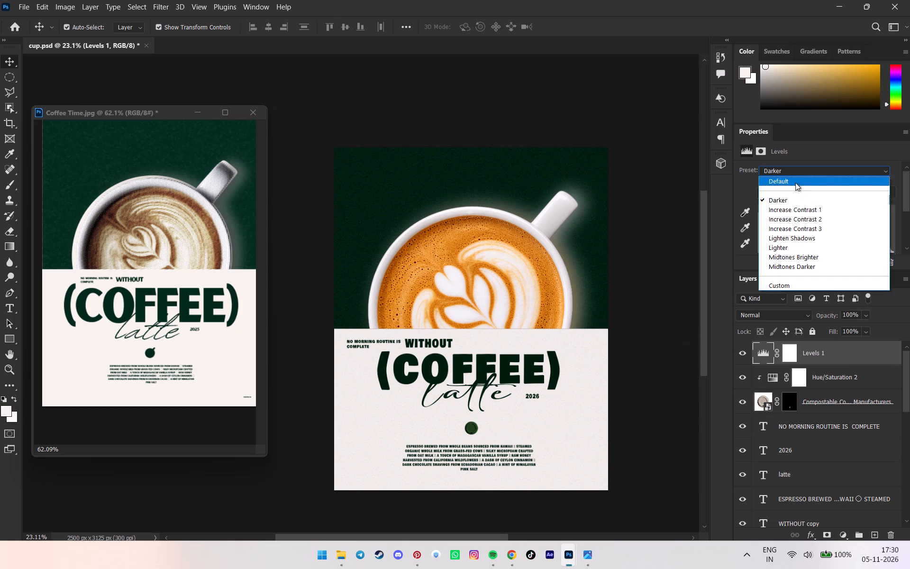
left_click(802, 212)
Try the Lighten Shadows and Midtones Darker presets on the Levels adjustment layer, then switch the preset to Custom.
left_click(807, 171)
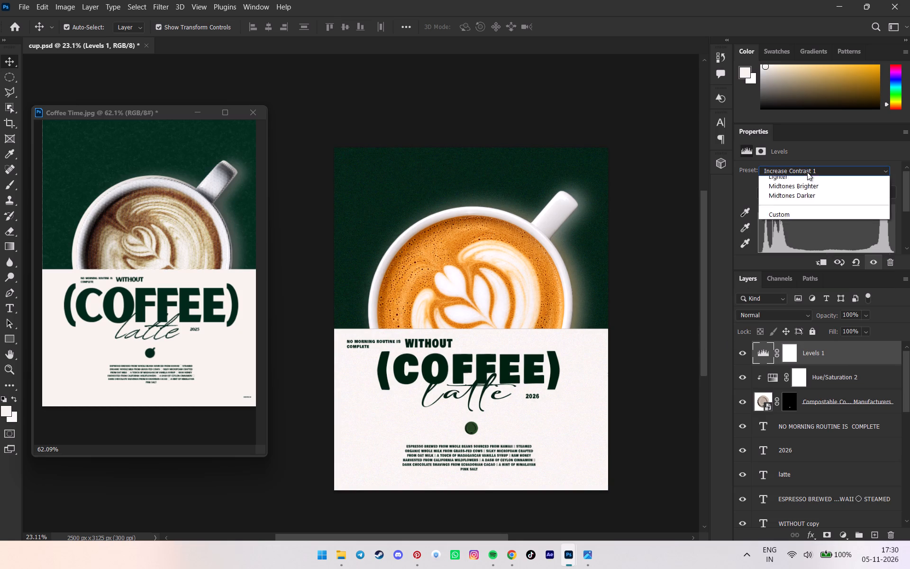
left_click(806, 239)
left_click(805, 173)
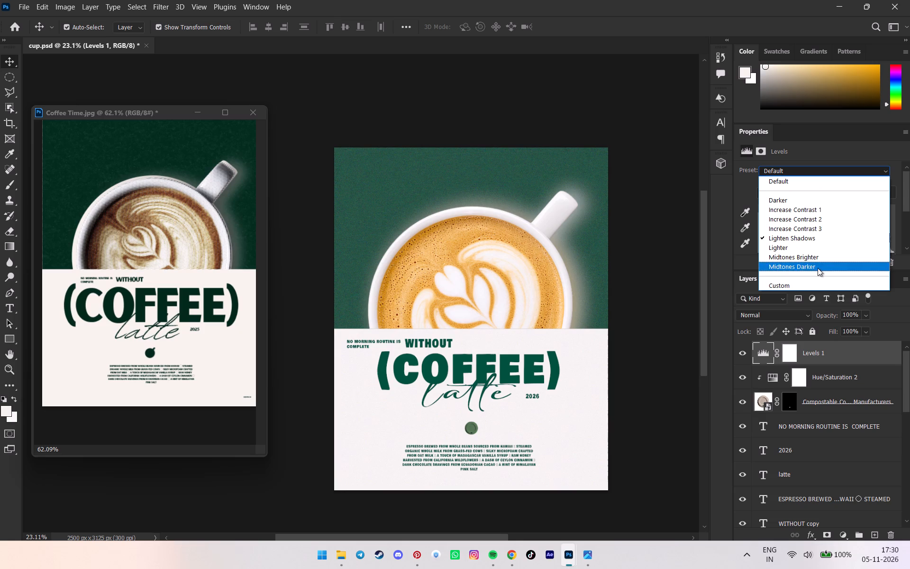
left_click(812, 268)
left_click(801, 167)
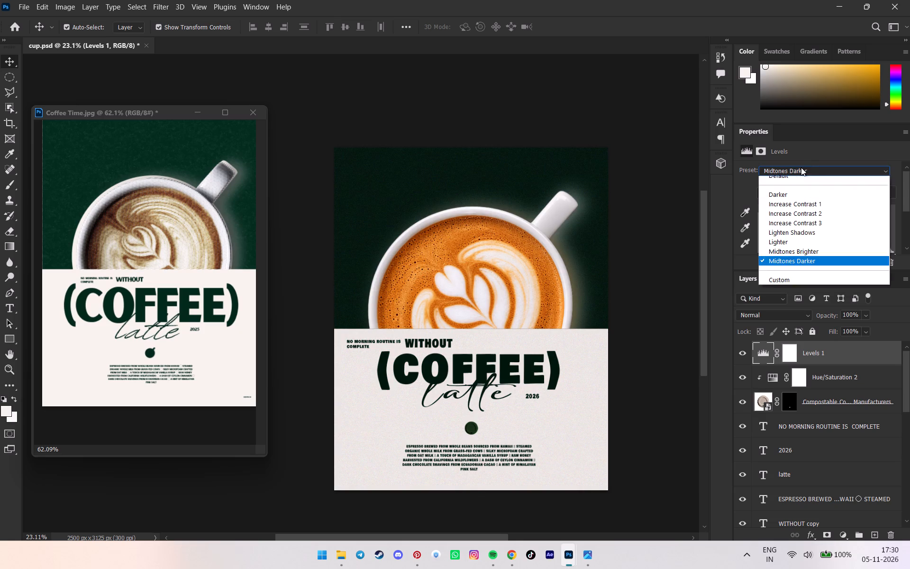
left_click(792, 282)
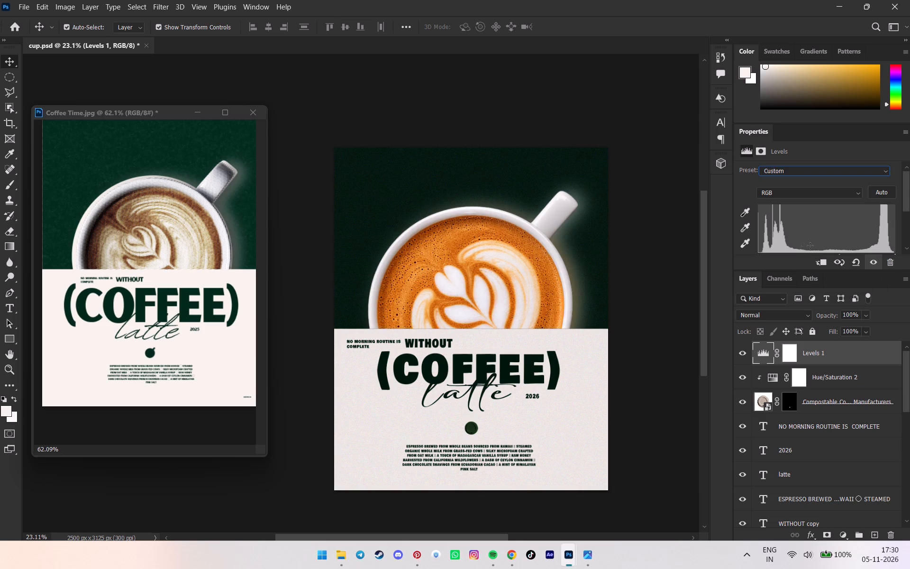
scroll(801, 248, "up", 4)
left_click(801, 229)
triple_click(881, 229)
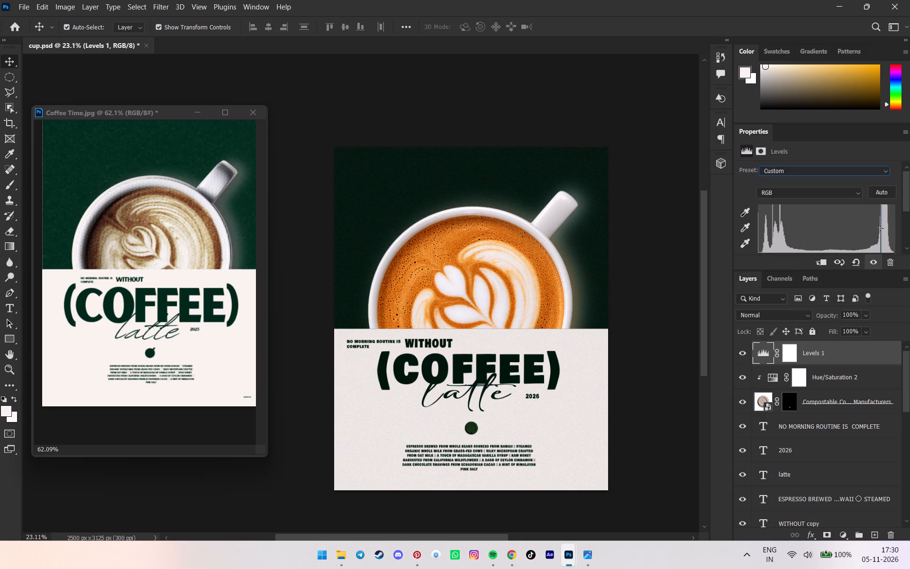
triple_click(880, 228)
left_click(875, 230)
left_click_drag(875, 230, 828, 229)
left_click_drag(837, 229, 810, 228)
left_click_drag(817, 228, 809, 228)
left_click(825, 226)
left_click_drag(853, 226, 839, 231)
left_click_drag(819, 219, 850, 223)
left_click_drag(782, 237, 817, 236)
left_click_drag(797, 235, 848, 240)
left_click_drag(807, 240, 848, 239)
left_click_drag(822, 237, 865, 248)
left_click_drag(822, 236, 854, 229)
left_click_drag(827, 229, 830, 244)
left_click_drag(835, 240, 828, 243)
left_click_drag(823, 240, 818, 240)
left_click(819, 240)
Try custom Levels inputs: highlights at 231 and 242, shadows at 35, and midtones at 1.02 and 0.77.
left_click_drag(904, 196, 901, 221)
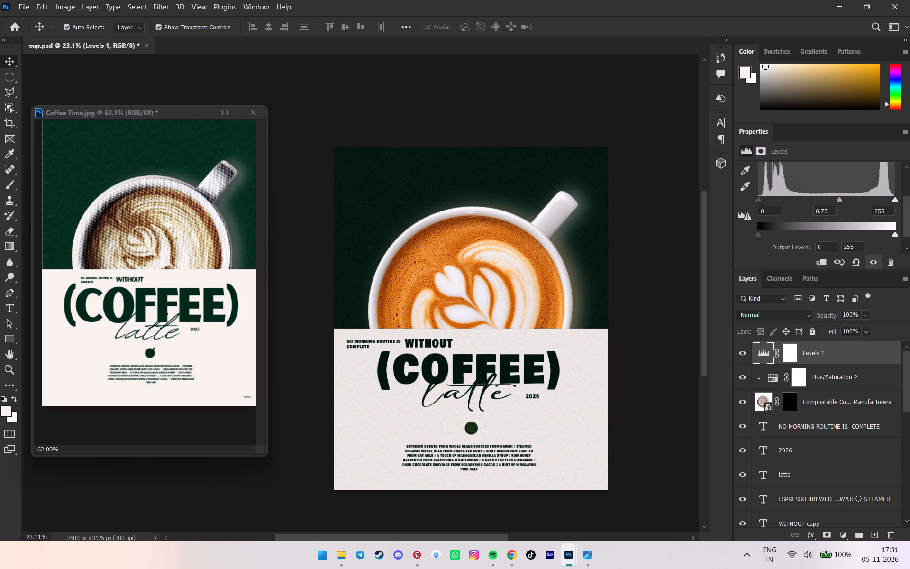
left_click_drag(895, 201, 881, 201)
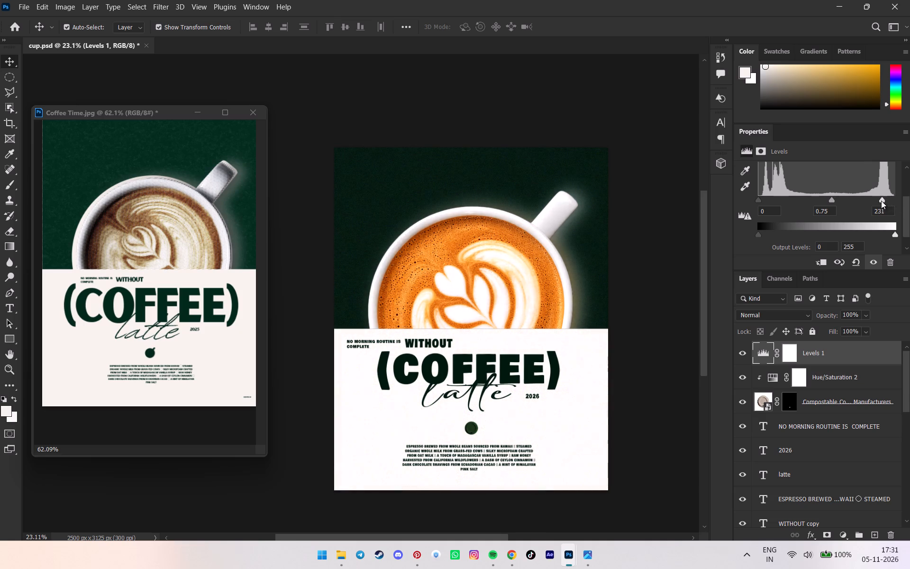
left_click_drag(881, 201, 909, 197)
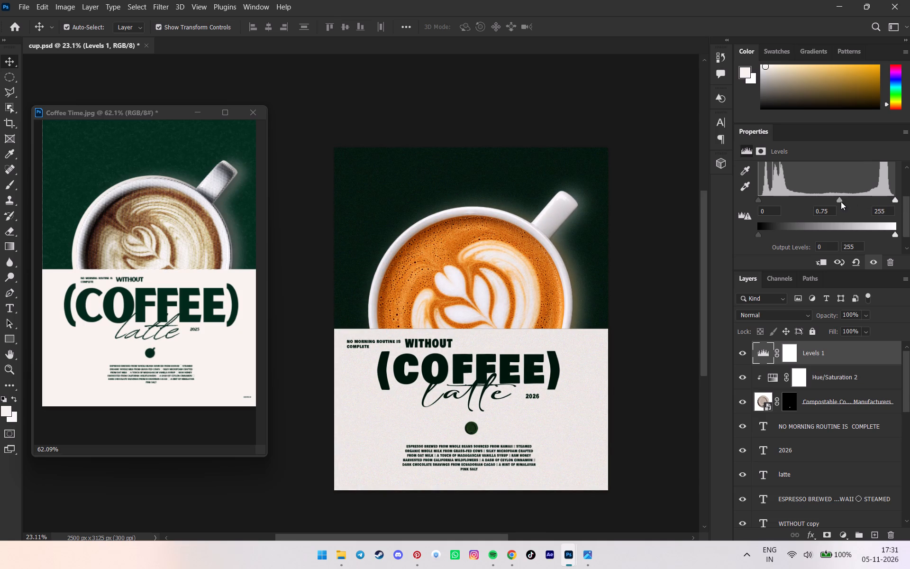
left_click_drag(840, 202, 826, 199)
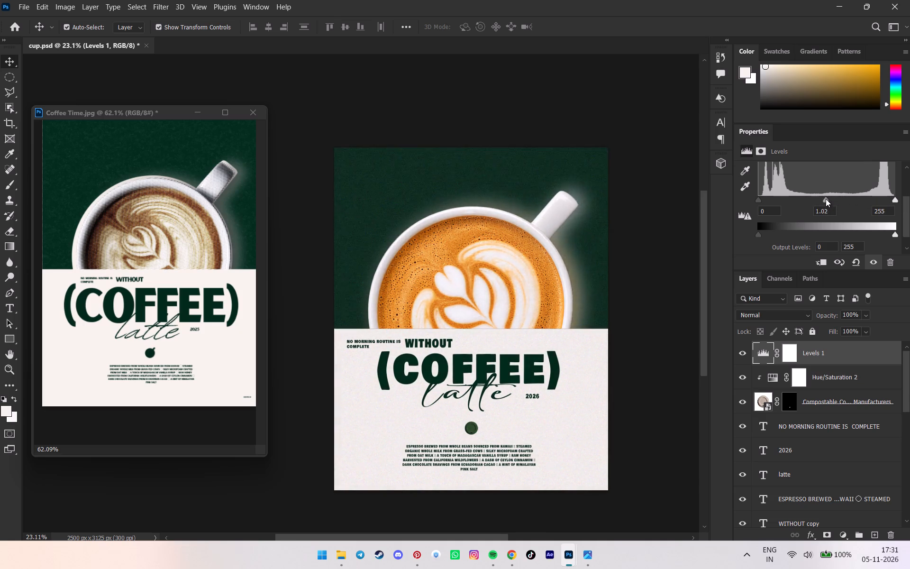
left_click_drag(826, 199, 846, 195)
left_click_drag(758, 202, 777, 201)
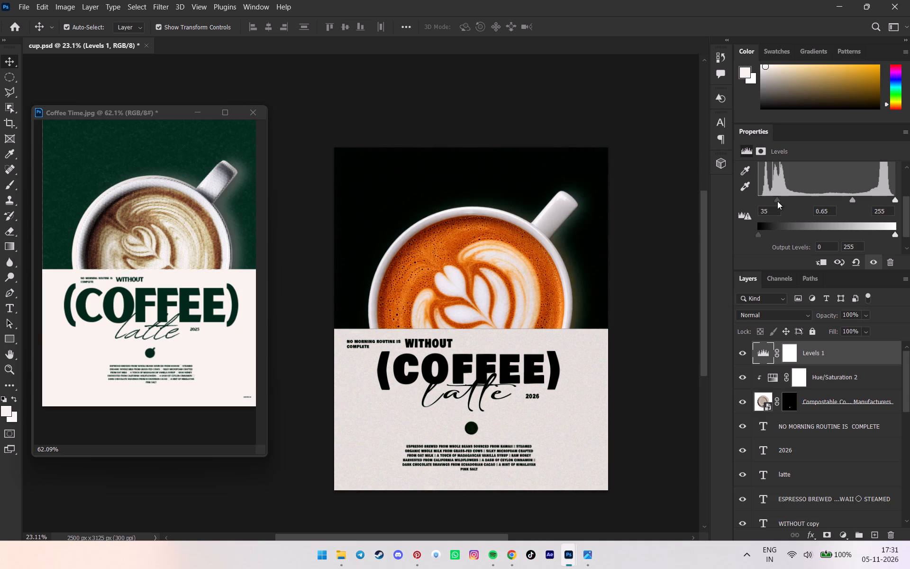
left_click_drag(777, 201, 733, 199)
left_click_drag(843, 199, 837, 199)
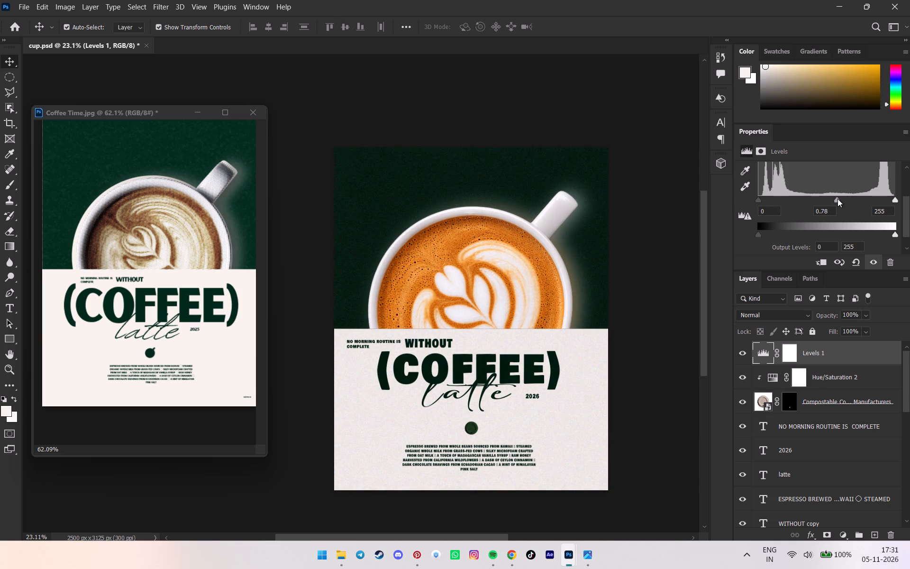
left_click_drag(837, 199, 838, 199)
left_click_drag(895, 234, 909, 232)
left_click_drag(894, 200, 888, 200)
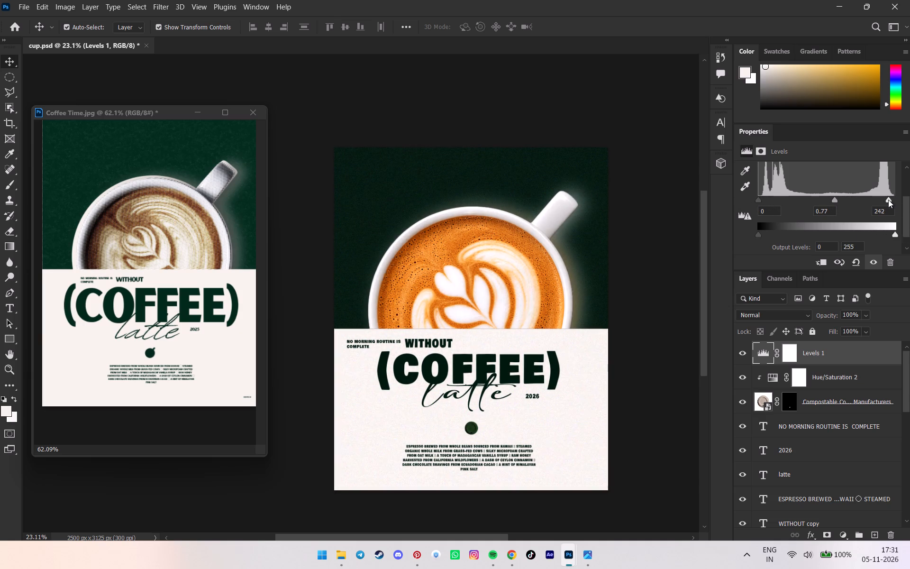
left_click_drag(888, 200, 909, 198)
Reset the Levels adjustment to the Default preset and darken the midtones to 0.64, keeping shadows at 0 and highlights at 255.
scroll(834, 232, "up", 9)
left_click(810, 193)
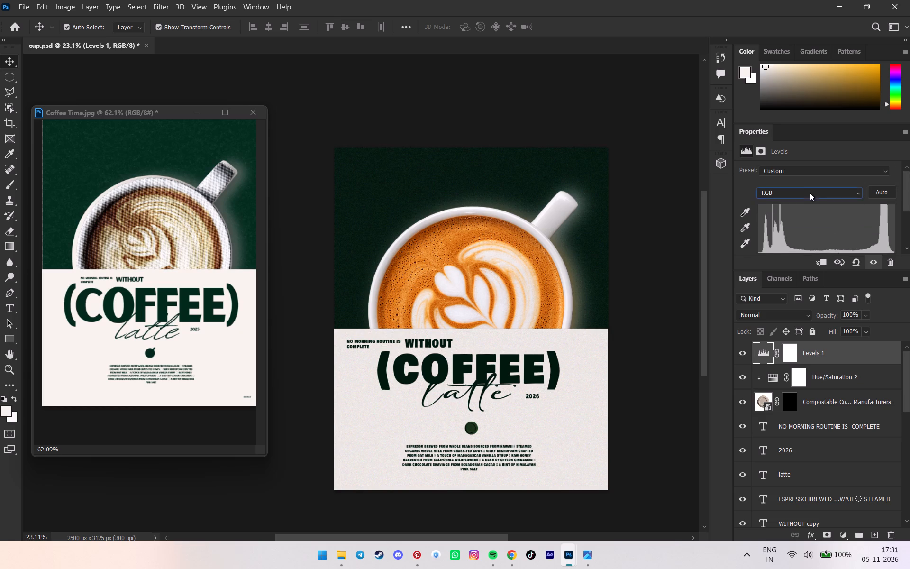
left_click(803, 175)
left_click(797, 172)
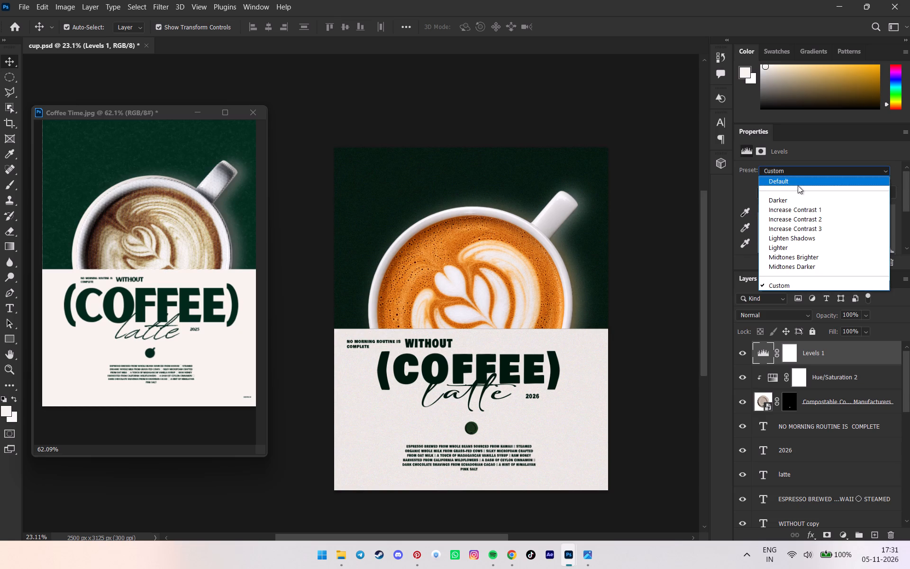
left_click(796, 184)
scroll(837, 222, "down", 8)
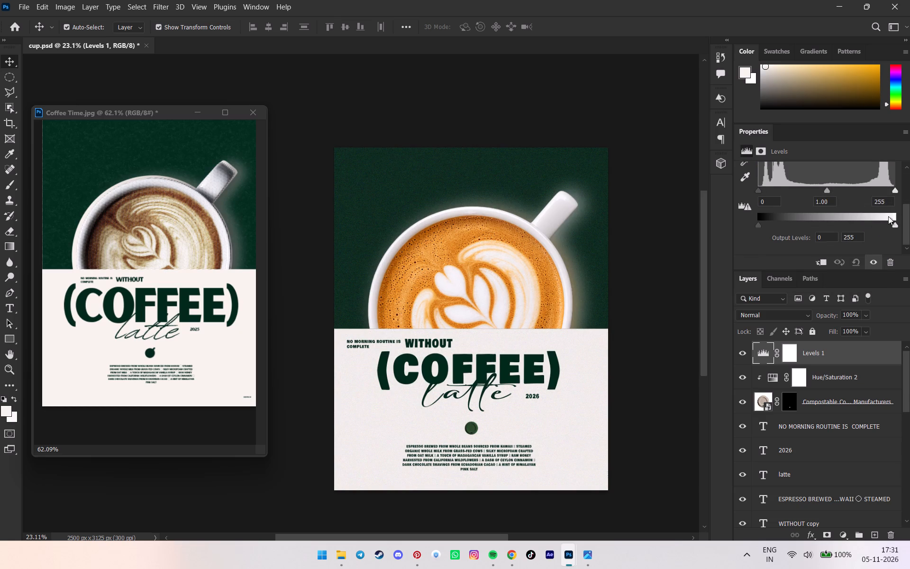
left_click_drag(828, 184, 846, 182)
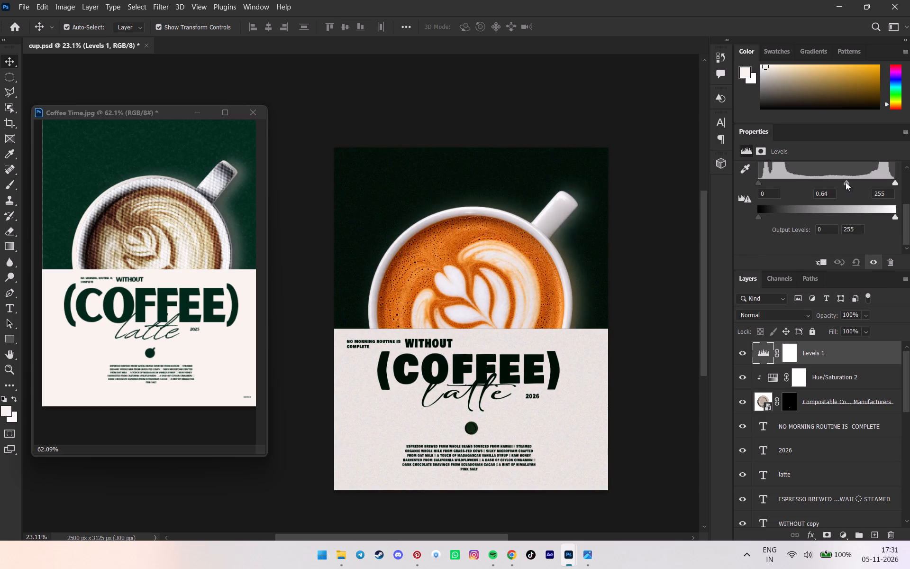
left_click_drag(846, 182, 846, 182)
left_click_drag(893, 183, 887, 183)
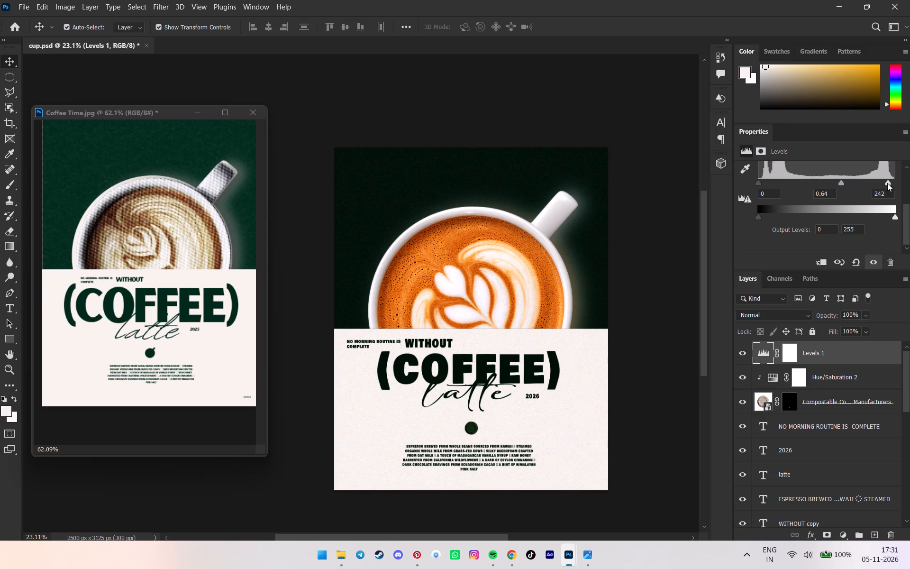
left_click_drag(887, 183, 899, 182)
left_click_drag(757, 183, 753, 182)
scroll(831, 205, "up", 5)
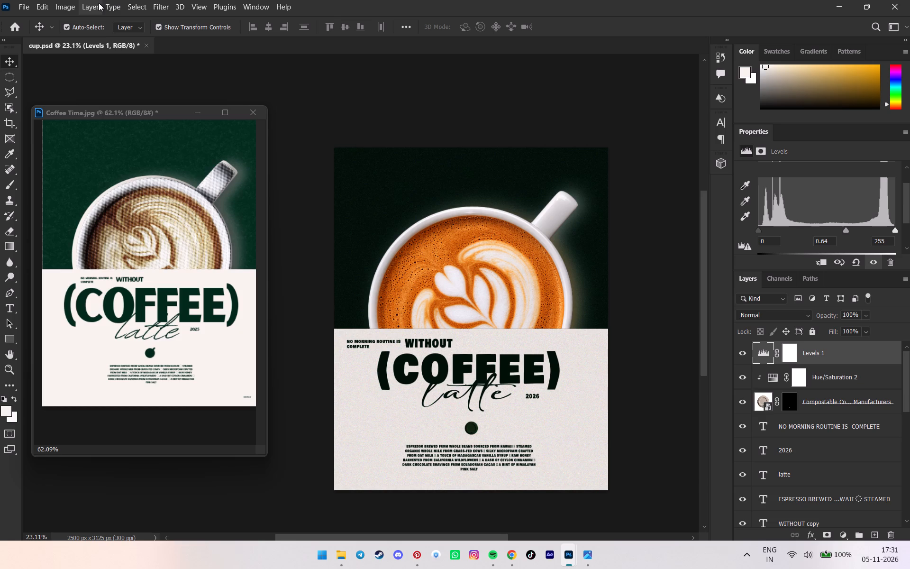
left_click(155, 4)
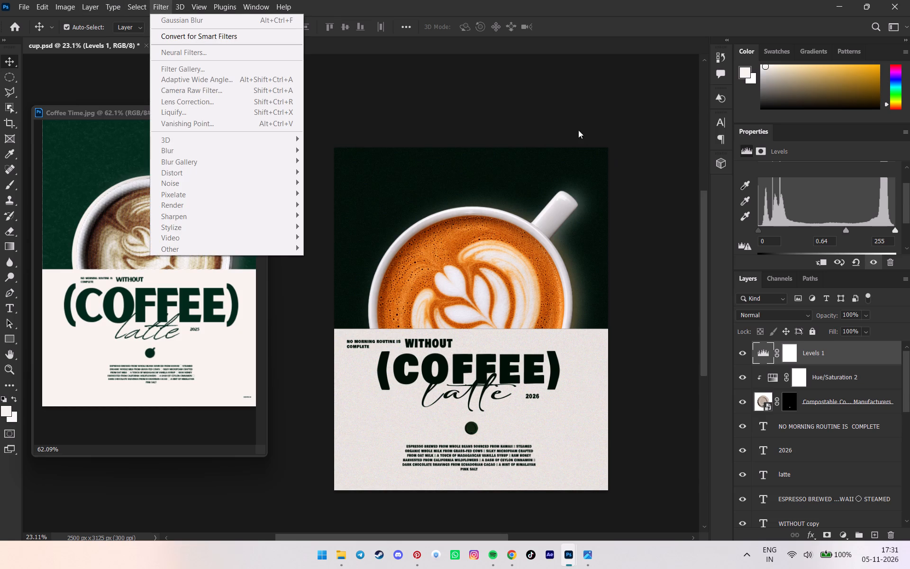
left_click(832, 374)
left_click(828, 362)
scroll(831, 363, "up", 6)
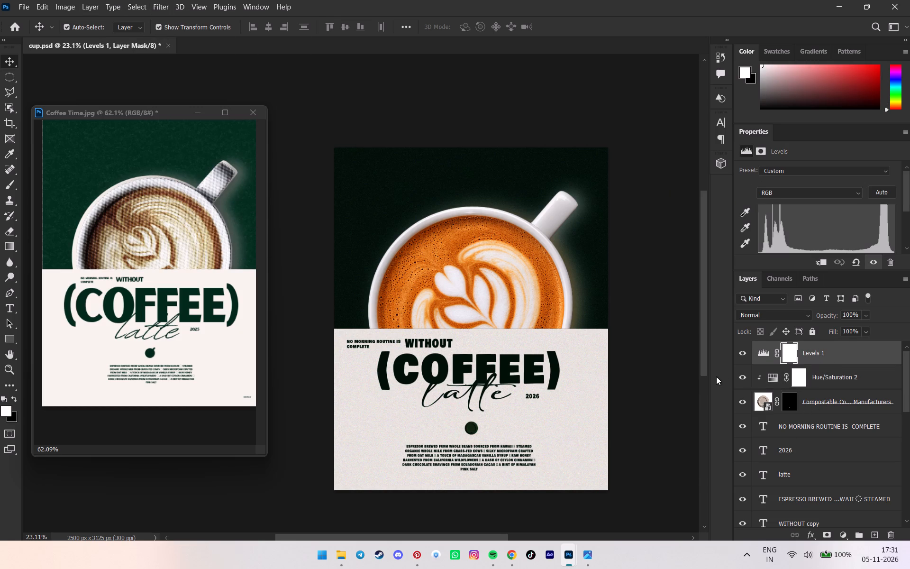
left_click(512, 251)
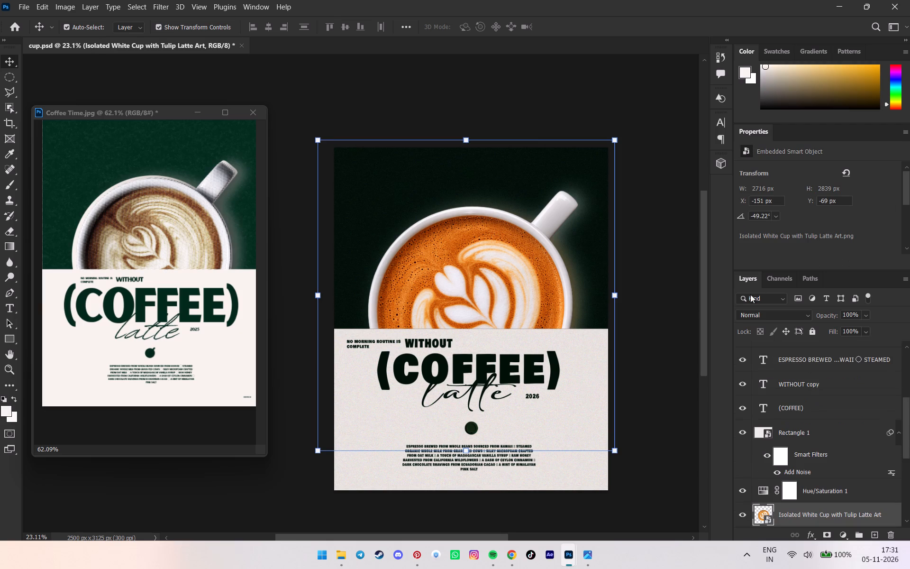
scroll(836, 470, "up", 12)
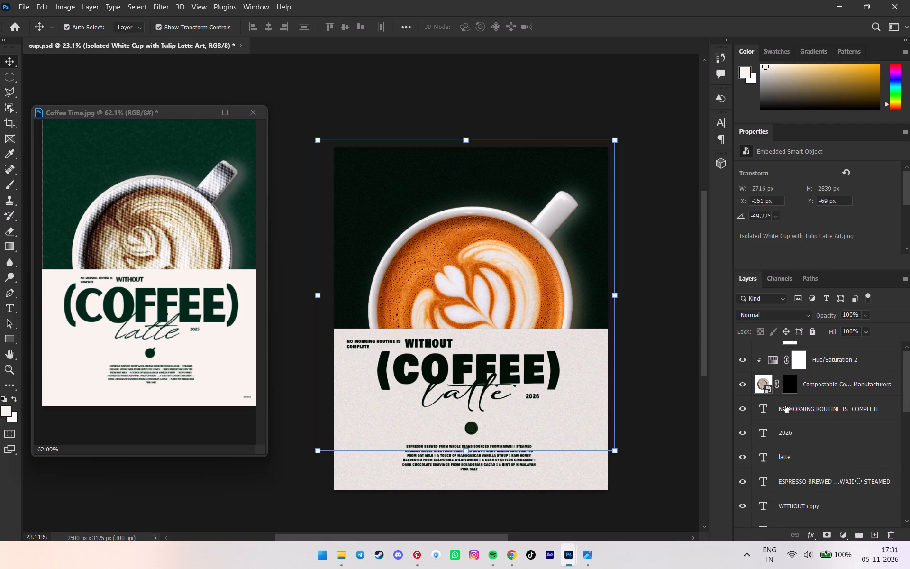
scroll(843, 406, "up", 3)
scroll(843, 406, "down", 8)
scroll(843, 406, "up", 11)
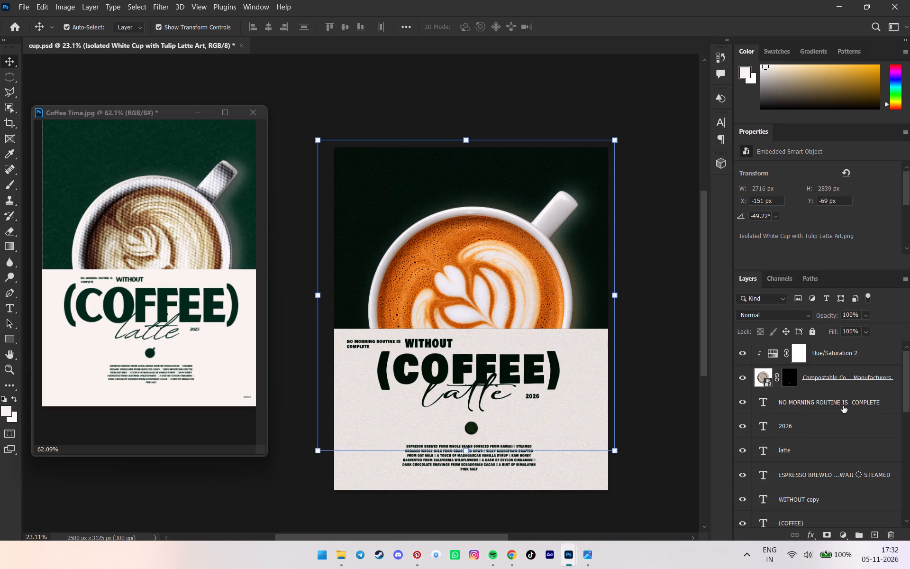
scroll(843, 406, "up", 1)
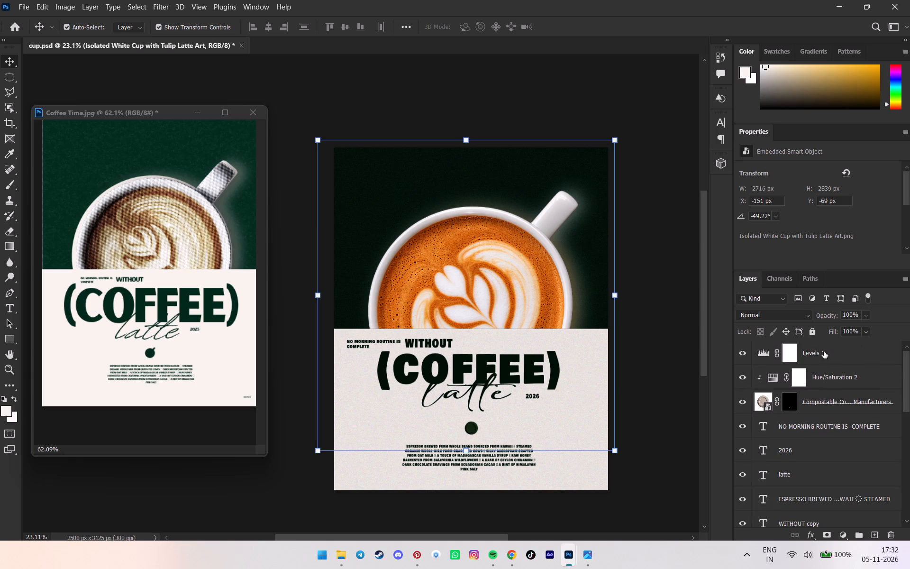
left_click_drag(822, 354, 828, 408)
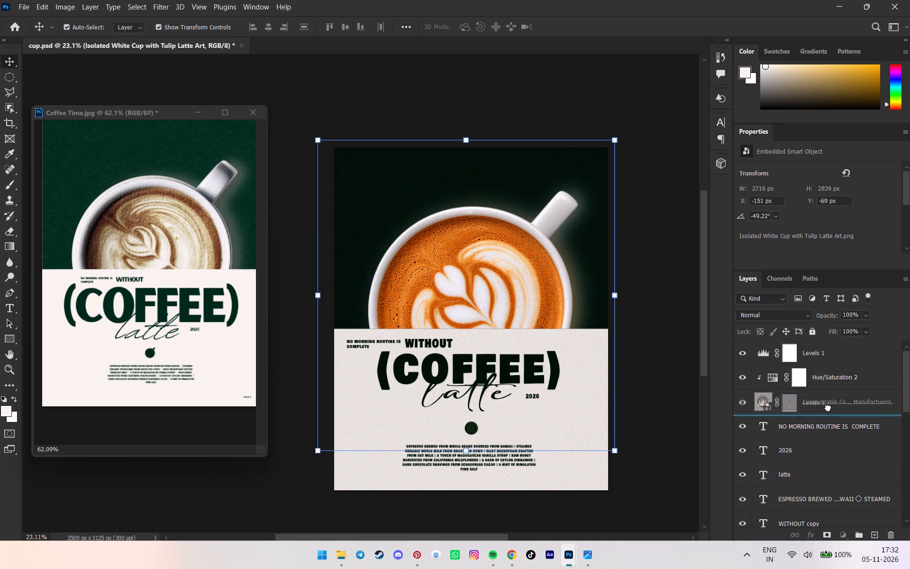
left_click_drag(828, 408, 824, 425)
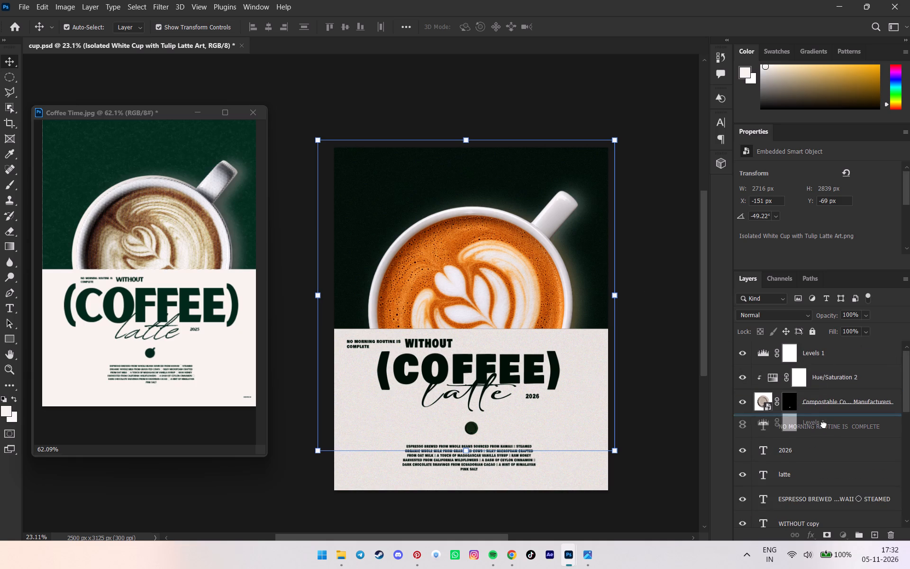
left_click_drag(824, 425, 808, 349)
Look through the poster's layer stack from the Levels adjustment down to the Background layer.
scroll(843, 403, "up", 7)
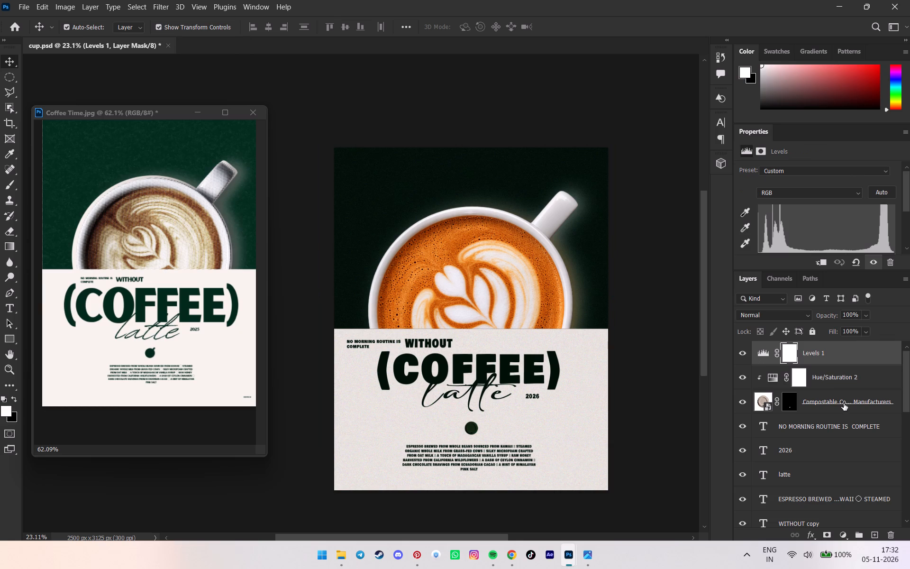
scroll(838, 374, "up", 7)
scroll(838, 374, "down", 14)
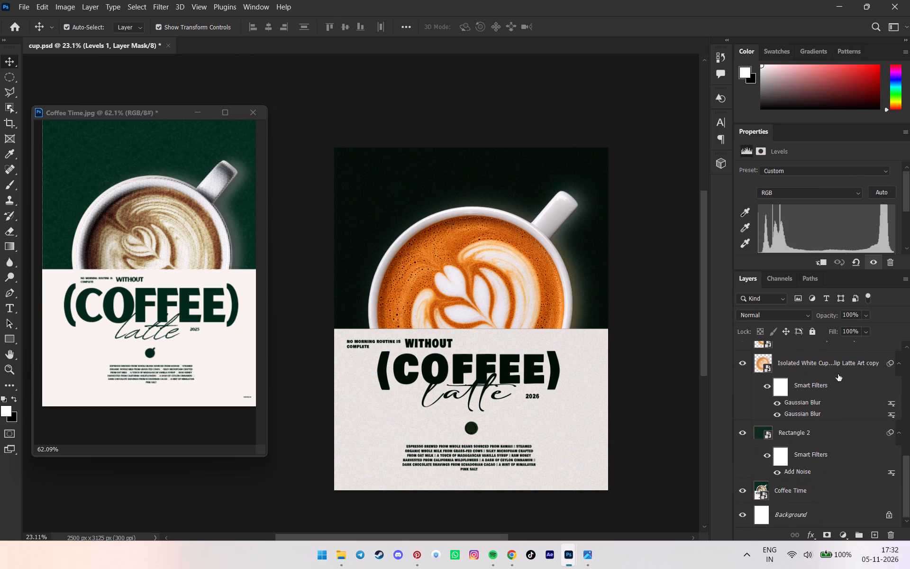
scroll(838, 374, "down", 5)
scroll(827, 423, "up", 3)
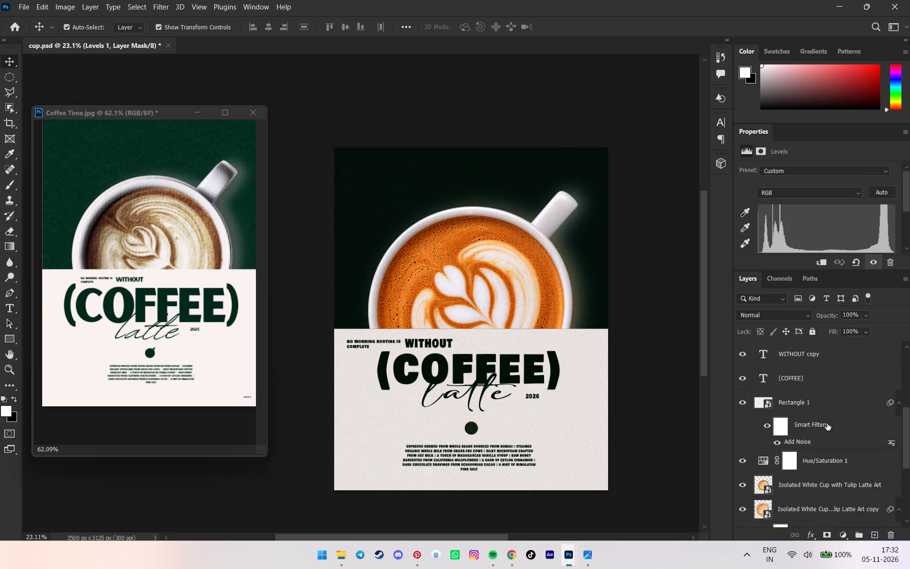
scroll(827, 423, "up", 19)
scroll(828, 423, "down", 15)
scroll(828, 423, "up", 1)
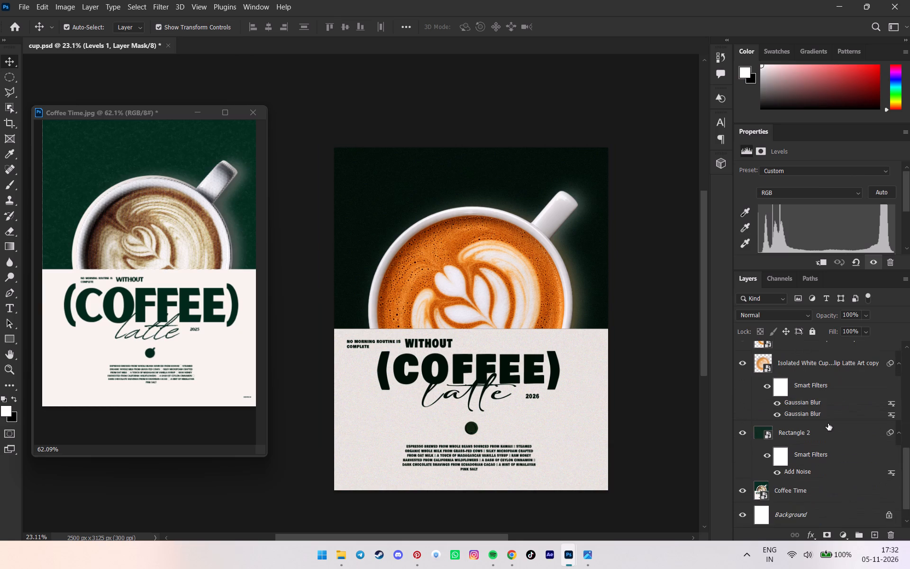
scroll(828, 423, "up", 1)
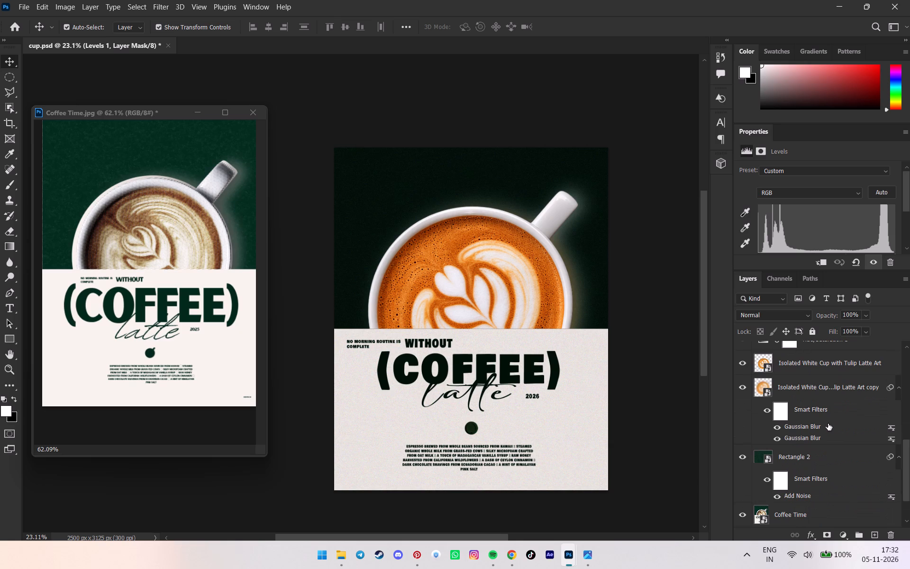
Save the poster document.
key("ctrl+s")
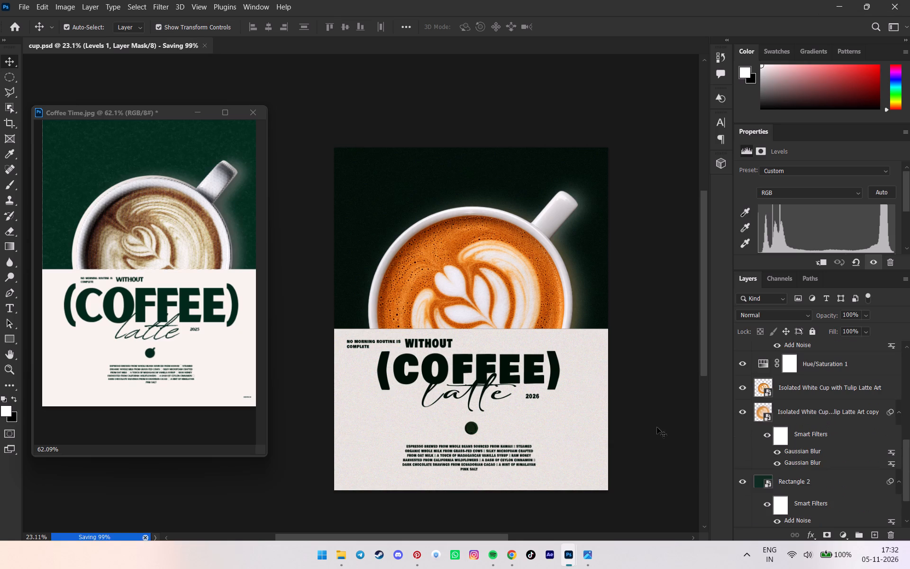
Examine the small credit text in the bottom-right corner of the Coffee Time reference at high magnification.
left_click(662, 415)
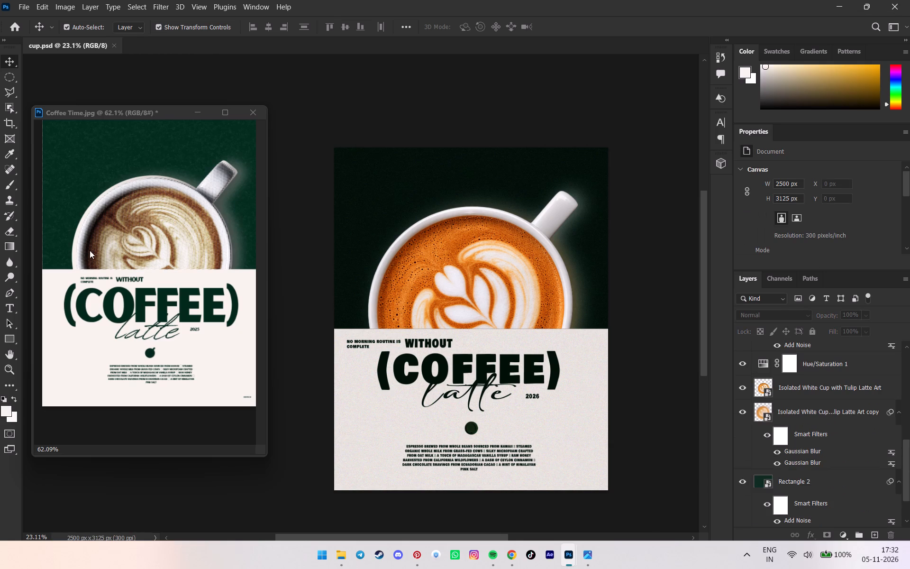
left_click(174, 255)
scroll(174, 255, "down", 4, "alt")
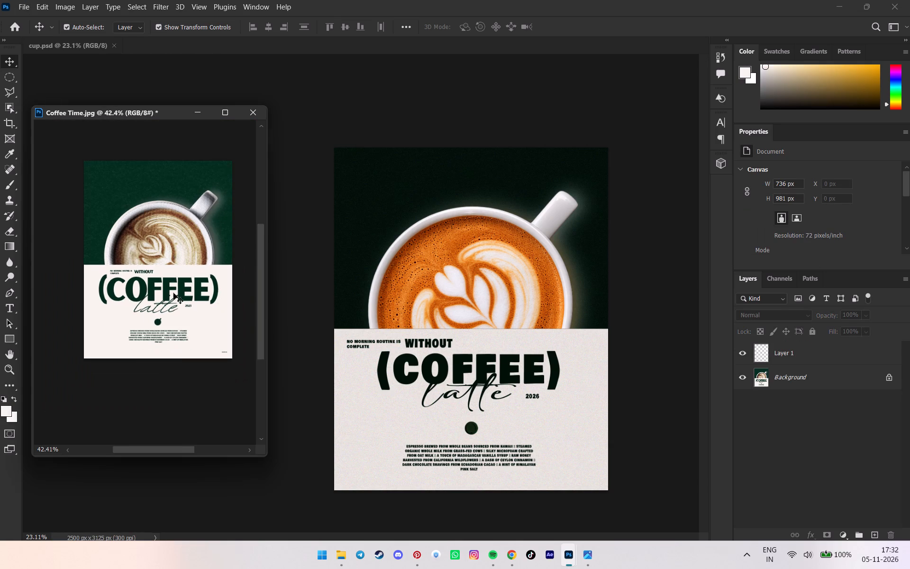
scroll(204, 299, "up", 9, "alt")
scroll(235, 363, "up", 6, "alt")
key("space")
key("space")
key("space")
key("space")
key("space")
key("space")
key("space")
key("space")
key("space")
key("space")
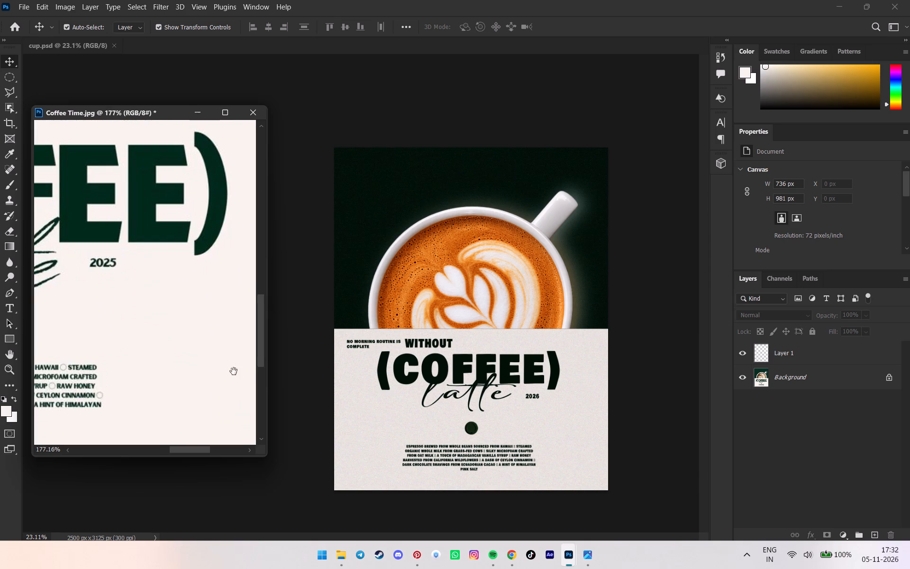
left_click_drag(234, 371, 110, 246)
scroll(123, 324, "up", 12, "alt")
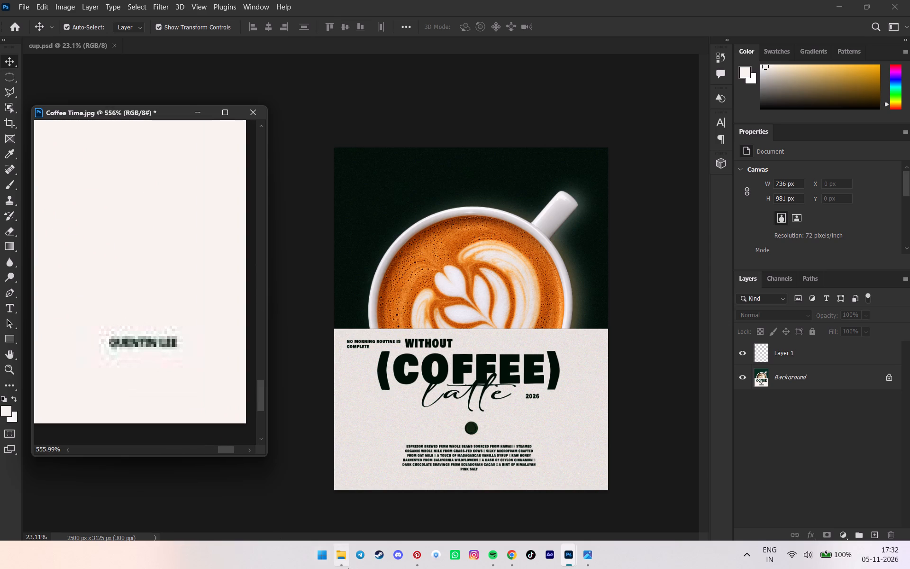
Switch to Coffee Time.jpg in Photos and examine the small credit text in its bottom-right corner.
left_click(343, 562)
left_click(591, 568)
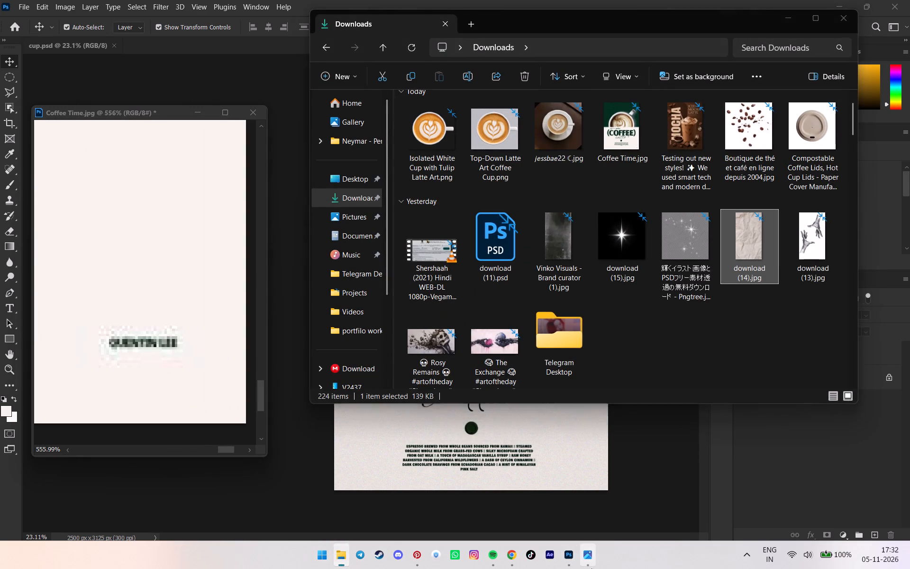
scroll(589, 456, "up", 6, "alt")
key("space")
key("space")
key("space")
key("space")
left_click_drag(709, 454, 481, 316)
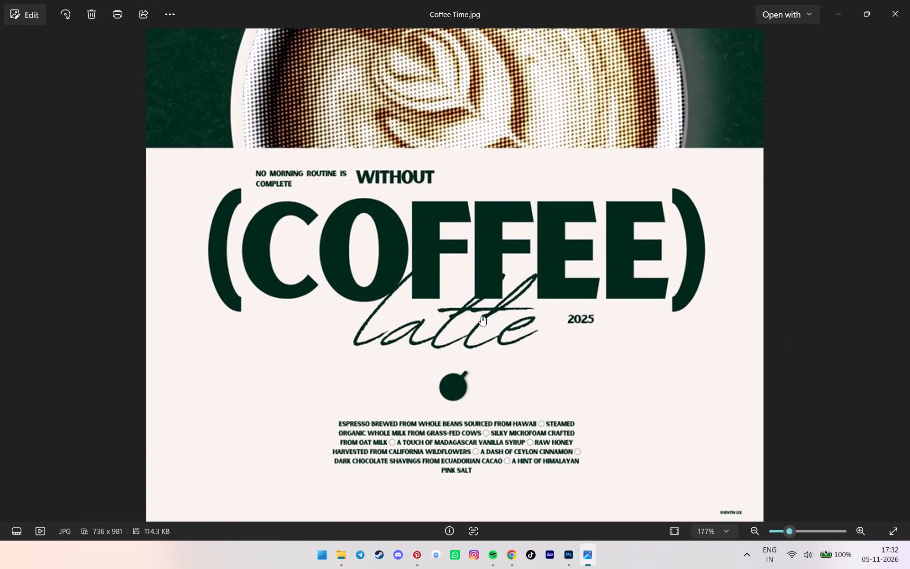
scroll(737, 436, "up", 8, "alt")
key("space")
key("space")
key("space")
key("space")
key("space")
key("space")
key("space")
key("space")
left_click_drag(813, 470, 309, 263)
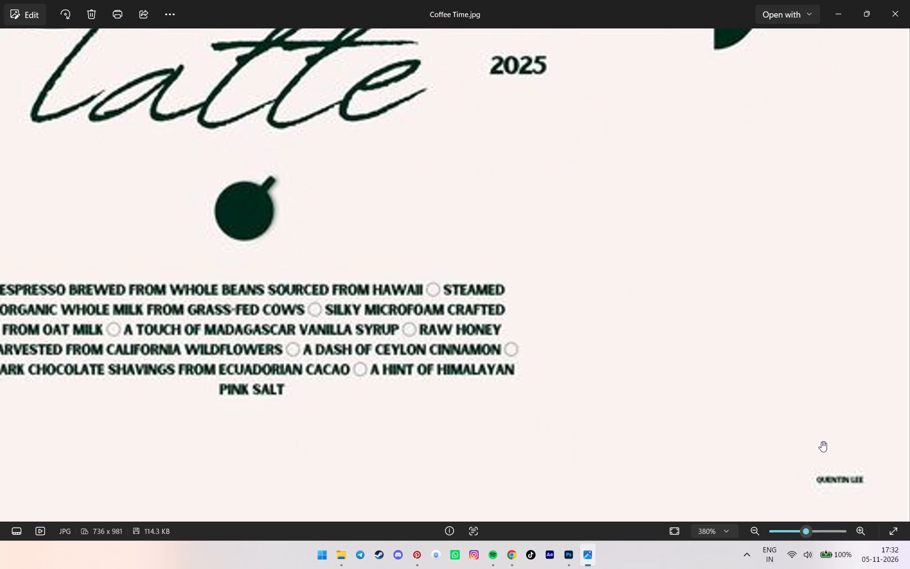
scroll(840, 457, "down", 11, "alt")
left_click(825, 13)
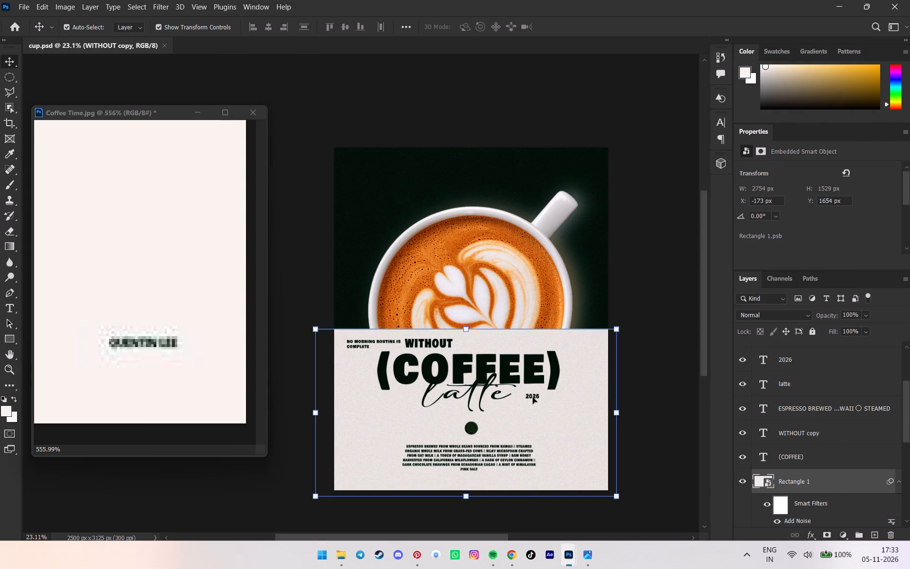
left_click(533, 397)
key("ctrl+j")
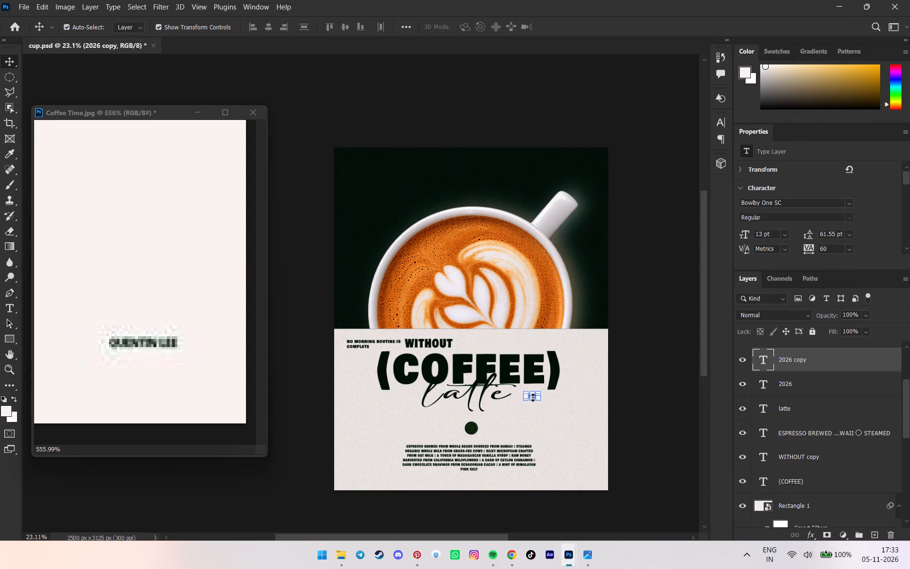
scroll(533, 397, "up", 5, "alt")
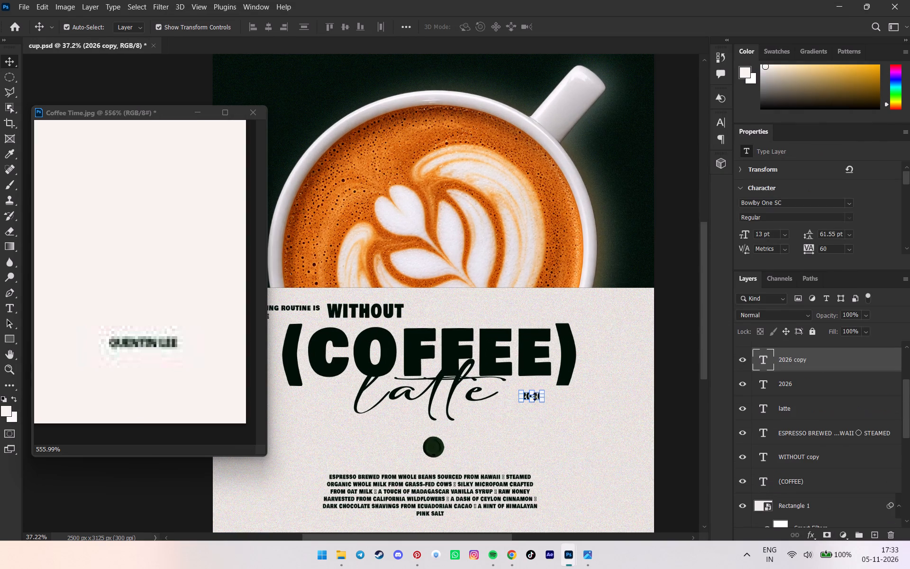
scroll(533, 396, "up", 4, "alt")
left_click_drag(537, 395, 624, 535)
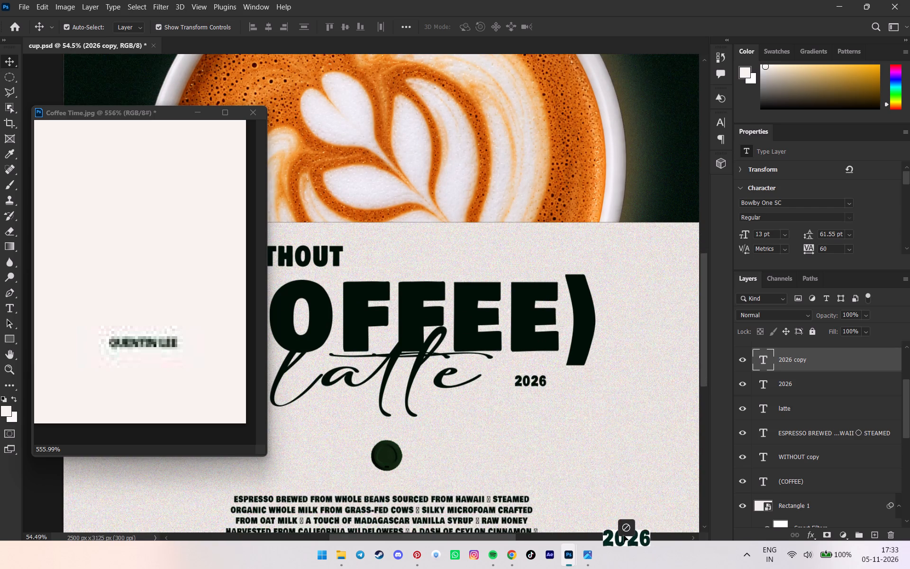
left_click_drag(624, 535, 637, 384)
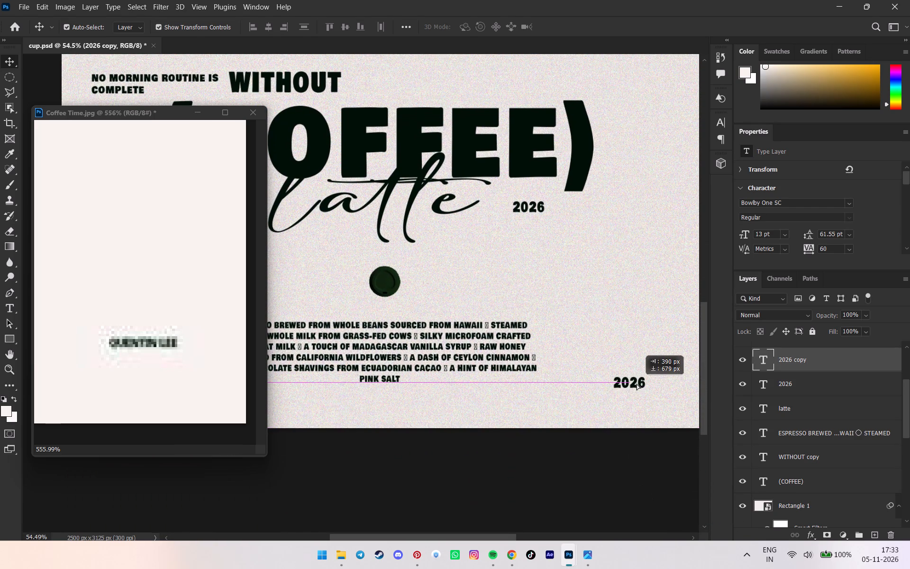
left_click_drag(637, 384, 664, 378)
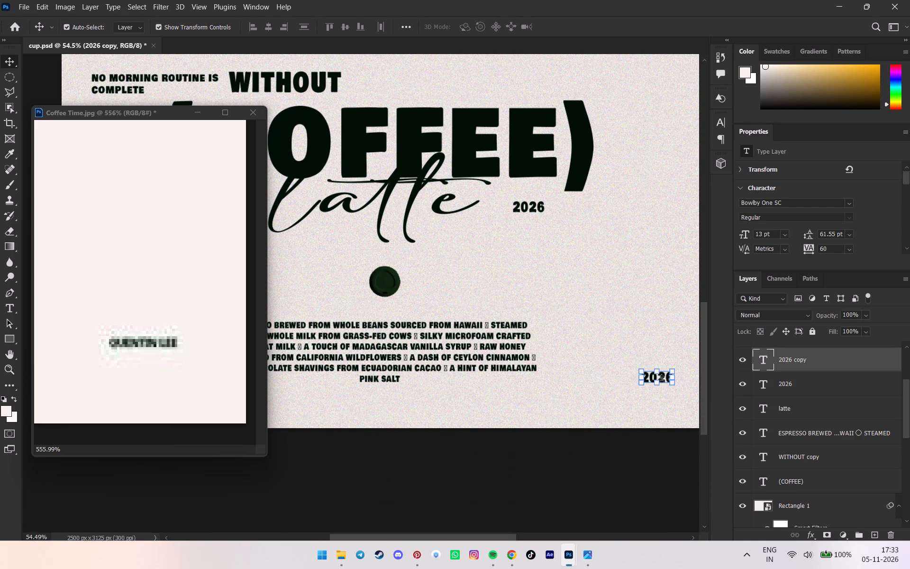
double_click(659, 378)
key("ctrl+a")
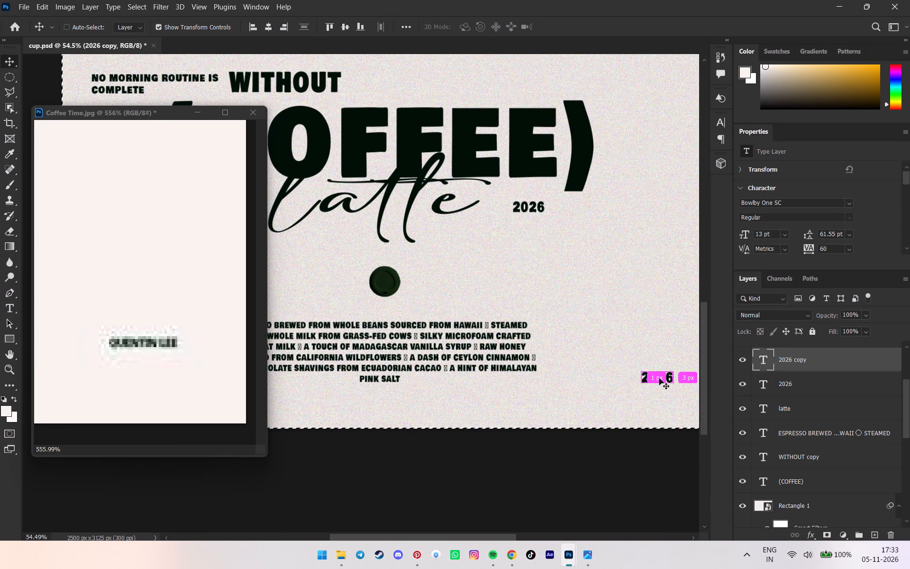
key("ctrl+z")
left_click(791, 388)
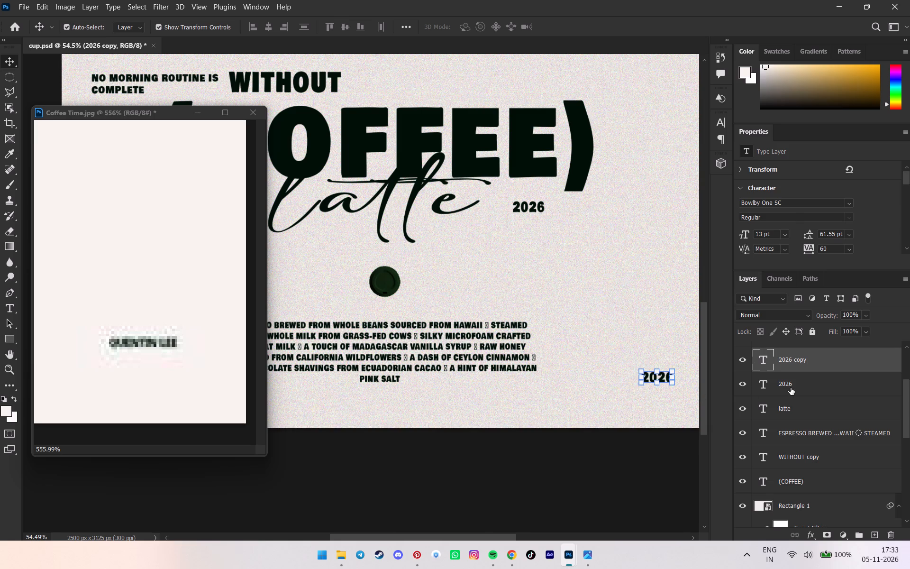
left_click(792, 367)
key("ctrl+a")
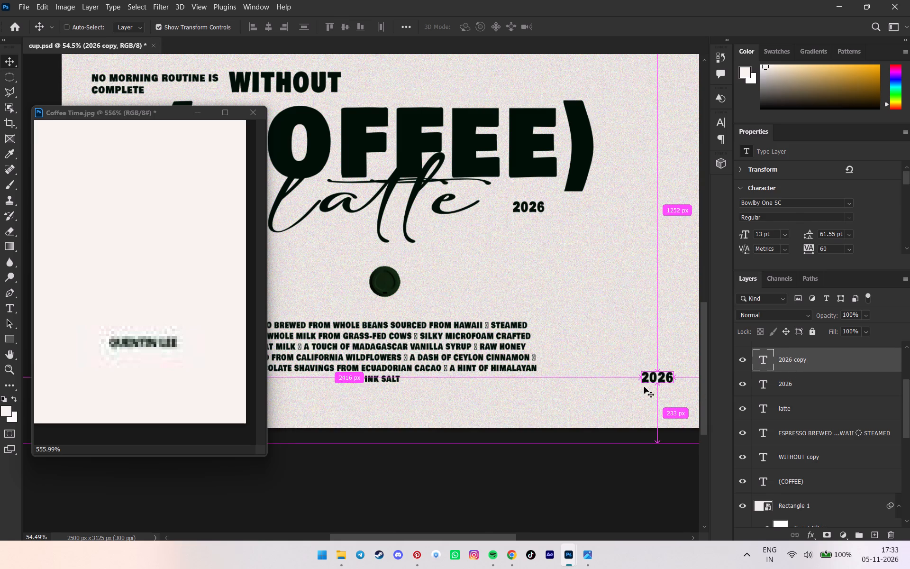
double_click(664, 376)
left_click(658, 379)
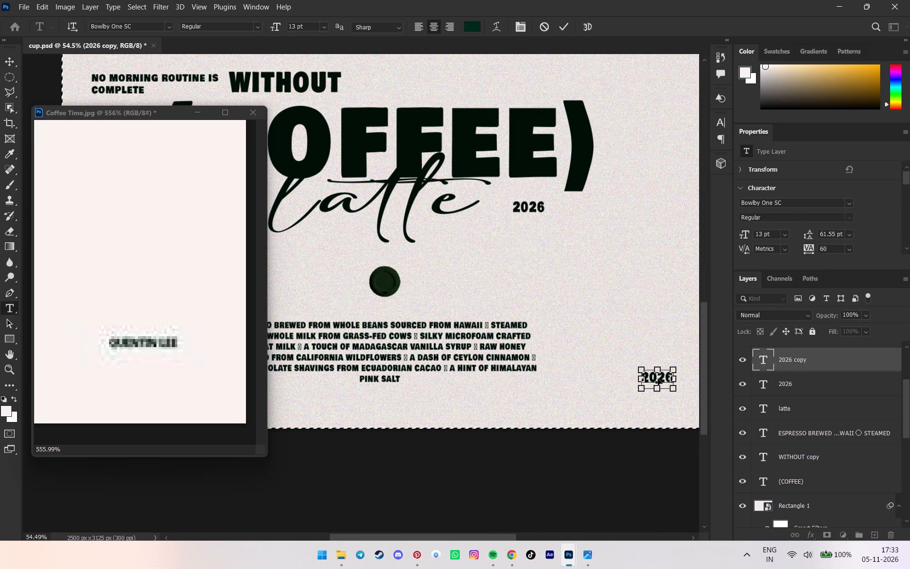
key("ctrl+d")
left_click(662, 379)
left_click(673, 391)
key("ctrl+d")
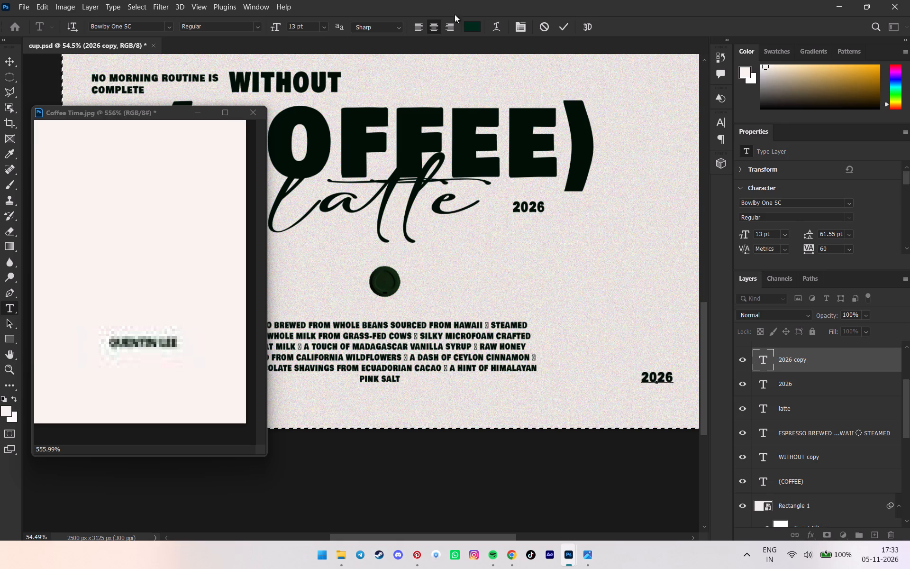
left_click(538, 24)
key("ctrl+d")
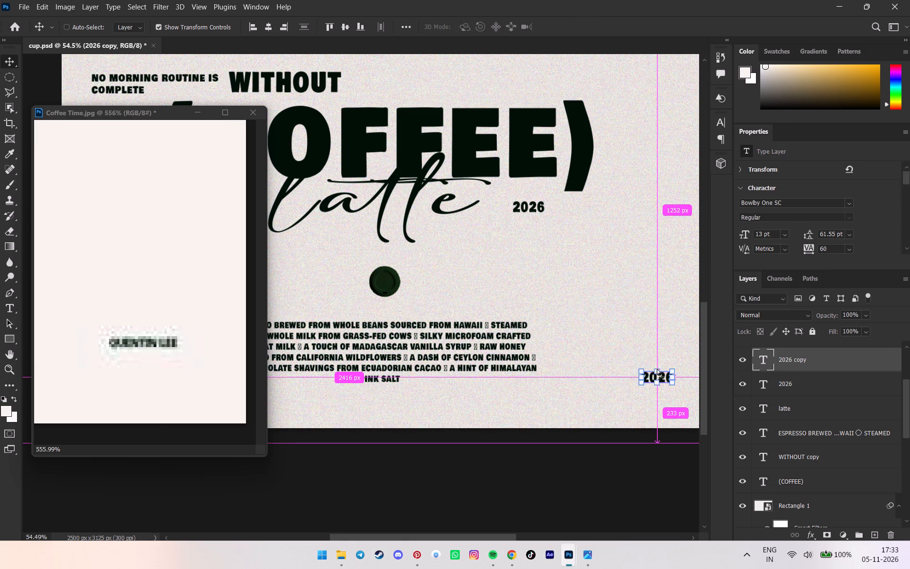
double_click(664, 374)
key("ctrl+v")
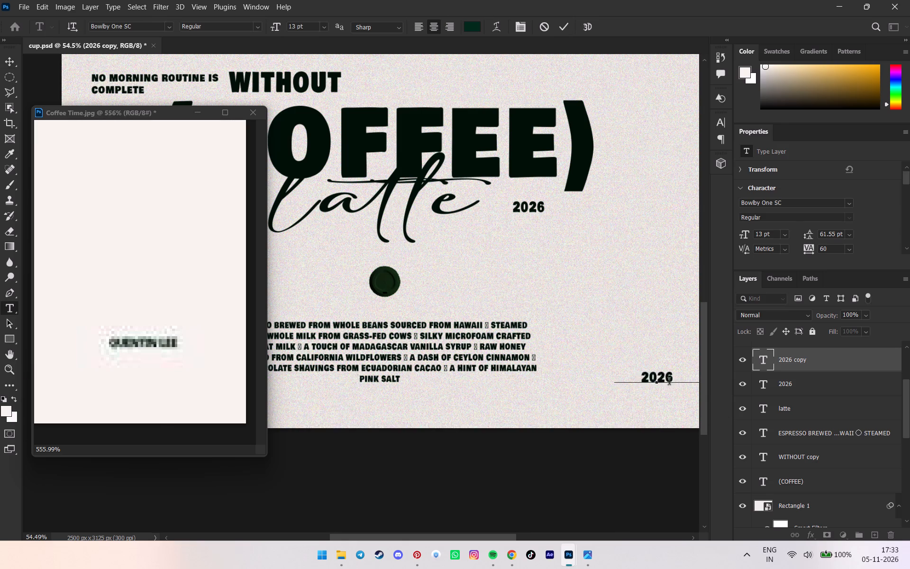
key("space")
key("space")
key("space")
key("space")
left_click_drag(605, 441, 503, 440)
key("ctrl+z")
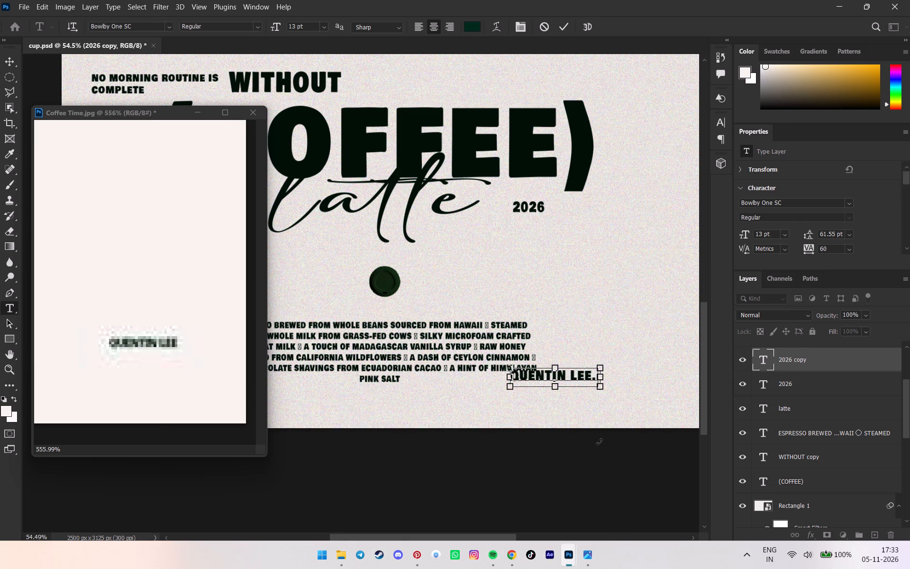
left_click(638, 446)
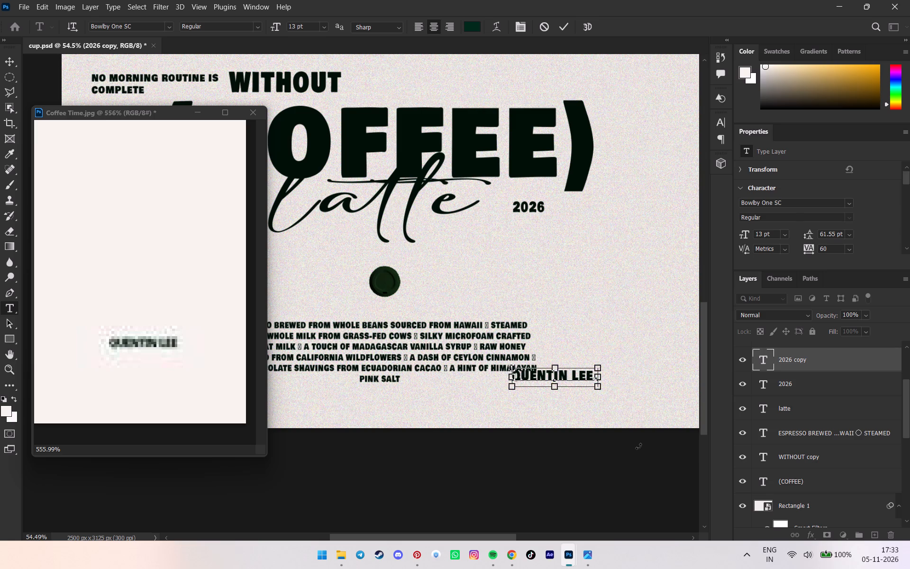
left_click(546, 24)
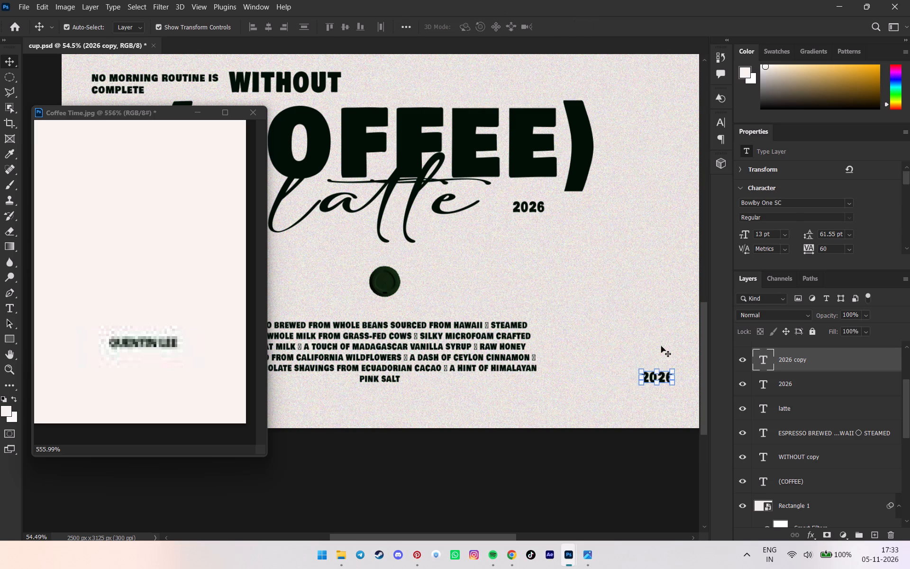
Replace the text of the duplicated 2026 layer near the poster's bottom-right corner with the copied credit name.
double_click(664, 379)
key("ctrl+v")
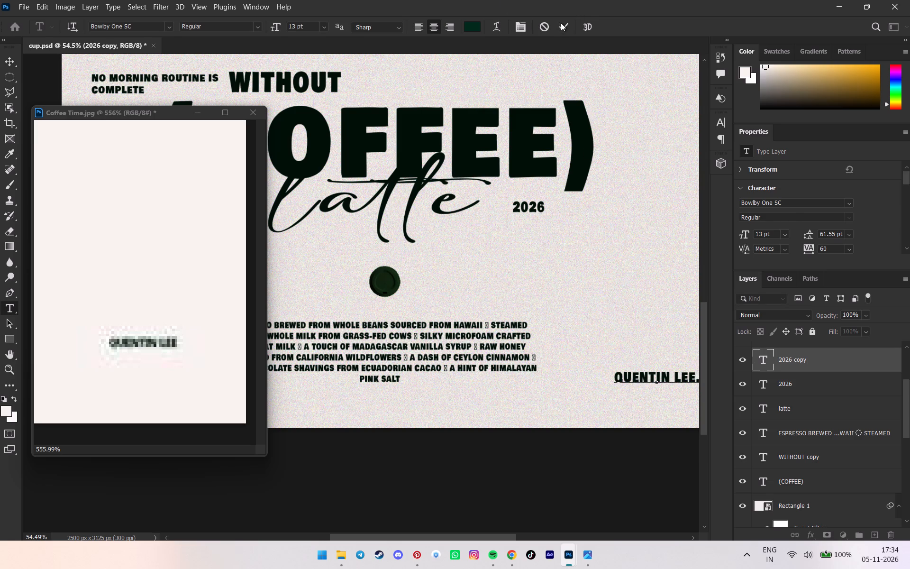
left_click(561, 23)
left_click(636, 435)
Move the credit text inward, away from the poster's right edge.
key("space")
key("space")
key("space")
key("space")
key("space")
key("space")
key("space")
key("space")
key("space")
key("space")
key("space")
key("space")
key("space")
key("space")
key("space")
key("space")
key("space")
key("space")
key("space")
left_click_drag(637, 434, 527, 444)
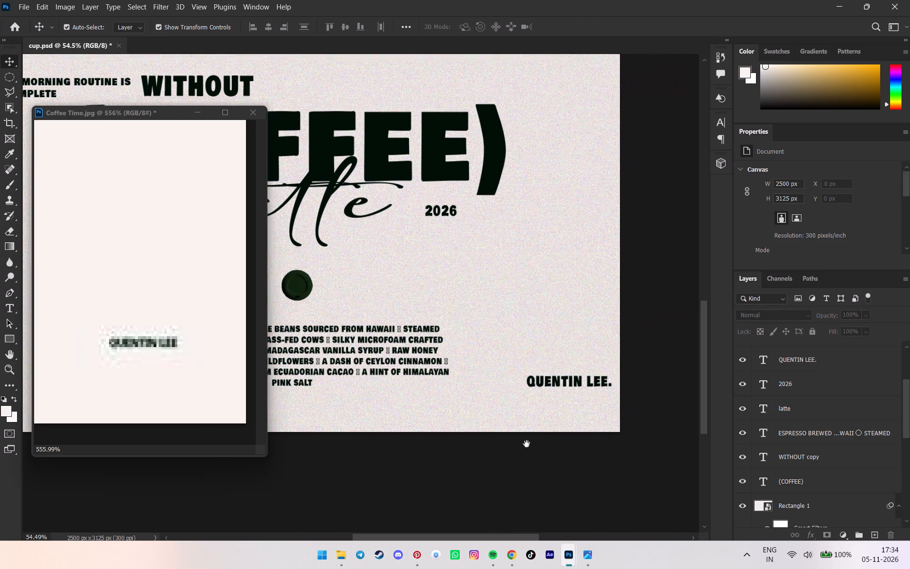
left_click_drag(527, 444, 495, 444)
left_click_drag(497, 384, 475, 383)
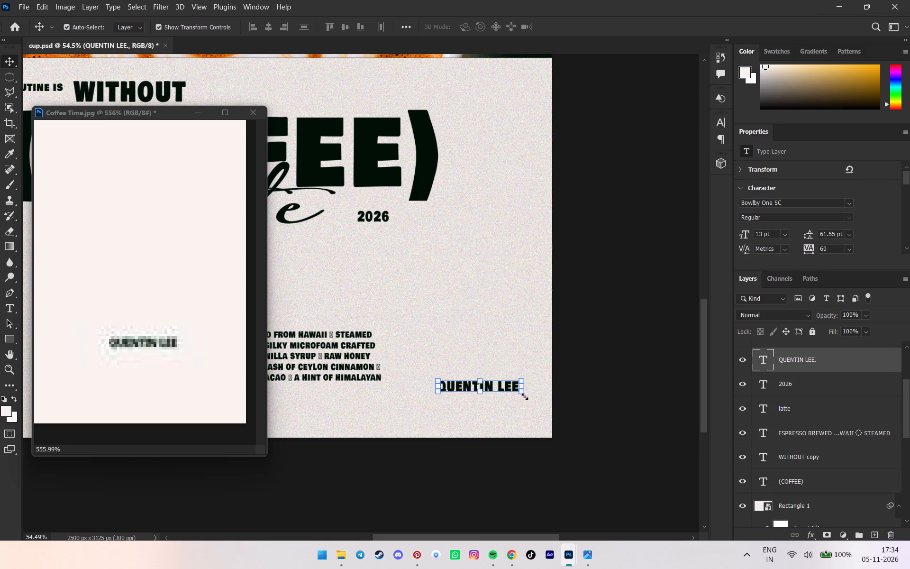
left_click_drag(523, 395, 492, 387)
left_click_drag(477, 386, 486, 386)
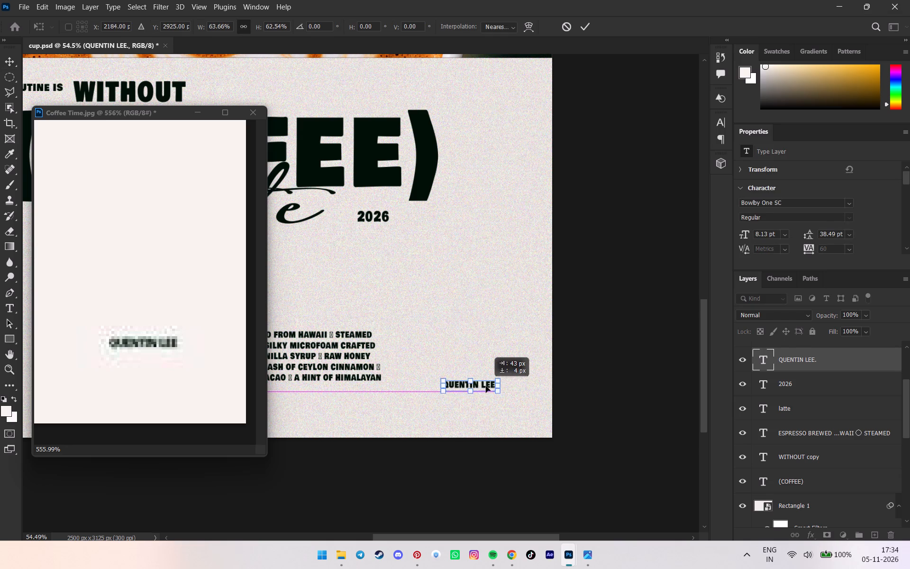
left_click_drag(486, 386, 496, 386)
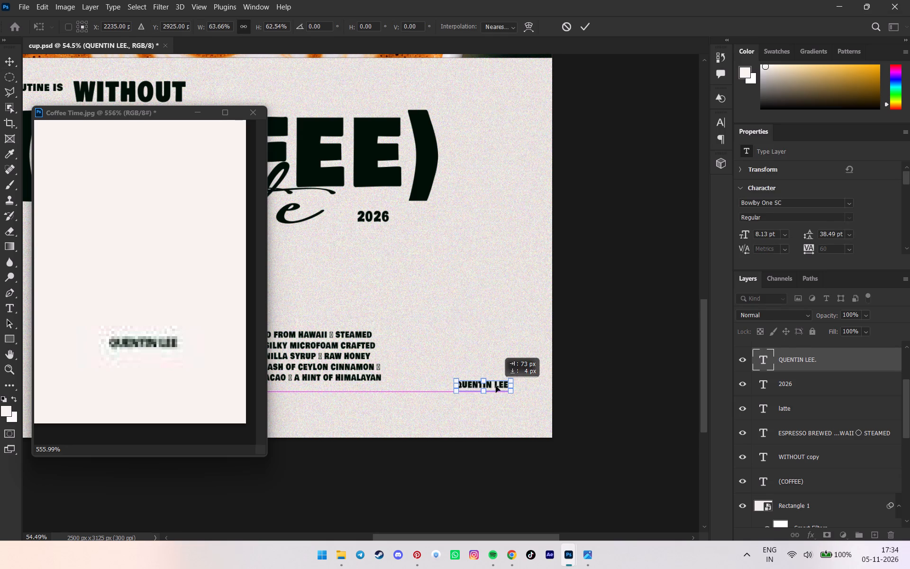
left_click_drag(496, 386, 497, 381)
Following the reference's credit, scale the credit text to about 46% (5.91 pt) and place it closer to the poster's bottom-right corner.
left_click(138, 309)
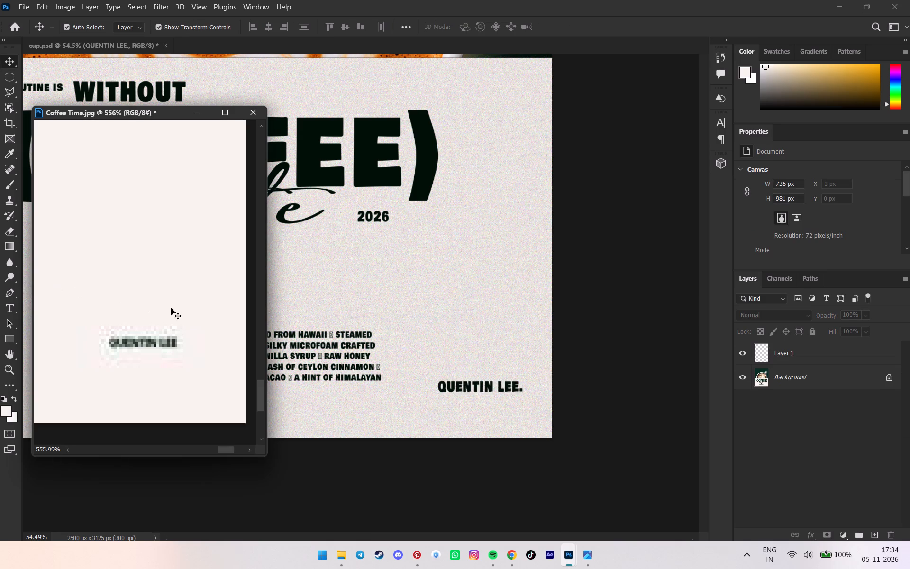
scroll(177, 308, "down", 13, "alt")
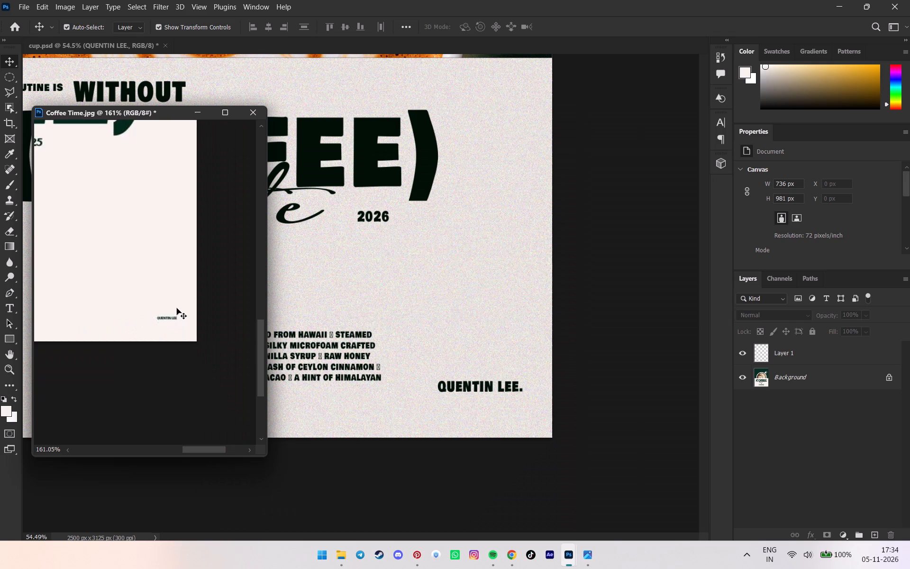
key("space")
key("space")
key("space")
key("space")
key("space")
key("space")
key("space")
key("space")
key("space")
key("space")
key("space")
key("space")
key("space")
key("space")
key("space")
key("space")
key("space")
key("space")
key("space")
key("space")
left_click_drag(159, 304, 246, 330)
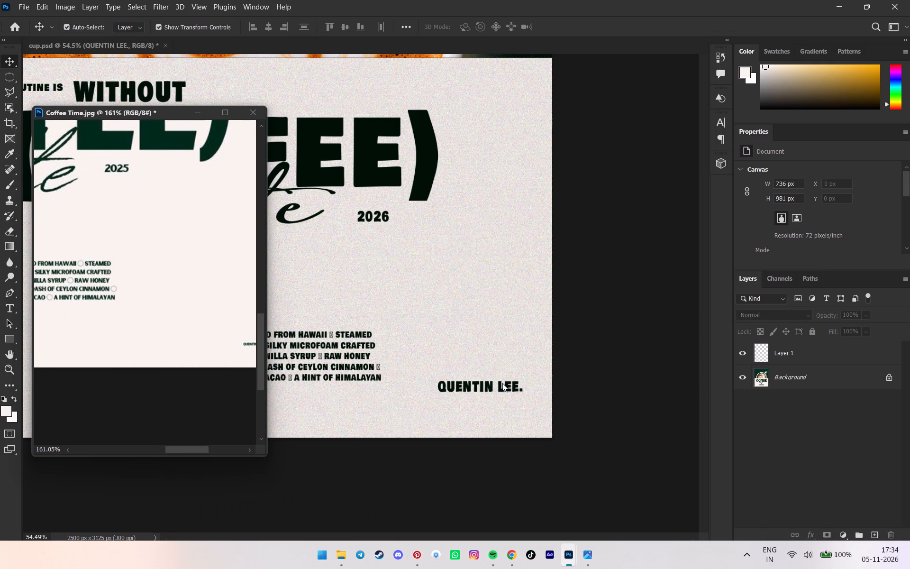
left_click(502, 383)
left_click_drag(520, 393, 473, 386)
left_click_drag(466, 387, 519, 404)
left_click(597, 384)
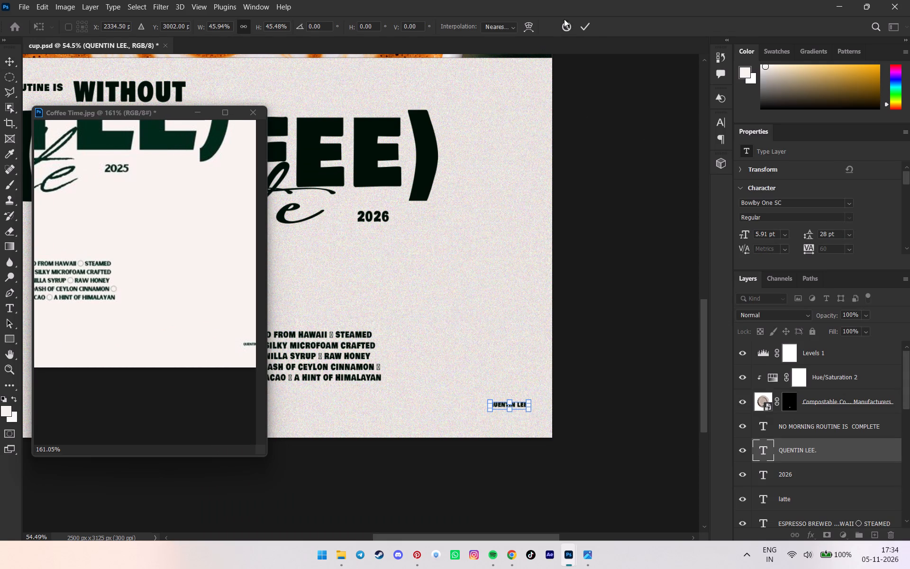
left_click(595, 26)
left_click(591, 27)
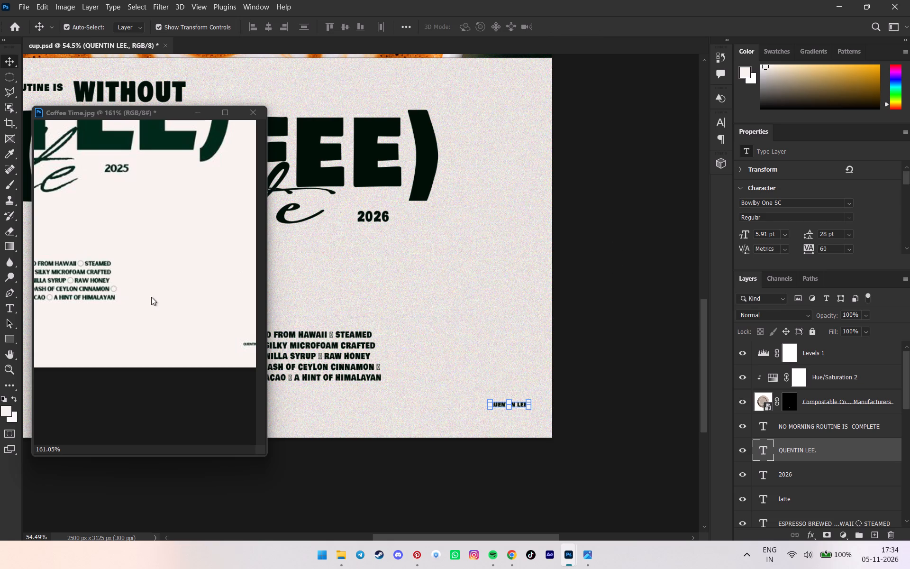
Scale the ingredient paragraph to about 87% (6.96 pt) and centre it horizontally below the green circle.
left_click(151, 297)
key("space")
key("space")
key("space")
key("space")
left_click_drag(355, 337, 480, 336)
key("space")
key("space")
key("space")
key("space")
key("space")
key("space")
key("space")
key("space")
key("space")
key("space")
key("space")
key("space")
key("space")
key("space")
key("space")
key("space")
key("space")
key("space")
key("space")
key("space")
left_click_drag(427, 308, 686, 295)
left_click(598, 330)
left_click_drag(639, 380, 601, 364)
left_click_drag(535, 358, 559, 356)
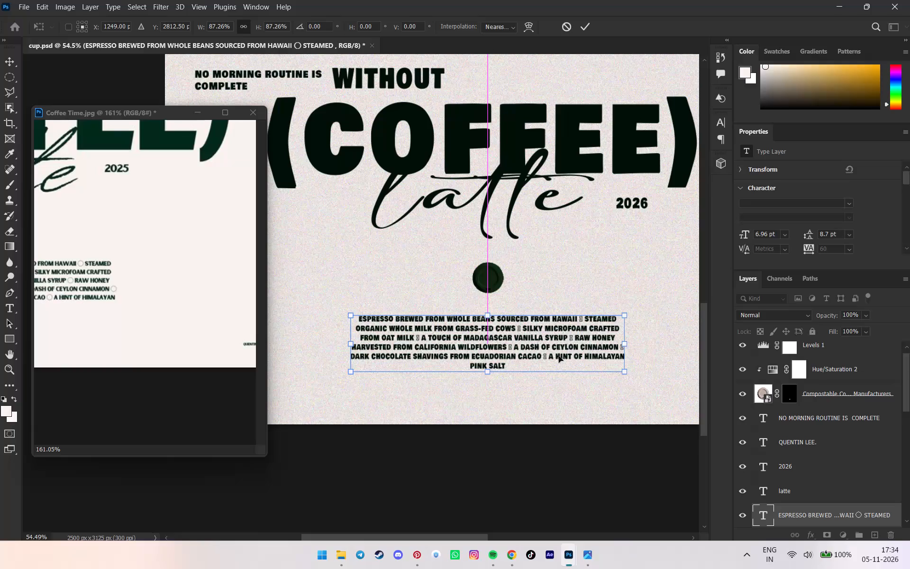
left_click(566, 383)
left_click(587, 24)
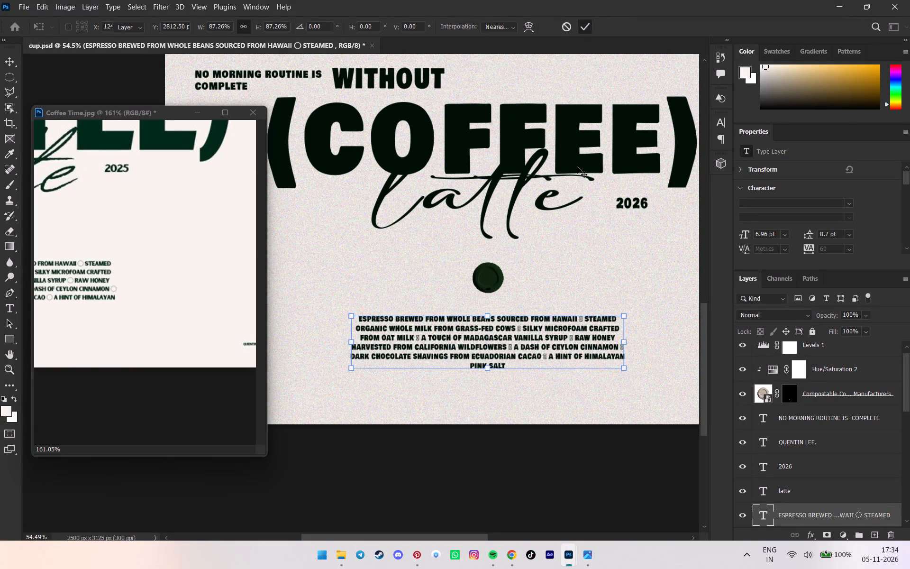
Compare the whole coffee poster with the full Coffee Time reference side by side.
left_click(589, 237)
scroll(589, 237, "up", 6)
scroll(590, 237, "down", 6, "alt")
key("space")
key("space")
key("space")
key("space")
left_click_drag(598, 203, 504, 244)
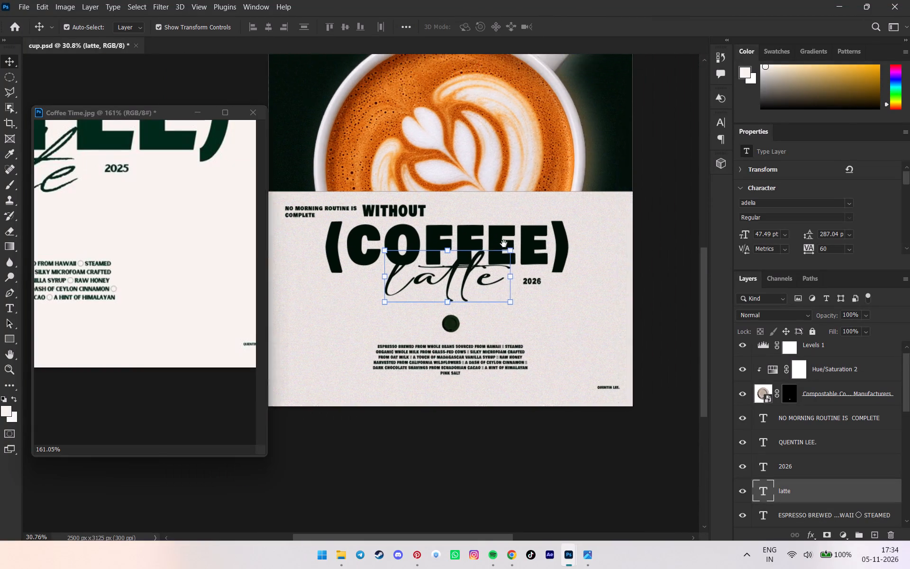
left_click_drag(504, 244, 485, 289)
scroll(519, 270, "down", 5, "alt")
scroll(83, 227, "up", 1)
left_click(164, 226)
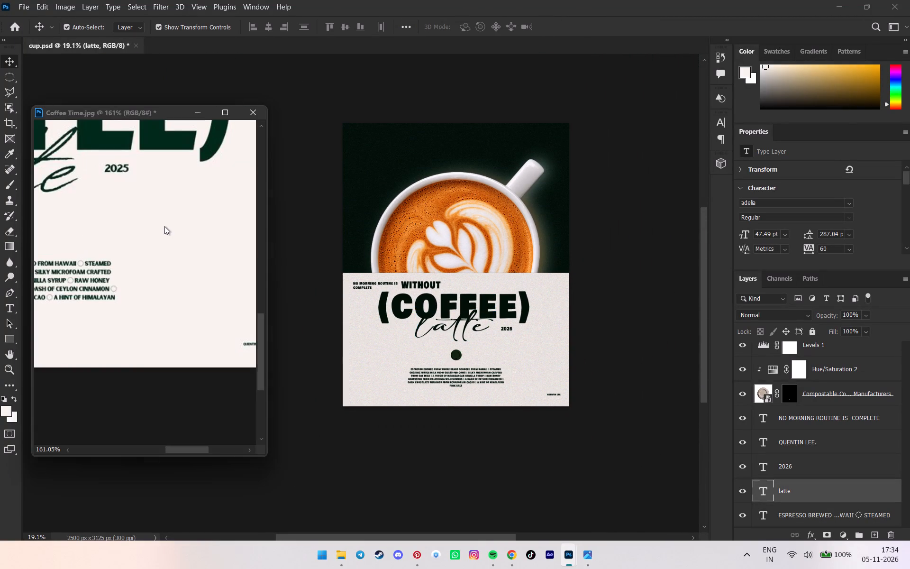
scroll(165, 226, "up", 6, "alt")
scroll(165, 226, "down", 18, "alt")
left_click_drag(127, 184, 132, 216)
key("space")
key("space")
key("space")
key("space")
key("space")
key("space")
key("space")
key("space")
key("space")
key("space")
key("space")
key("space")
key("space")
key("space")
key("space")
key("space")
key("space")
key("space")
key("space")
key("space")
left_click_drag(128, 182, 145, 206)
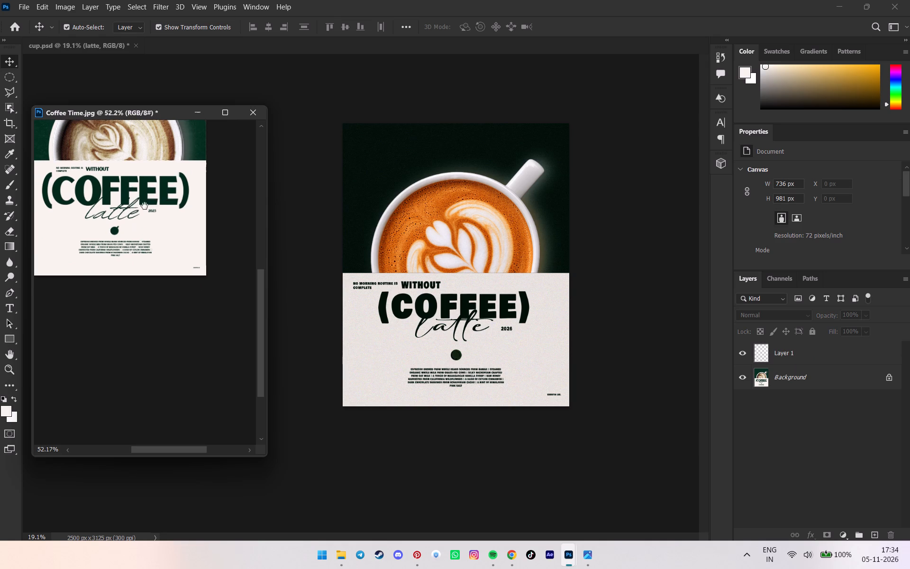
left_click_drag(145, 206, 152, 335)
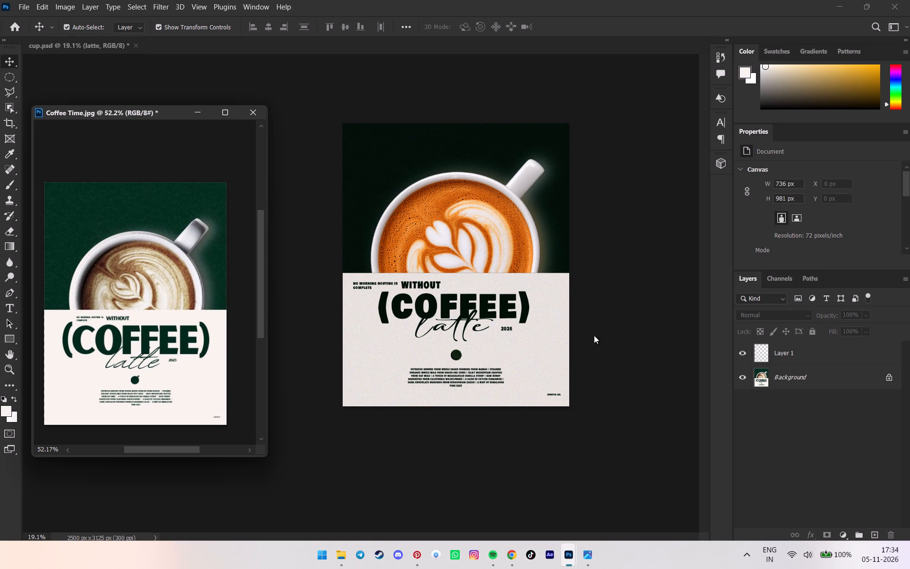
scroll(496, 262, "up", 2, "alt")
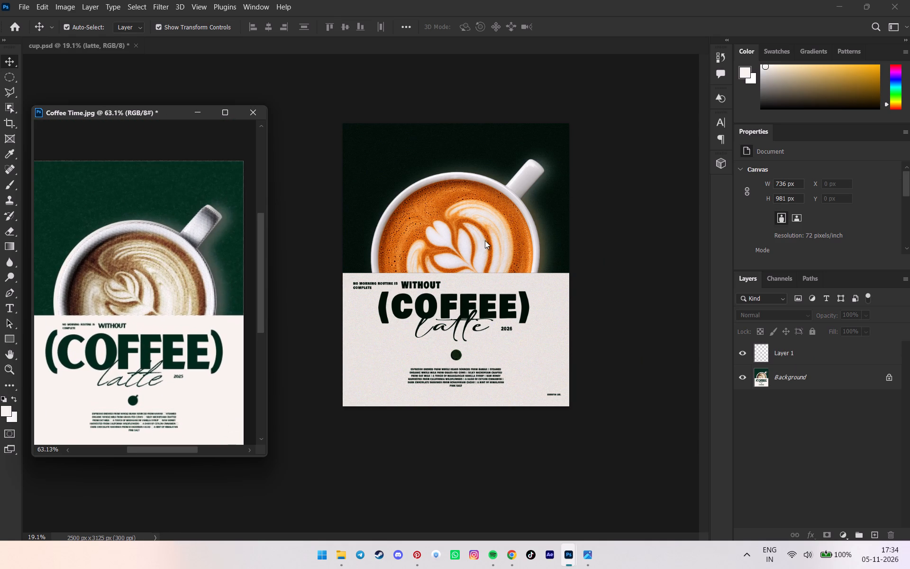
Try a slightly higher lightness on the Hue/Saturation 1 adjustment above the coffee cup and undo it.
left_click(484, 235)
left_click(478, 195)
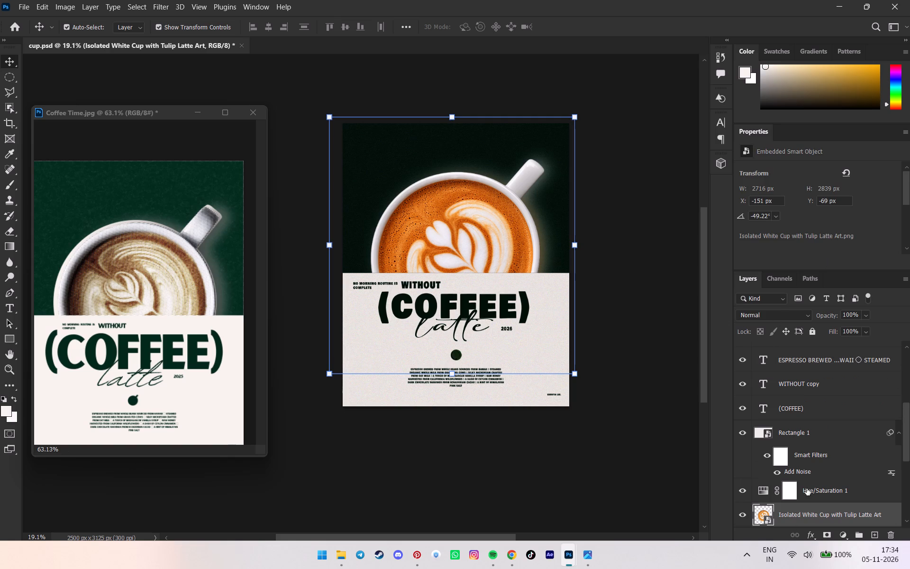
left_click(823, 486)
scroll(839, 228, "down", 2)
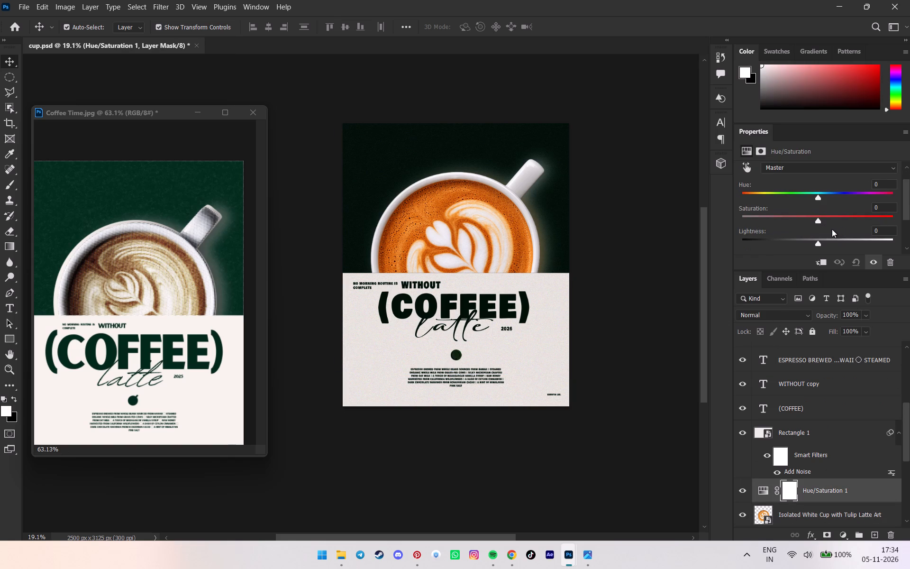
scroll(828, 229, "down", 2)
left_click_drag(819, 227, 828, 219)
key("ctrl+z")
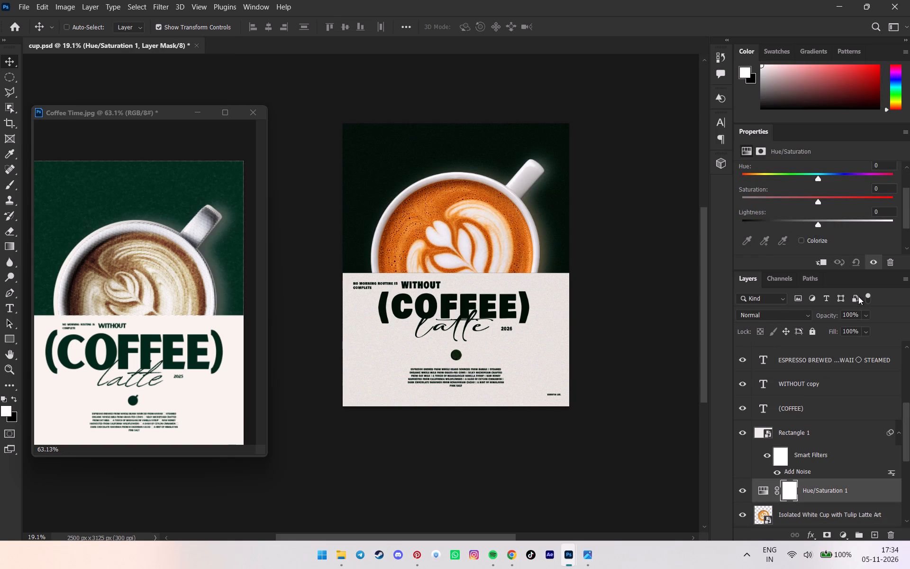
Look through the layer stack, checking the cup layers, Hue/Saturation 1 and Rectangle 1 for what controls the colours.
scroll(821, 448, "down", 5)
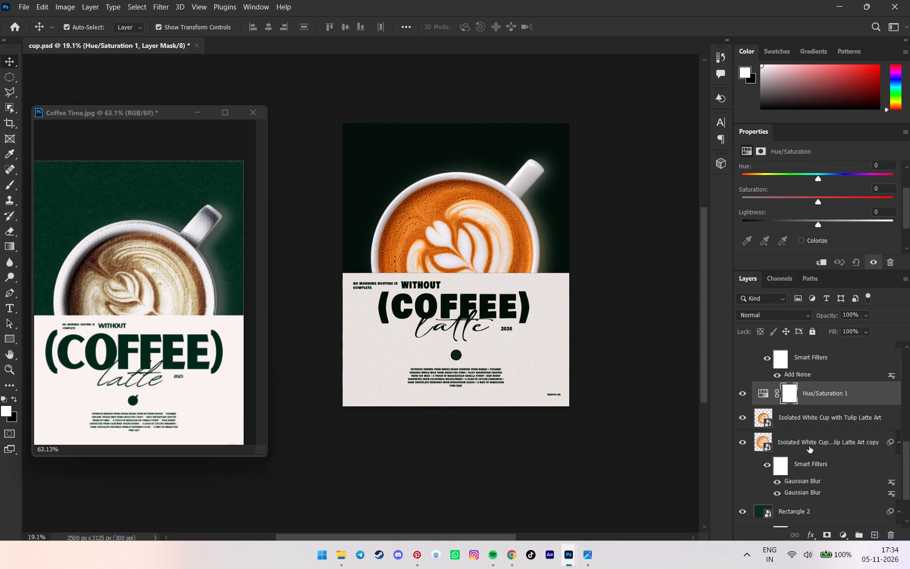
scroll(810, 443, "down", 3)
scroll(810, 443, "up", 4)
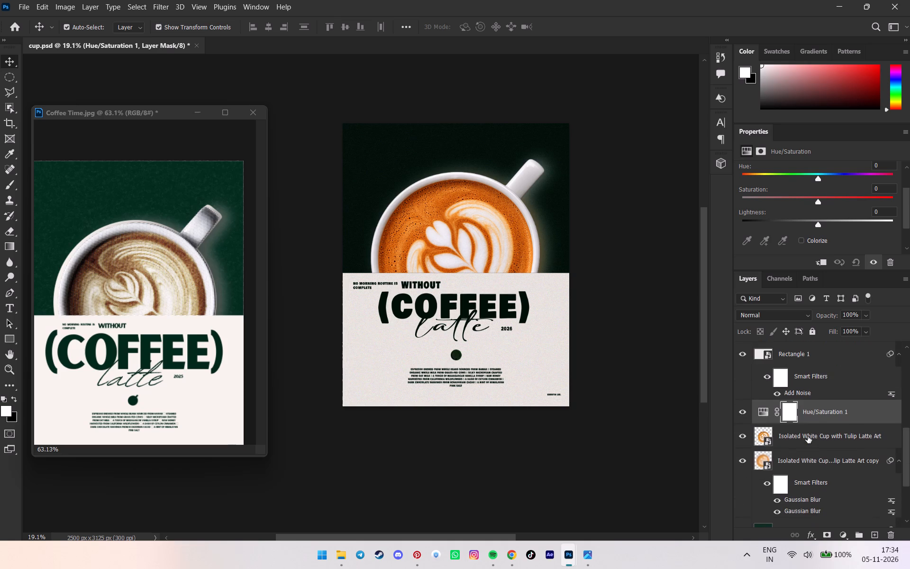
scroll(808, 436, "up", 2)
scroll(808, 435, "down", 3)
left_click(807, 434)
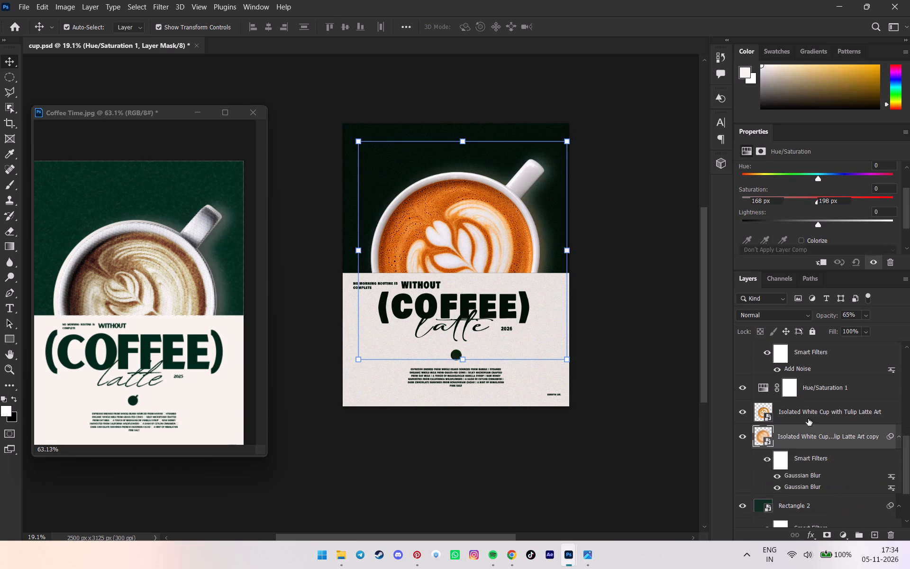
left_click(809, 415)
left_click(812, 431)
scroll(812, 431, "up", 4)
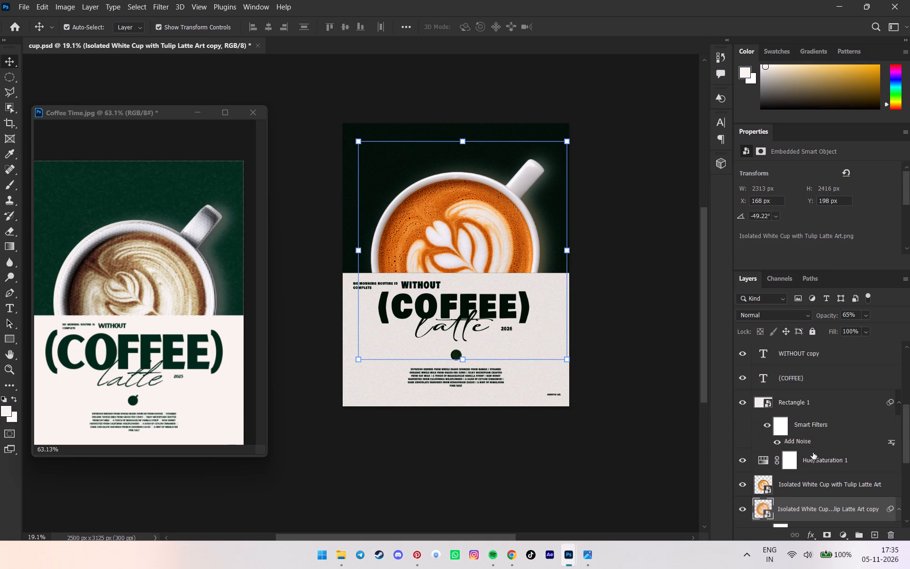
left_click(813, 450)
scroll(822, 425, "up", 5)
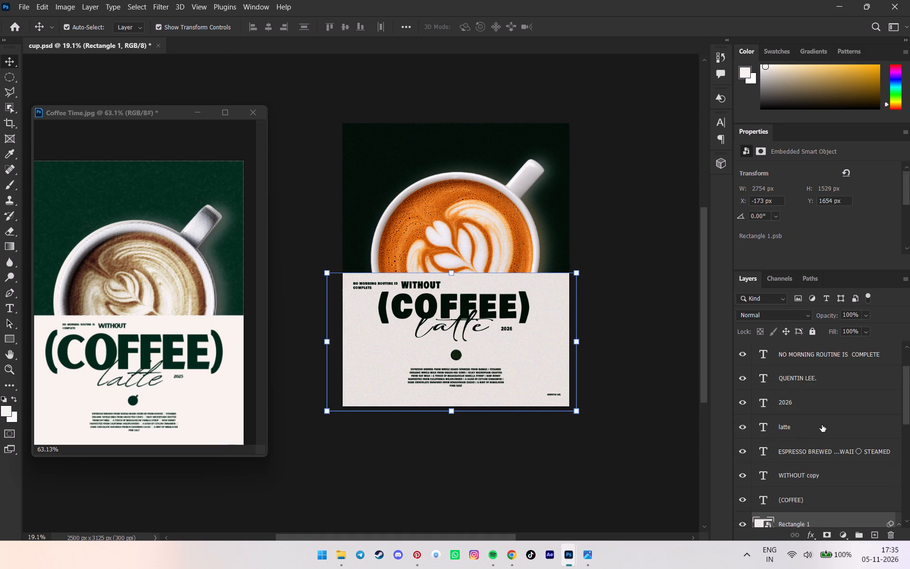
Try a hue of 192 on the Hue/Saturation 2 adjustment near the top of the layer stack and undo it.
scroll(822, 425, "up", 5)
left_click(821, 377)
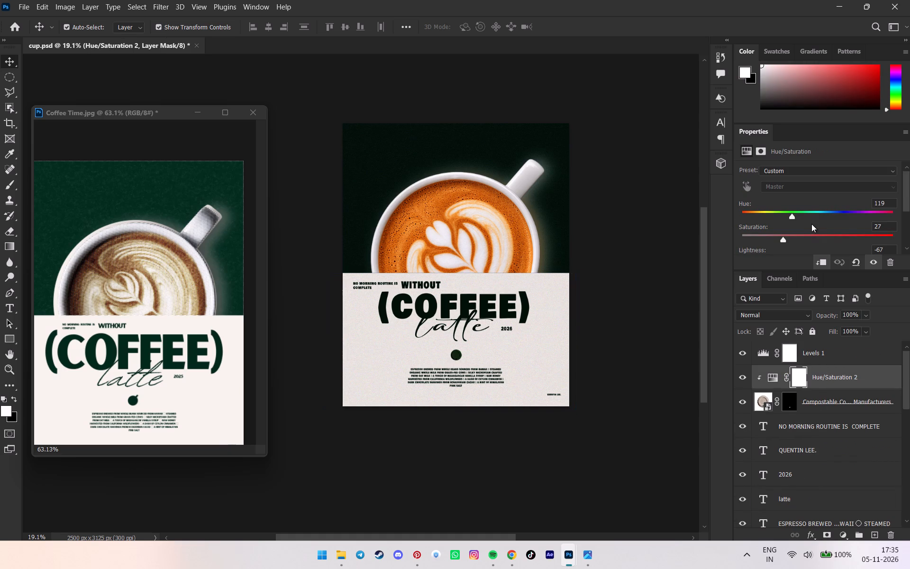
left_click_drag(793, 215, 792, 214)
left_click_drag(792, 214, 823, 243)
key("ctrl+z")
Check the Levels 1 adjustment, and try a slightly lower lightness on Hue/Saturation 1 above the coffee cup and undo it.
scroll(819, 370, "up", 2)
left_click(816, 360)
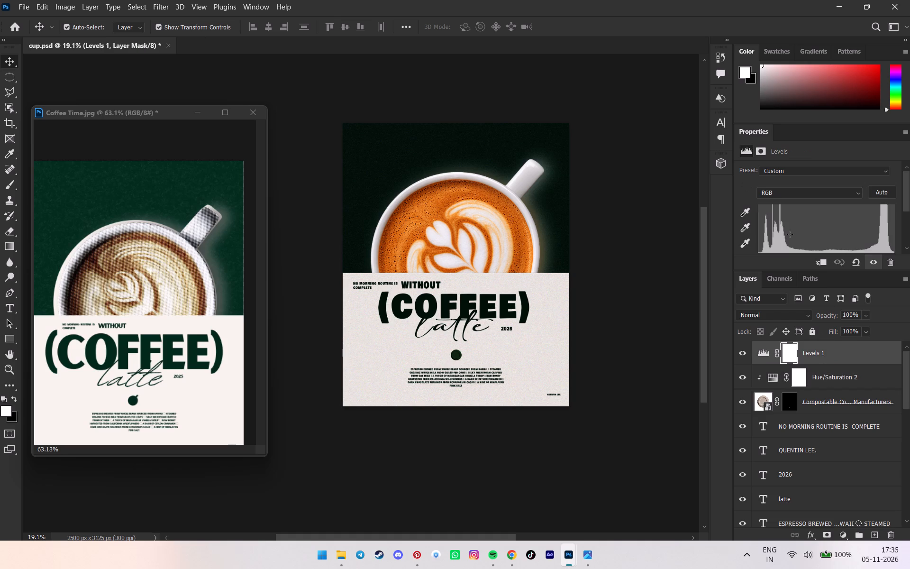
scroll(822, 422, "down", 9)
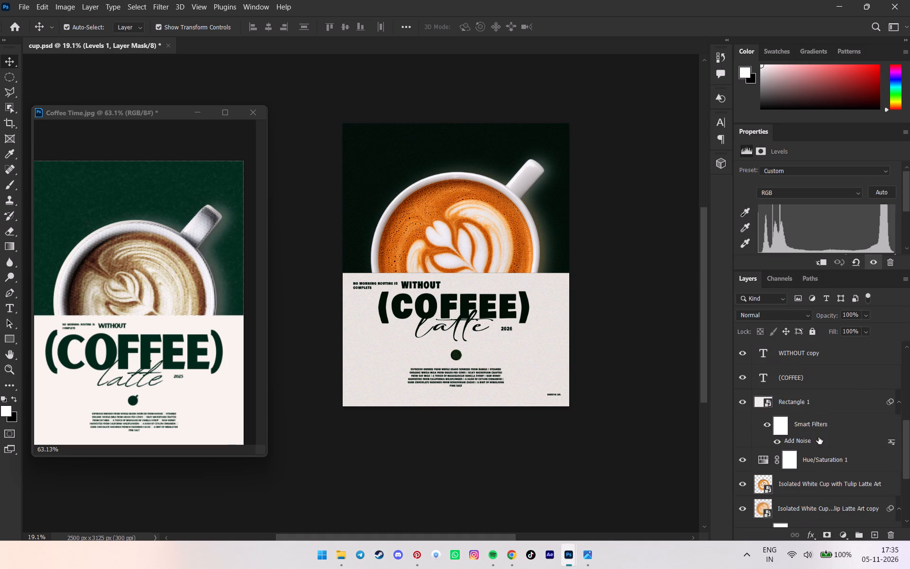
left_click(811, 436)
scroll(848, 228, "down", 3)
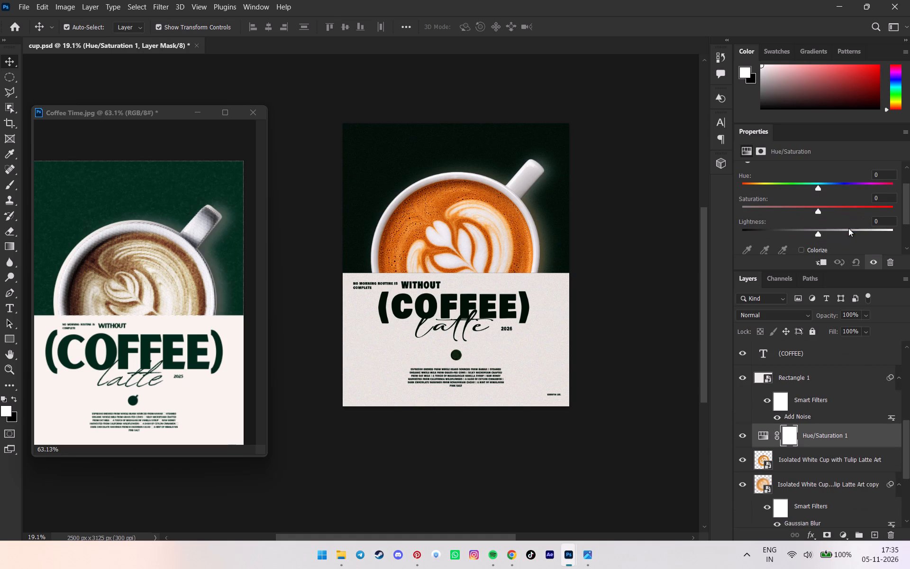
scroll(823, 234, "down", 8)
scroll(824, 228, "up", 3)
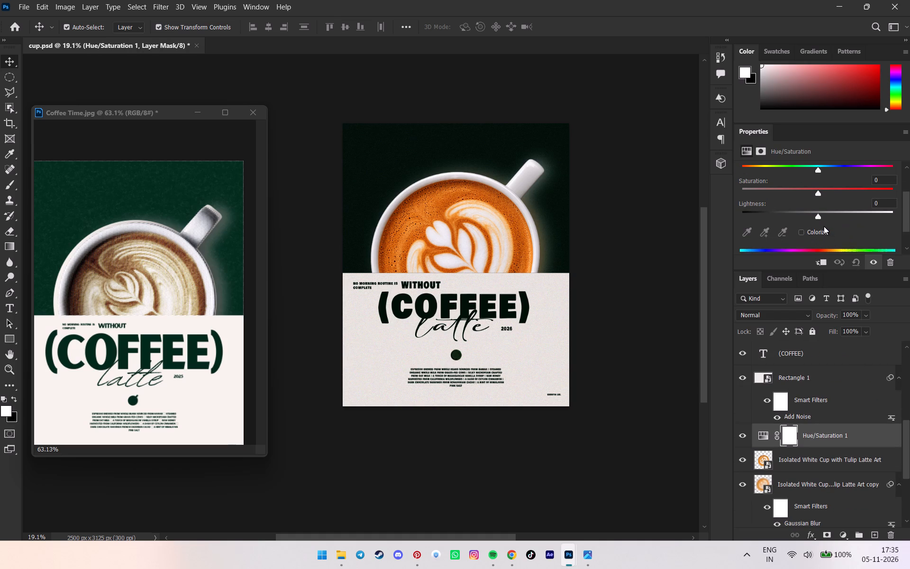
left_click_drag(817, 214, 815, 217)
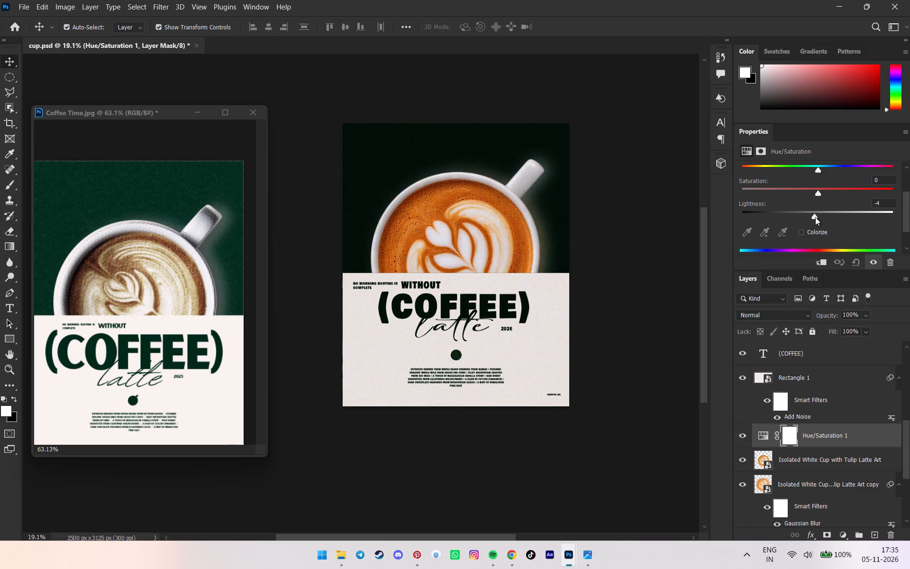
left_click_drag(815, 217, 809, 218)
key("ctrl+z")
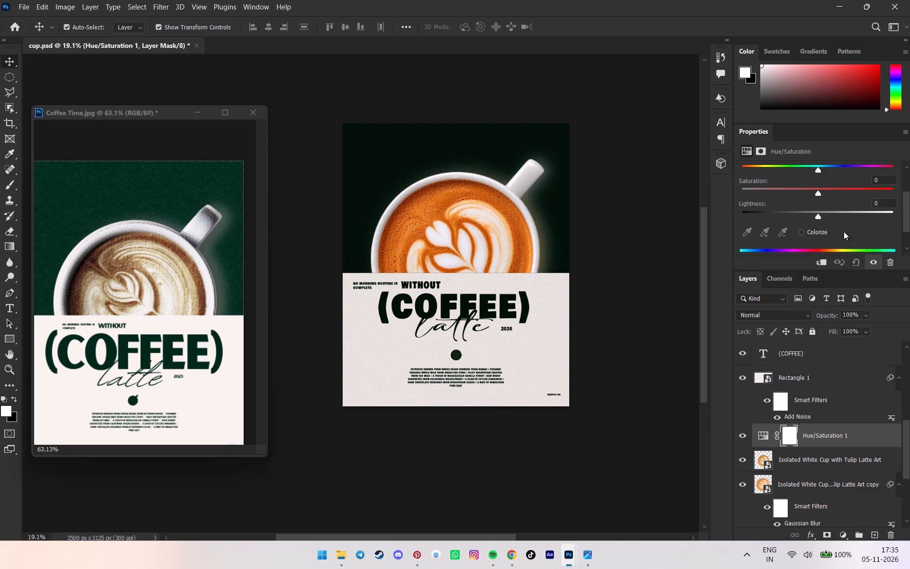
Lower the saturation of Hue/Saturation 1 above the coffee cup to -17.
scroll(844, 231, "up", 3)
left_click_drag(816, 220, 809, 219)
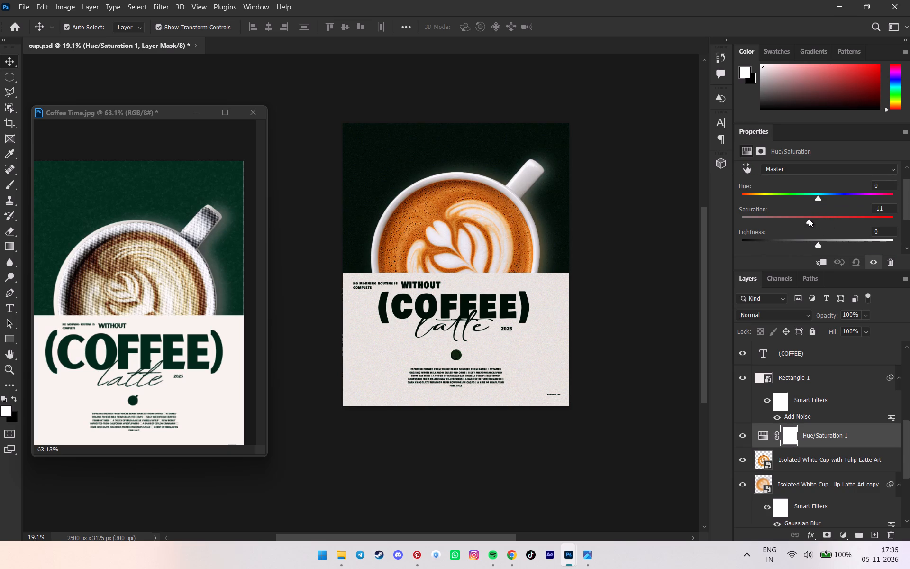
left_click_drag(809, 219, 805, 219)
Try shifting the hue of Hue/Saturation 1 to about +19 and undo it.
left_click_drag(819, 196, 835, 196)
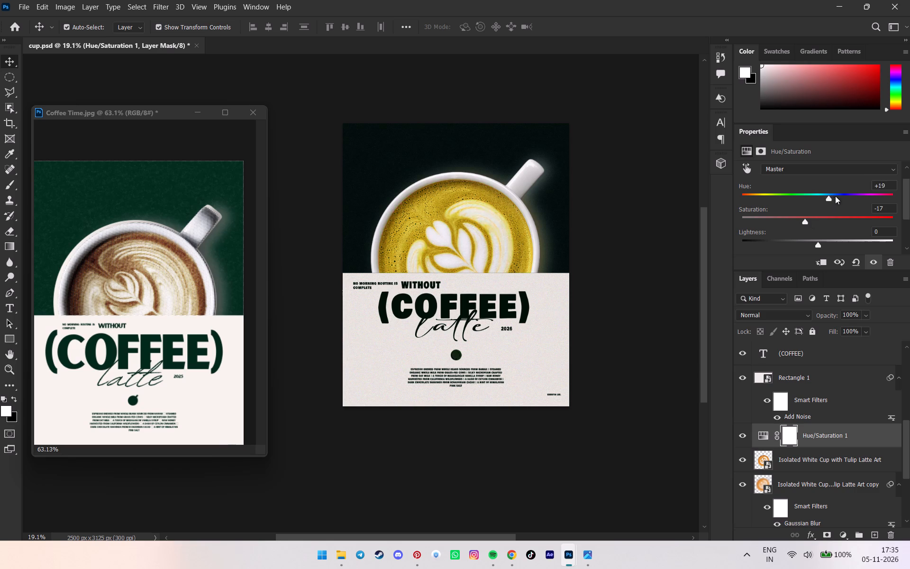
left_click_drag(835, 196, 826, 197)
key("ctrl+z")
Reduce the saturation of Hue/Saturation 1 slightly below -17 to mute the cup's orange further, and save the poster.
left_click(819, 197)
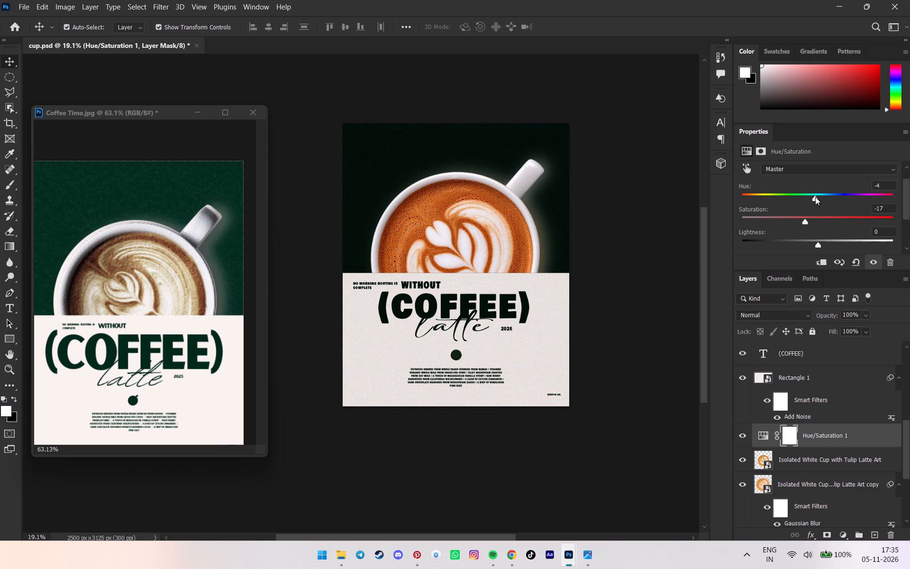
left_click_drag(805, 220, 797, 220)
left_click(676, 279)
key("ctrl+s")
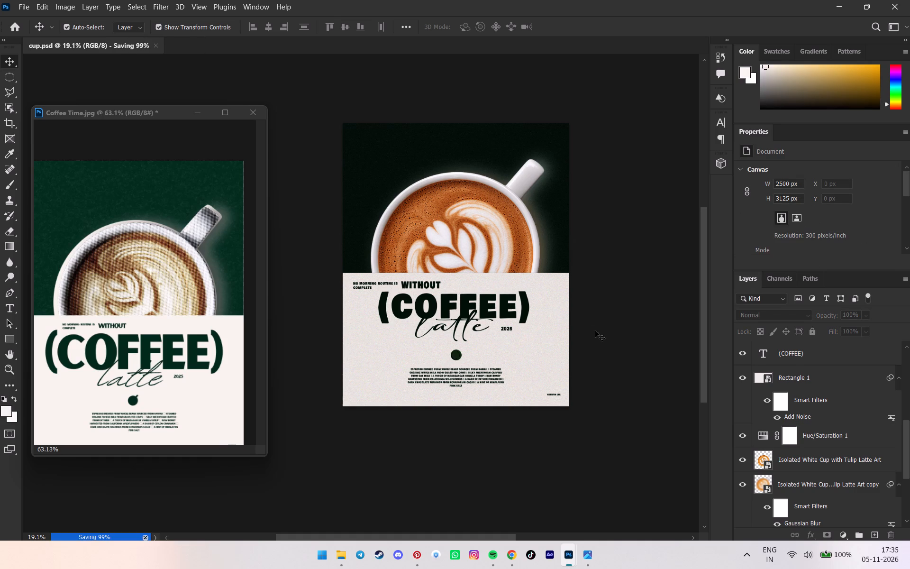
Select the dark green background rectangle behind the coffee cup.
scroll(599, 333, "up", 5)
left_click(637, 358)
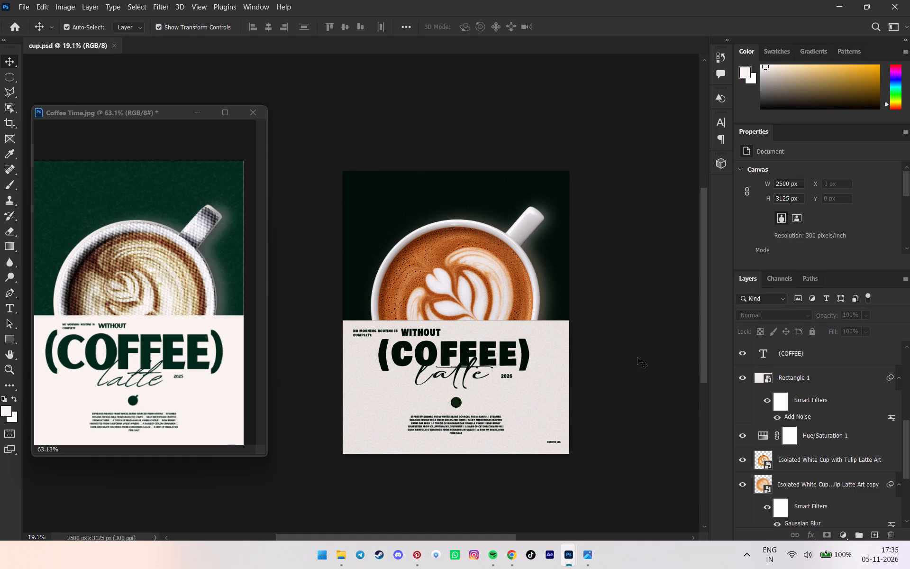
left_click(469, 176)
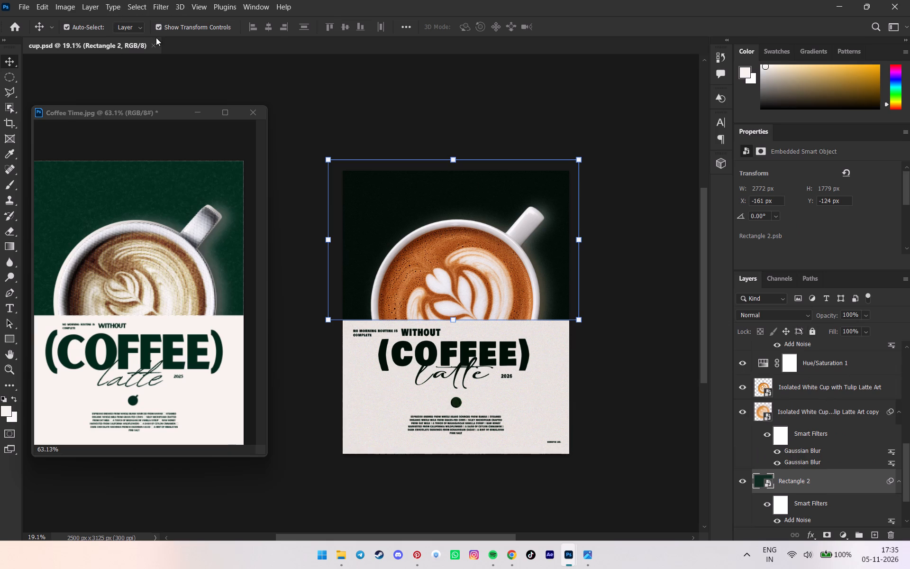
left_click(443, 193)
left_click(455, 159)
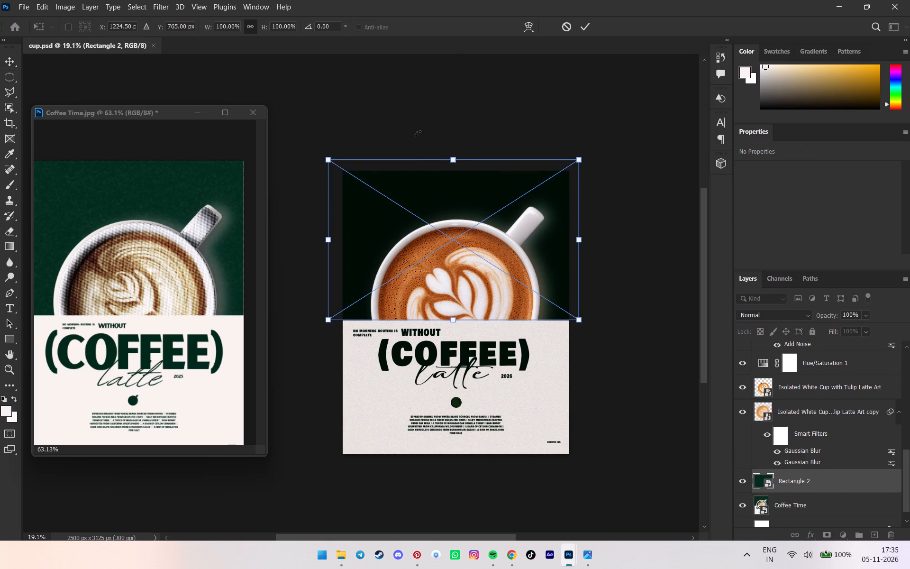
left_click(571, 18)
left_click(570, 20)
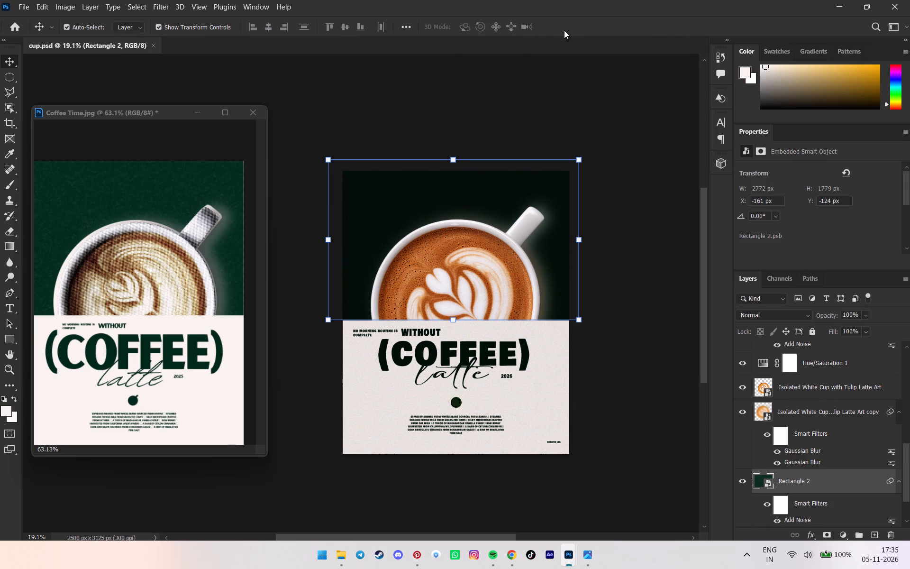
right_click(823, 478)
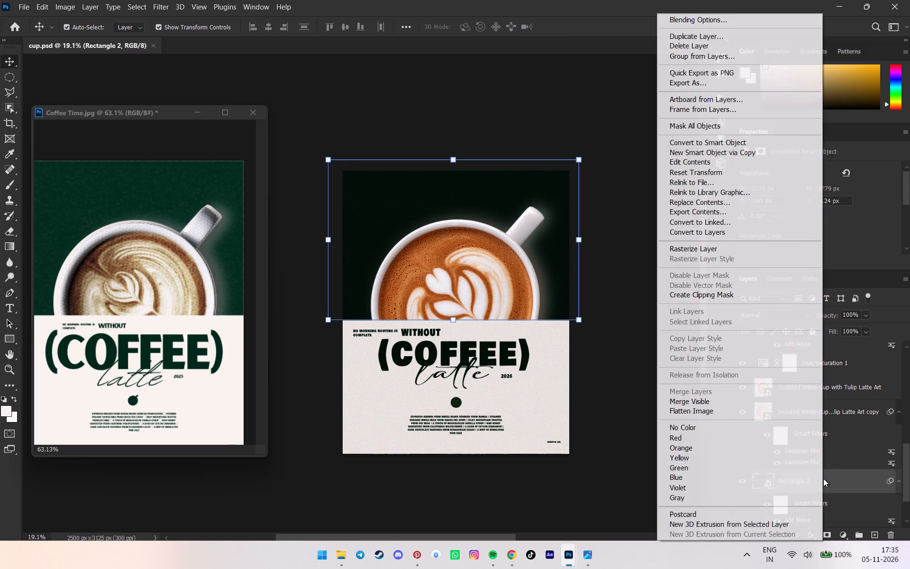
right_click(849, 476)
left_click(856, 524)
Add a Hue/Saturation adjustment layer clipped to the dark green background layer Rectangle 2.
left_click(846, 537)
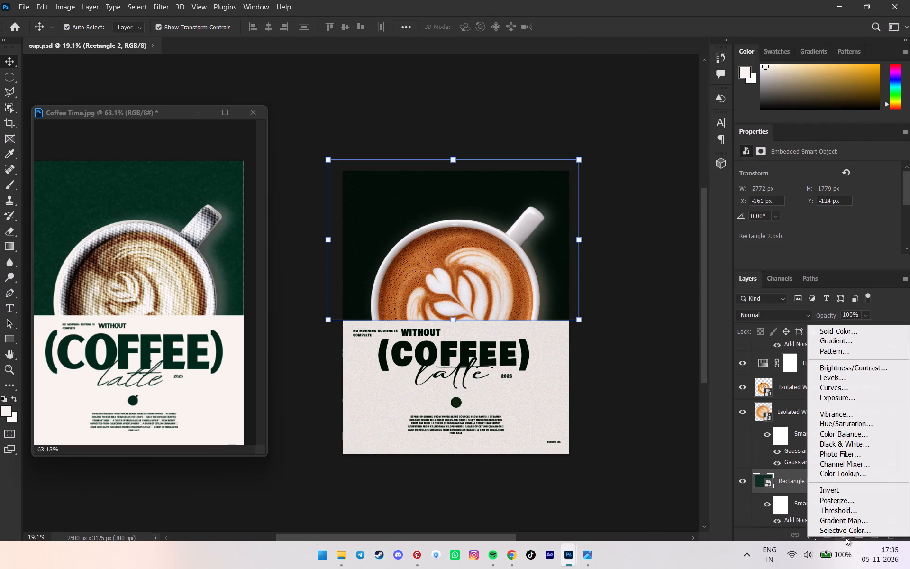
left_click(843, 424)
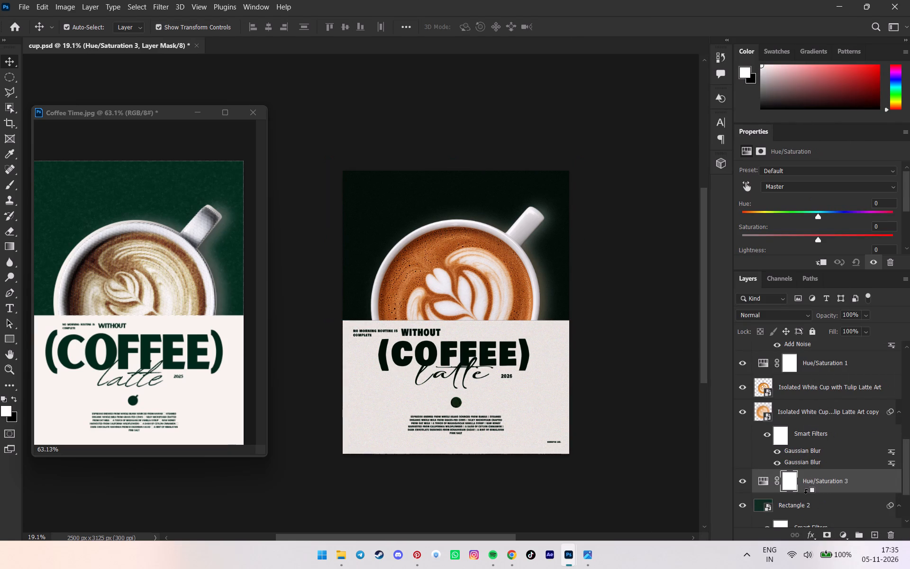
left_click(806, 494, "alt")
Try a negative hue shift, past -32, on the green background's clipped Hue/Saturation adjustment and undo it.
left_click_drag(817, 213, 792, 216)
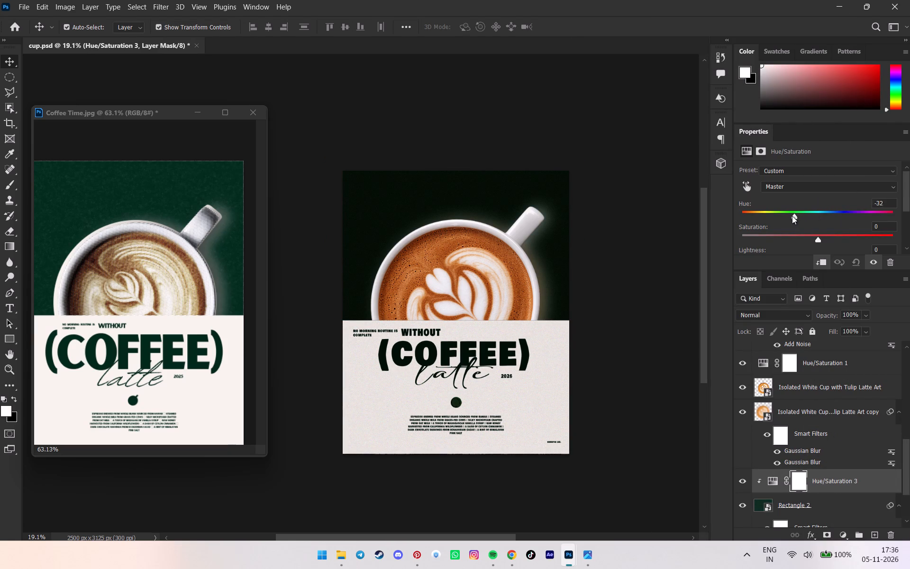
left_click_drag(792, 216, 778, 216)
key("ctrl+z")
Brighten the green background with saturation of about +48 and lightness +7 on its clipped Hue/Saturation adjustment, and save the poster.
left_click_drag(816, 240, 813, 240)
left_click_drag(813, 240, 858, 234)
scroll(864, 231, "down", 4)
left_click_drag(819, 219, 818, 220)
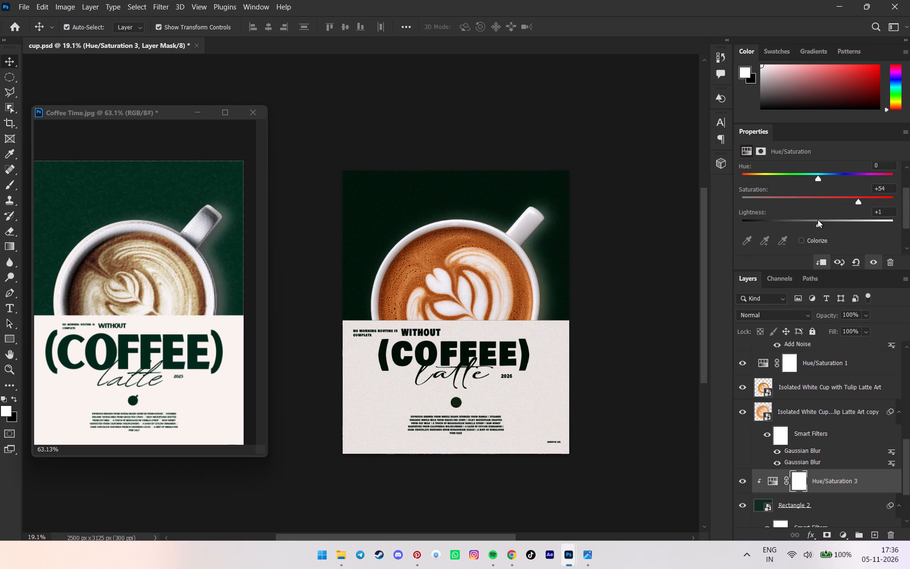
left_click_drag(818, 220, 823, 220)
left_click_drag(858, 200, 854, 202)
left_click_drag(854, 202, 852, 202)
left_click(595, 125)
scroll(602, 145, "down", 4)
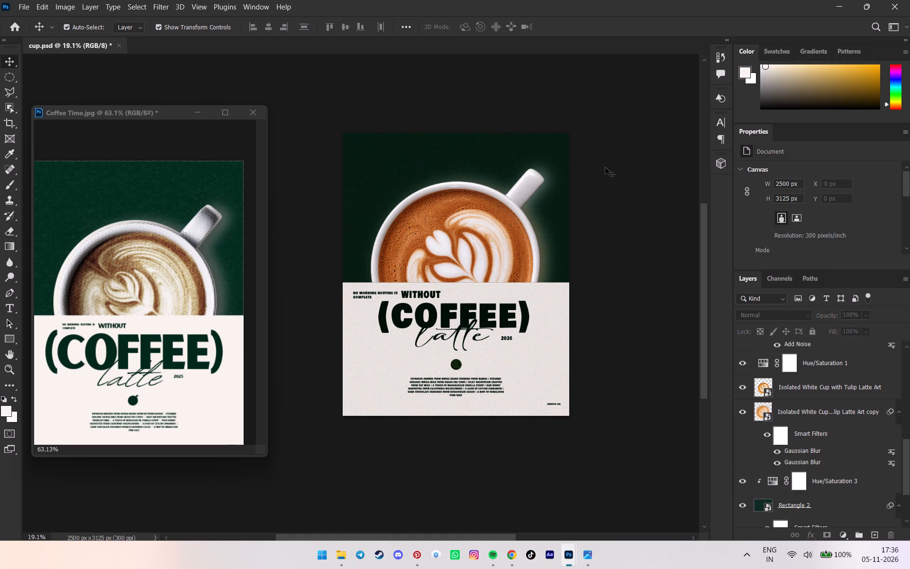
key("ctrl+s")
Apply a Gaussian Blur with a 5.0 px radius to the cream panel layer Rectangle 1 and save the poster.
scroll(646, 284, "up", 2)
left_click(477, 309)
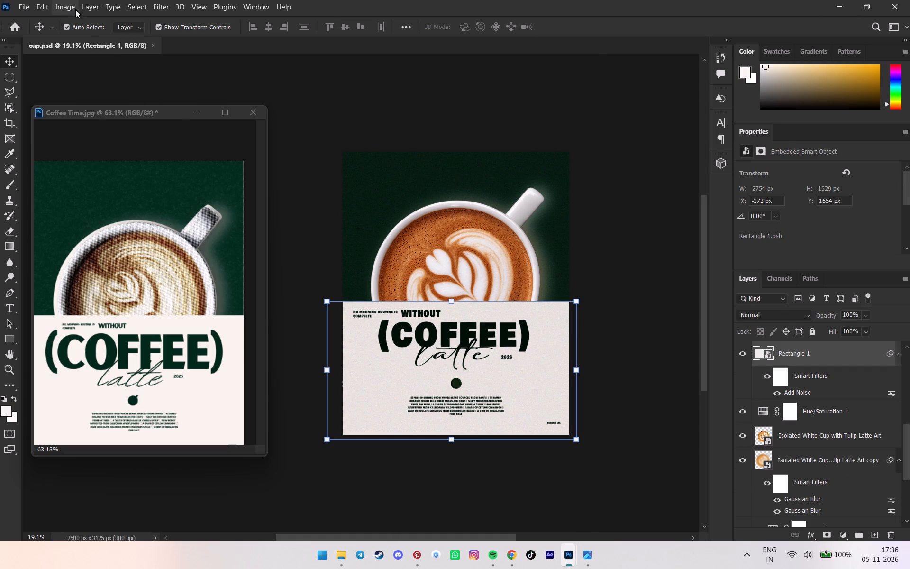
left_click(96, 11)
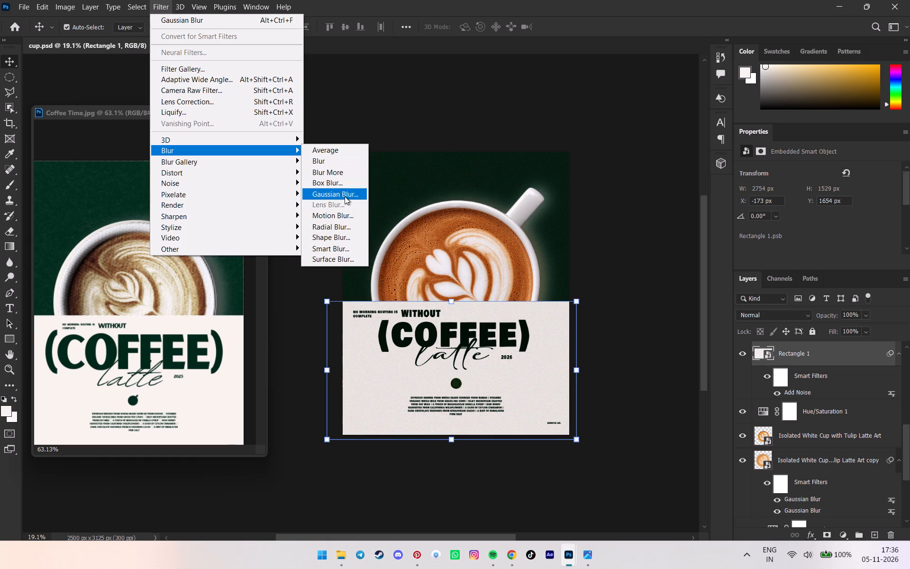
left_click(345, 196)
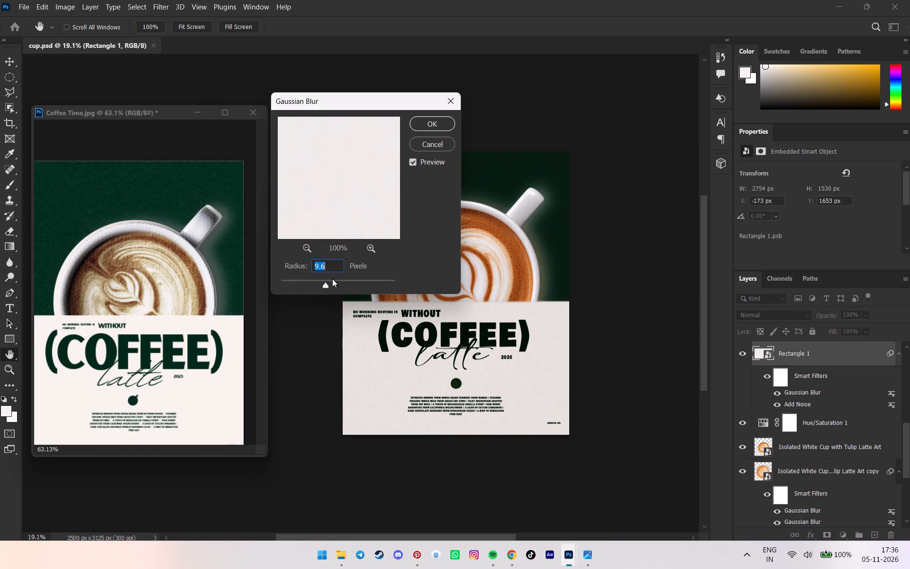
left_click_drag(326, 283, 310, 285)
left_click_drag(313, 284, 305, 283)
left_click_drag(305, 283, 300, 283)
left_click_drag(300, 282, 348, 283)
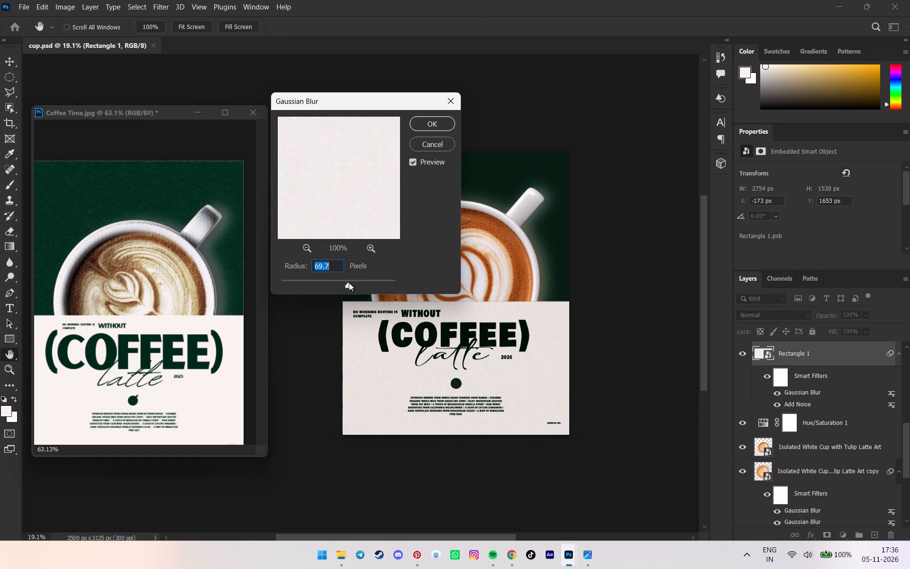
left_click_drag(349, 284, 318, 284)
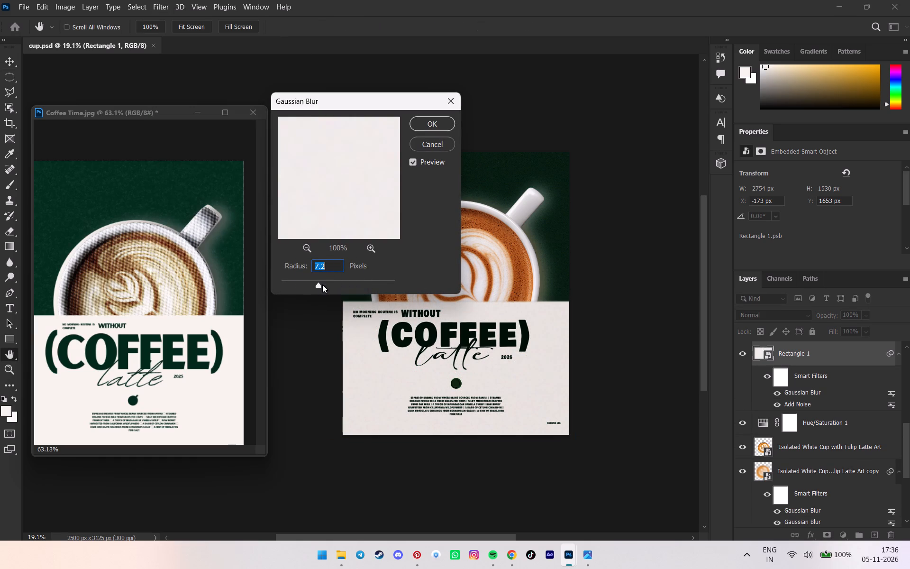
left_click_drag(316, 285, 311, 285)
left_click(313, 284)
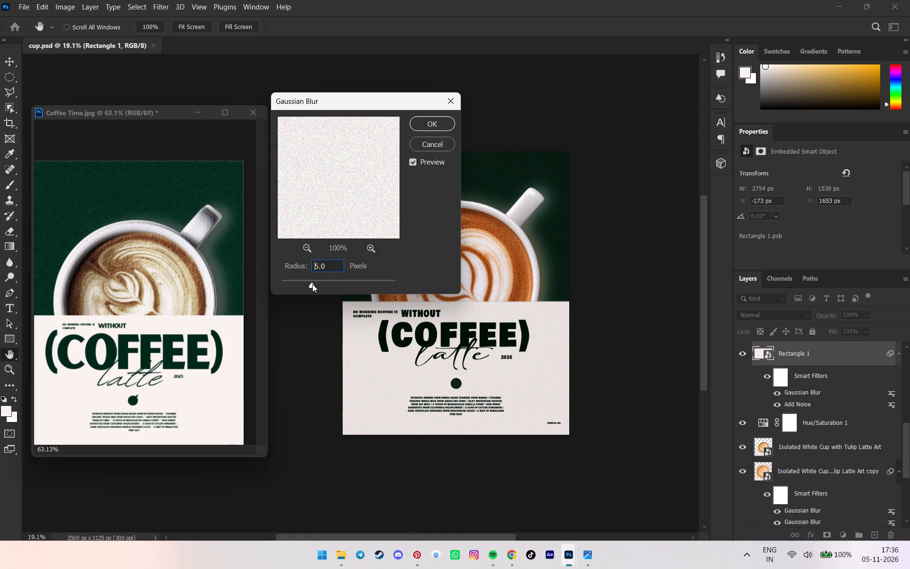
left_click(433, 125)
left_click(645, 275)
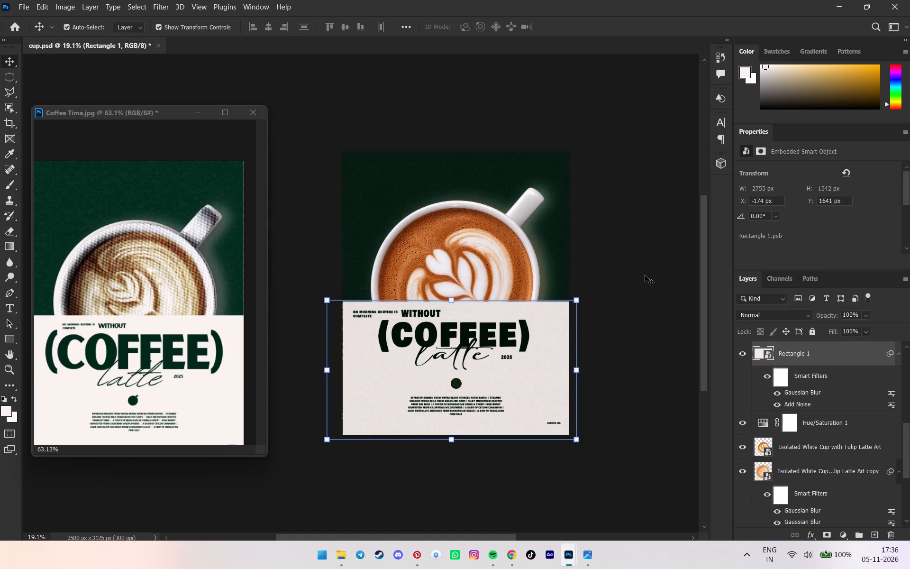
key("ctrl+s")
Apply Gaussian Blur at its preset radius to the green background layer Rectangle 2 and save the poster.
left_click(534, 171)
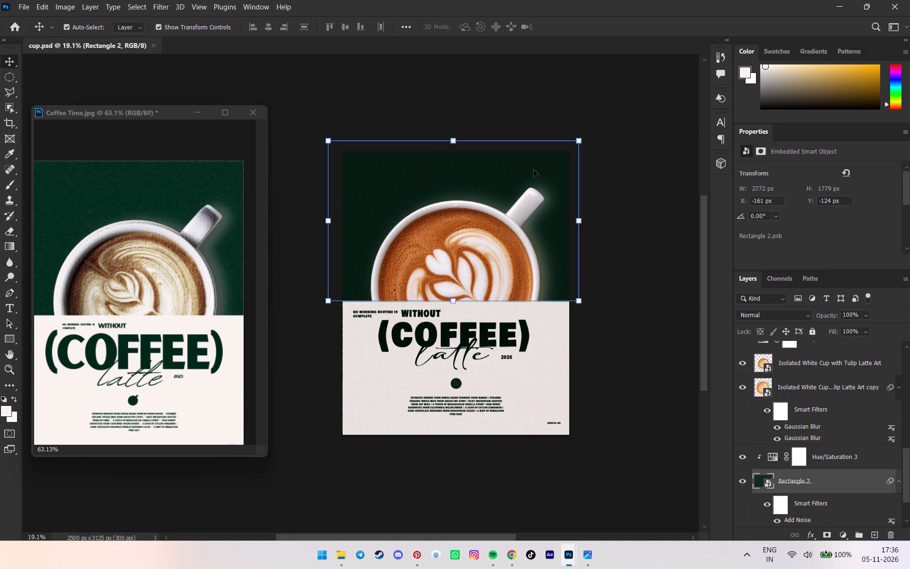
left_click(155, 4)
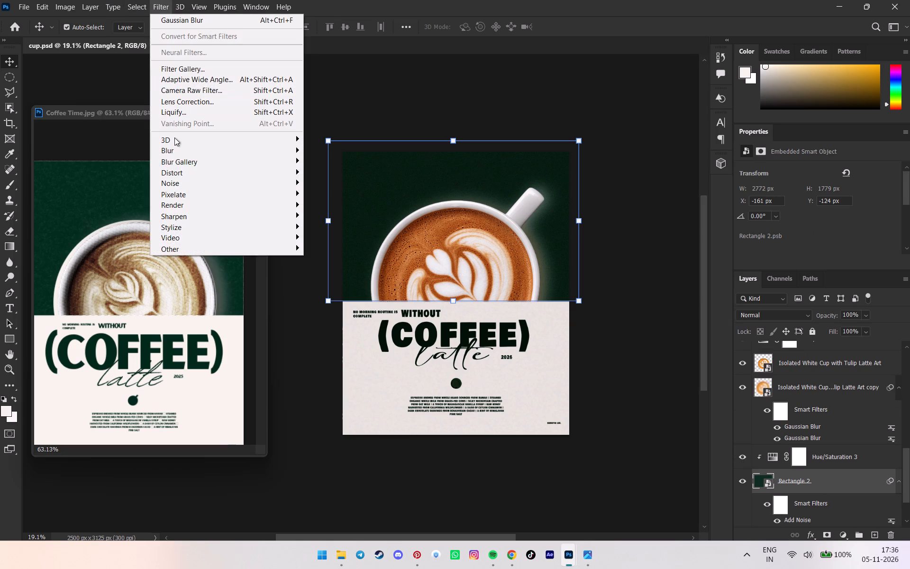
left_click(334, 199)
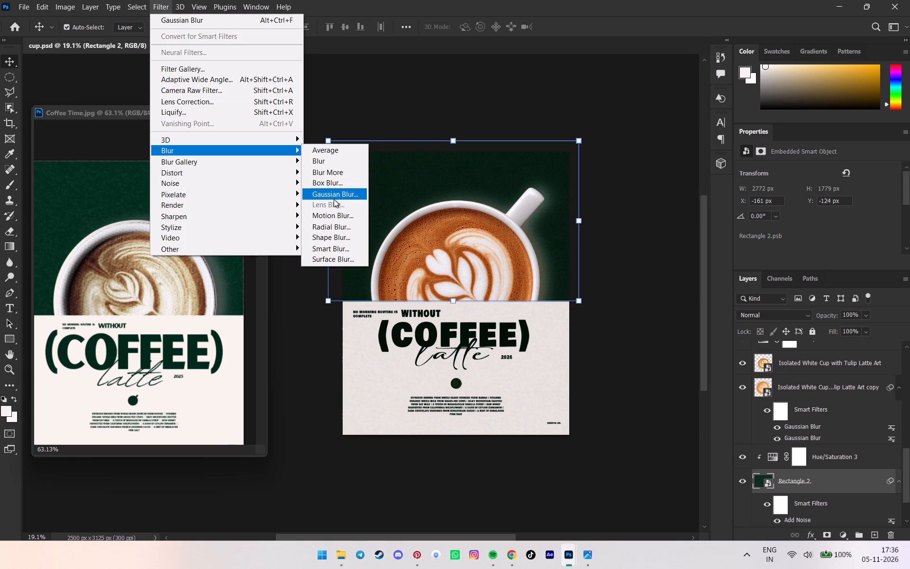
left_click(433, 123)
left_click(581, 166)
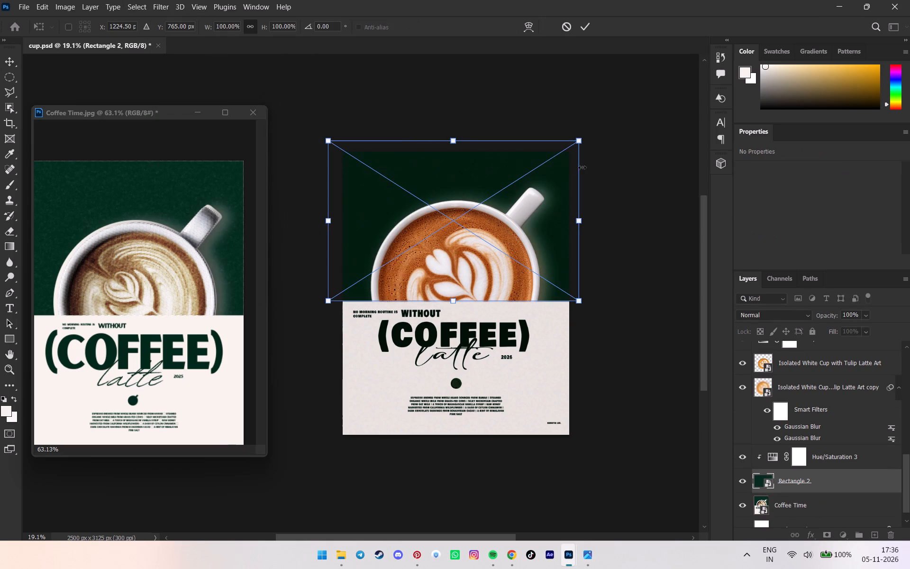
left_click(618, 168)
left_click(589, 28)
left_click(649, 158)
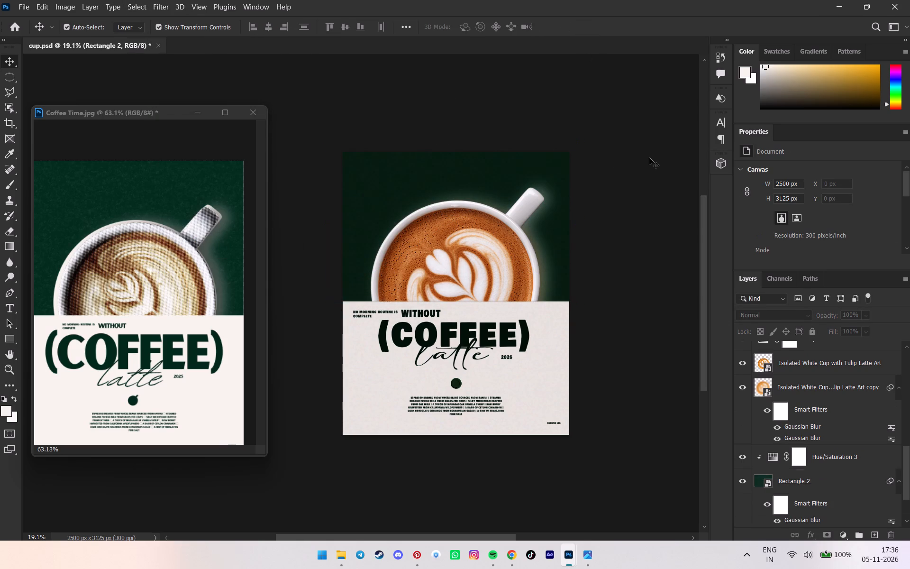
key("ctrl+s")
Compare the poster's cup, background and panel with the Coffee Time reference at closer zoom.
scroll(586, 294, "up", 2)
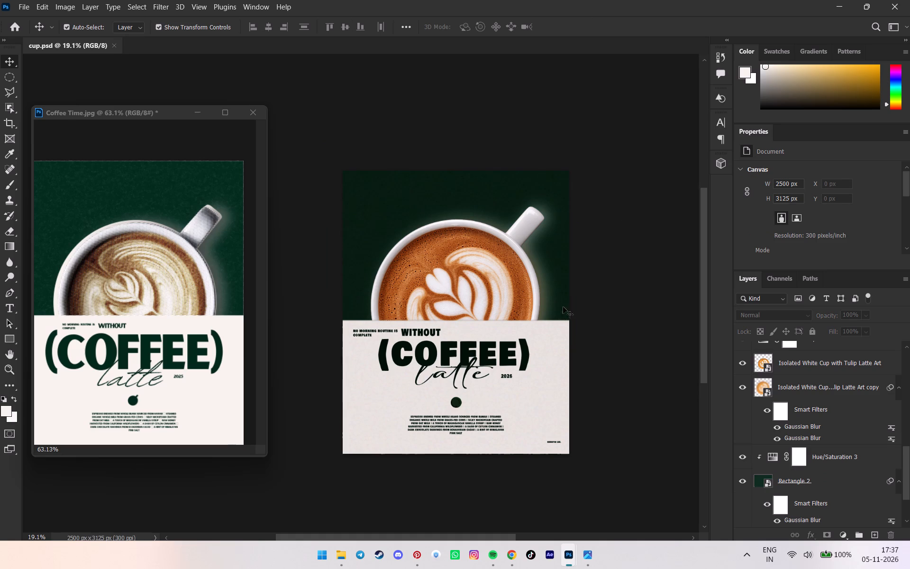
left_click(161, 270)
scroll(171, 275, "down", 2)
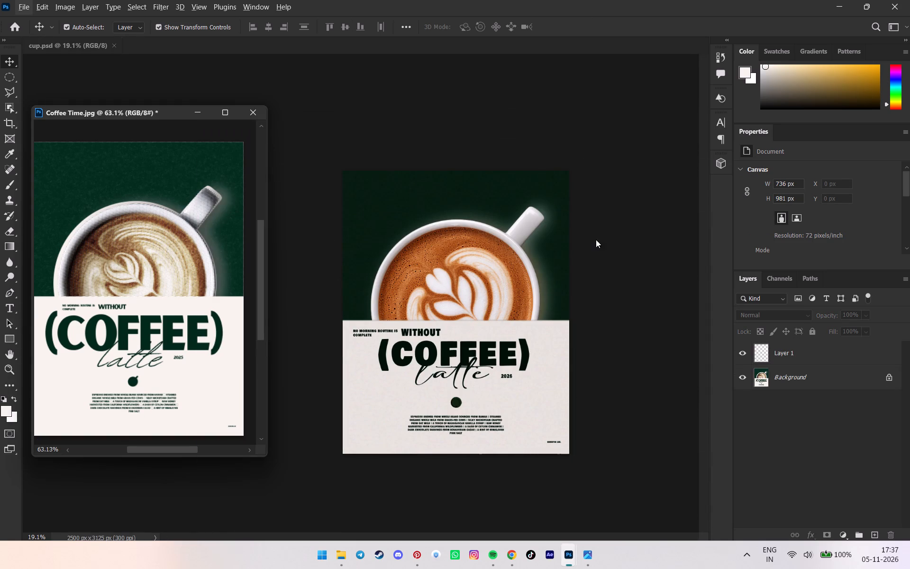
scroll(574, 298, "up", 1, "alt")
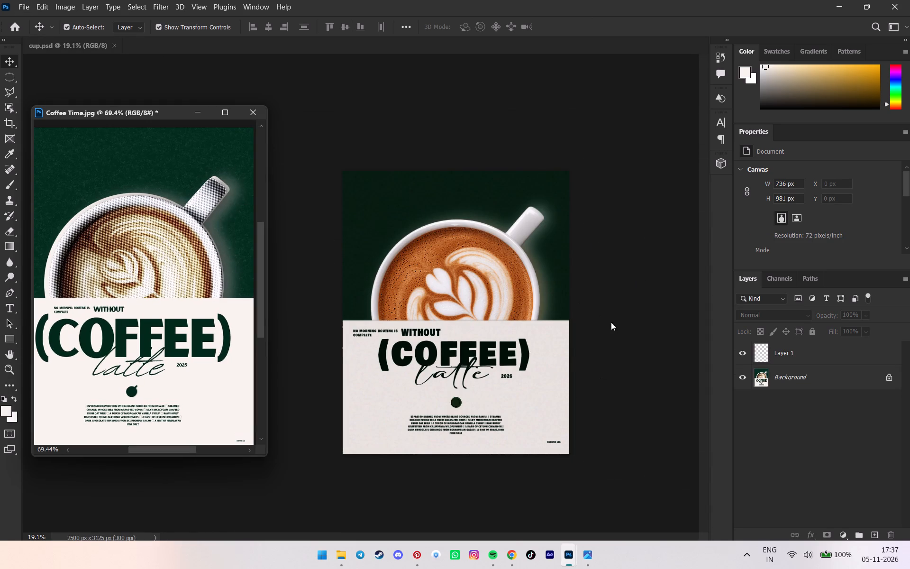
left_click(600, 396)
key("space")
key("space")
key("space")
key("space")
key("space")
key("space")
key("space")
key("space")
key("space")
key("space")
key("space")
key("space")
key("space")
key("space")
left_click_drag(606, 354, 598, 343)
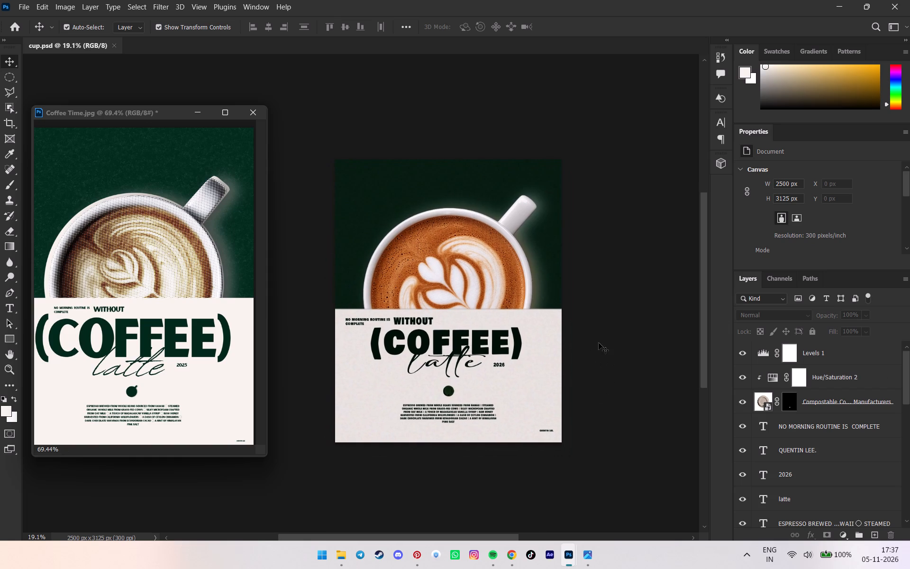
scroll(561, 386, "up", 2, "alt")
key("space")
key("space")
left_click_drag(582, 327, 594, 348)
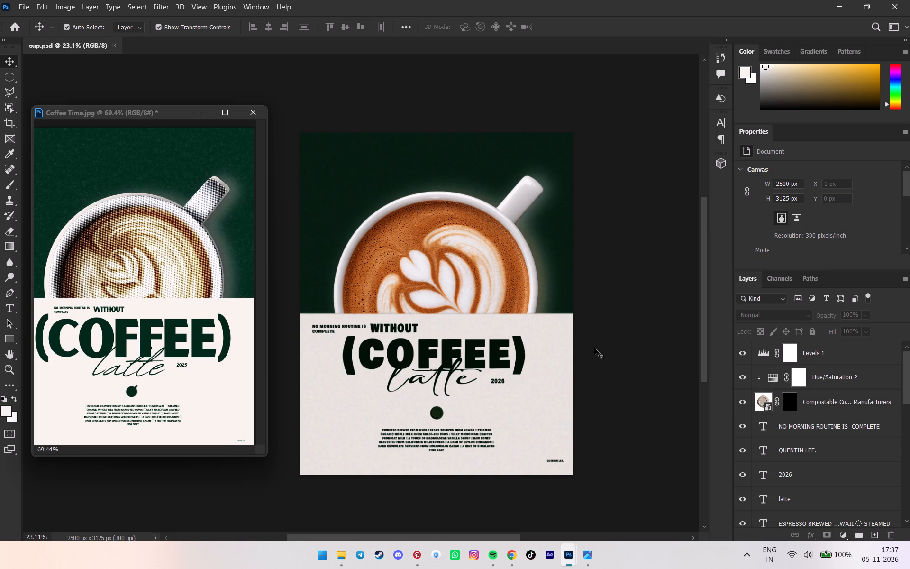
Mute the coffee cup's colours with saturation -52 and lightness -4 on the Hue/Saturation 1 adjustment layer.
left_click(451, 232)
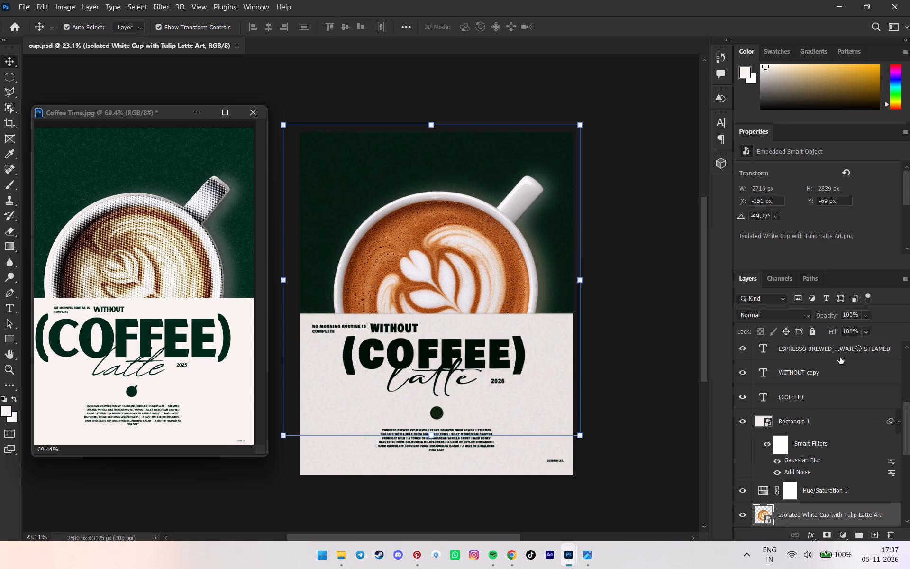
scroll(811, 482, "down", 2)
left_click(810, 448)
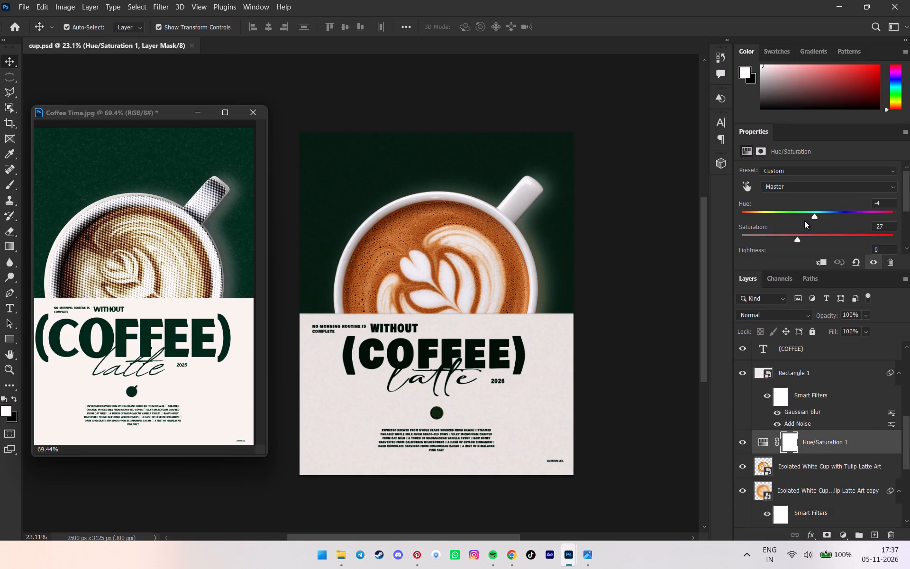
left_click_drag(795, 239, 777, 240)
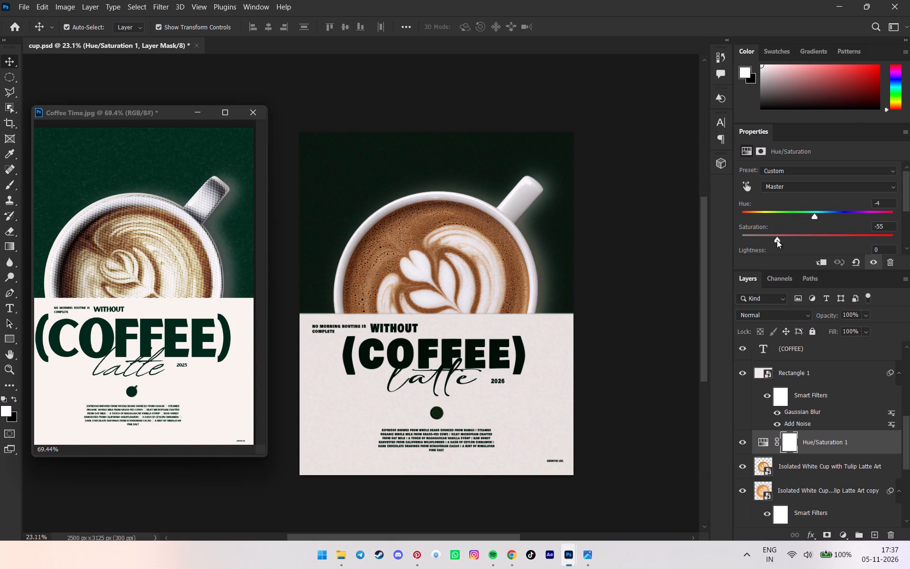
left_click_drag(777, 240, 778, 239)
scroll(909, 212, "down", 2)
left_click(817, 243)
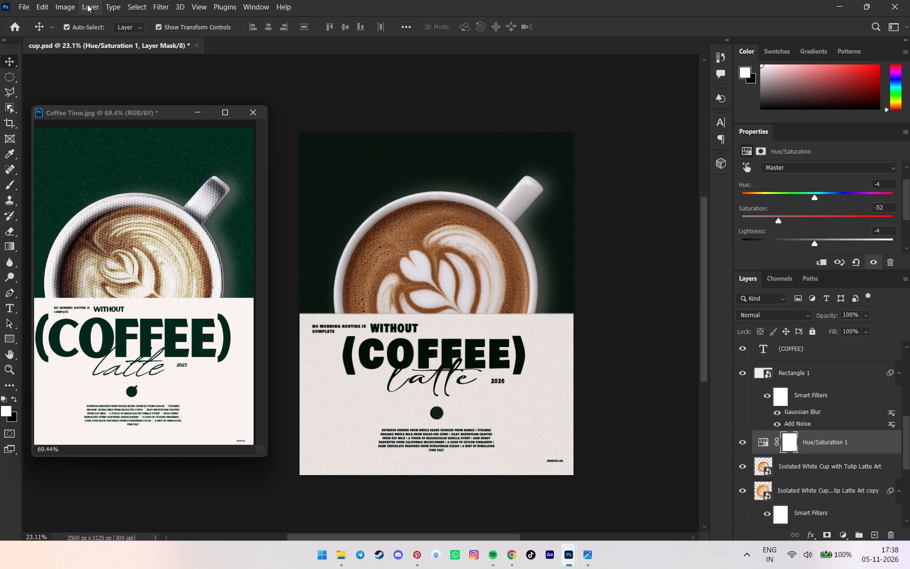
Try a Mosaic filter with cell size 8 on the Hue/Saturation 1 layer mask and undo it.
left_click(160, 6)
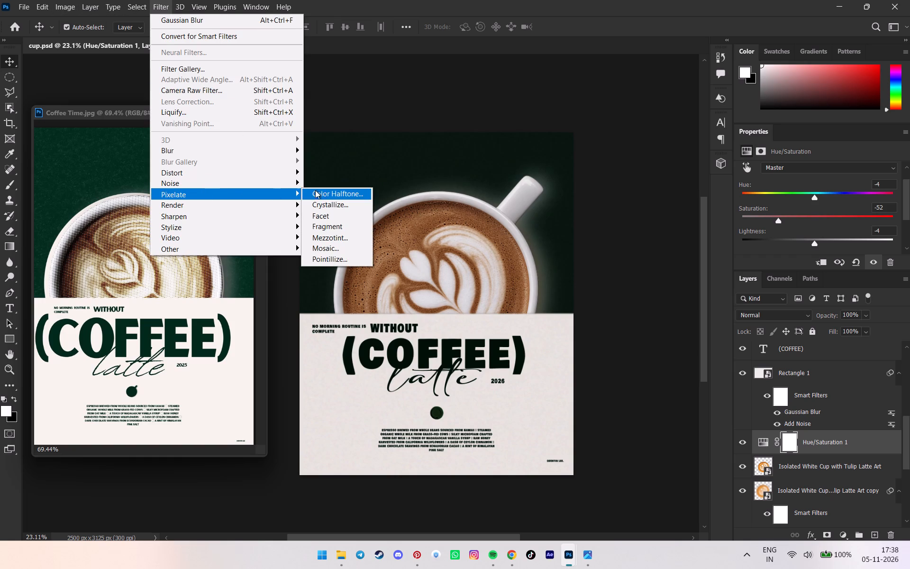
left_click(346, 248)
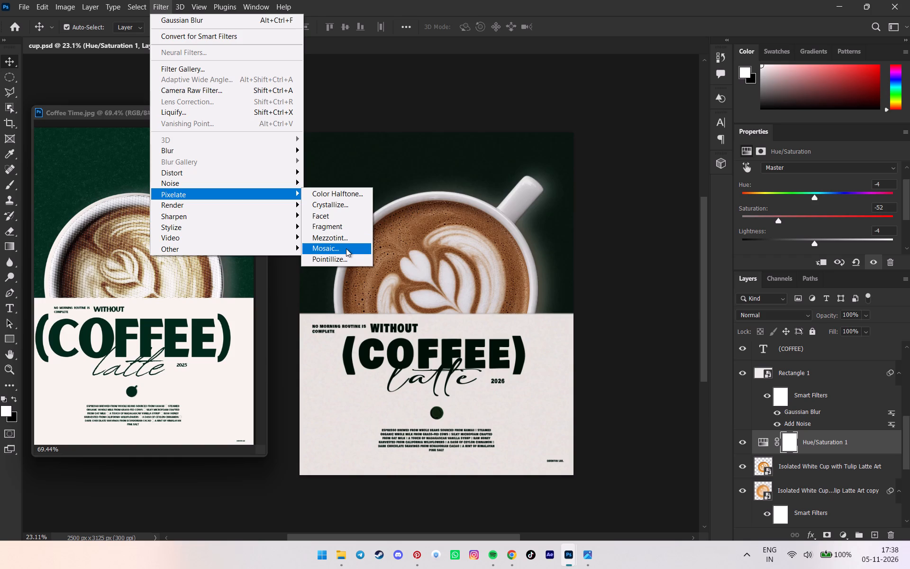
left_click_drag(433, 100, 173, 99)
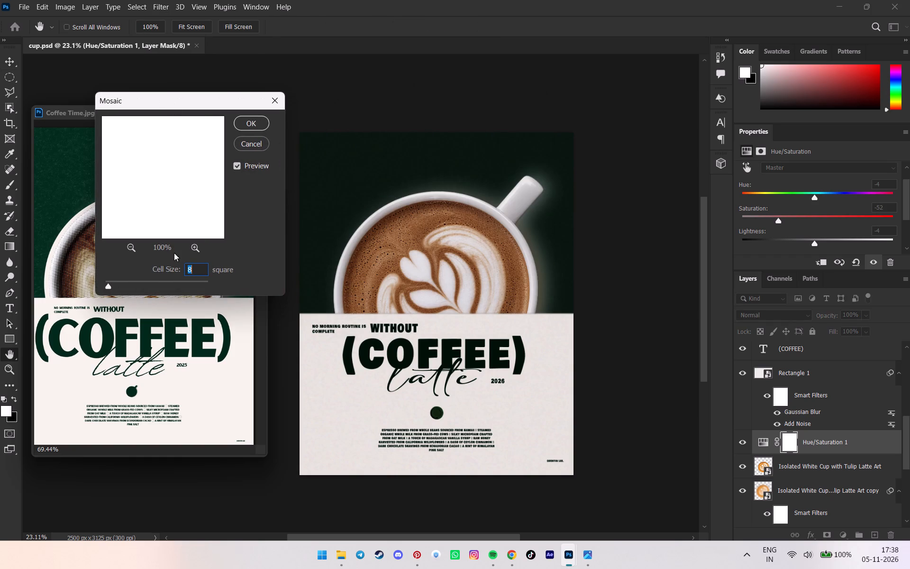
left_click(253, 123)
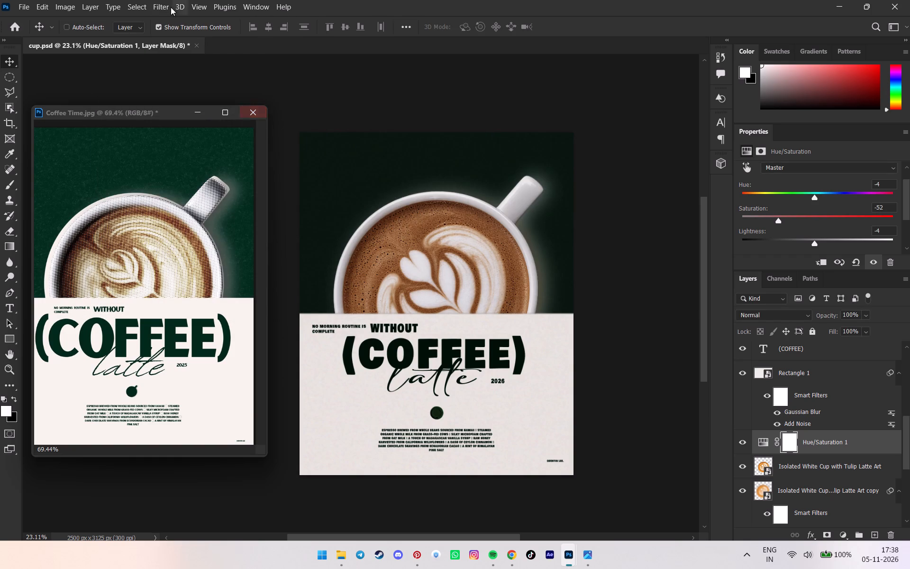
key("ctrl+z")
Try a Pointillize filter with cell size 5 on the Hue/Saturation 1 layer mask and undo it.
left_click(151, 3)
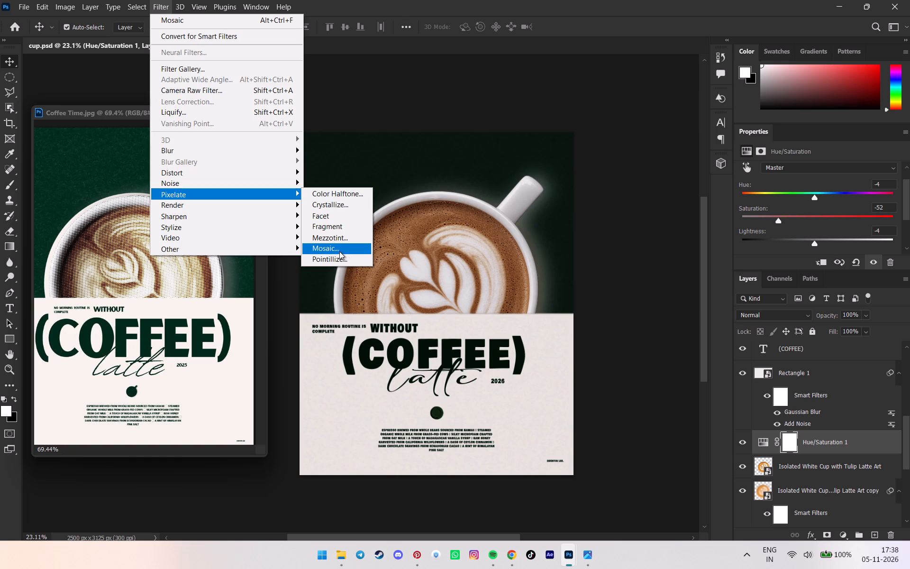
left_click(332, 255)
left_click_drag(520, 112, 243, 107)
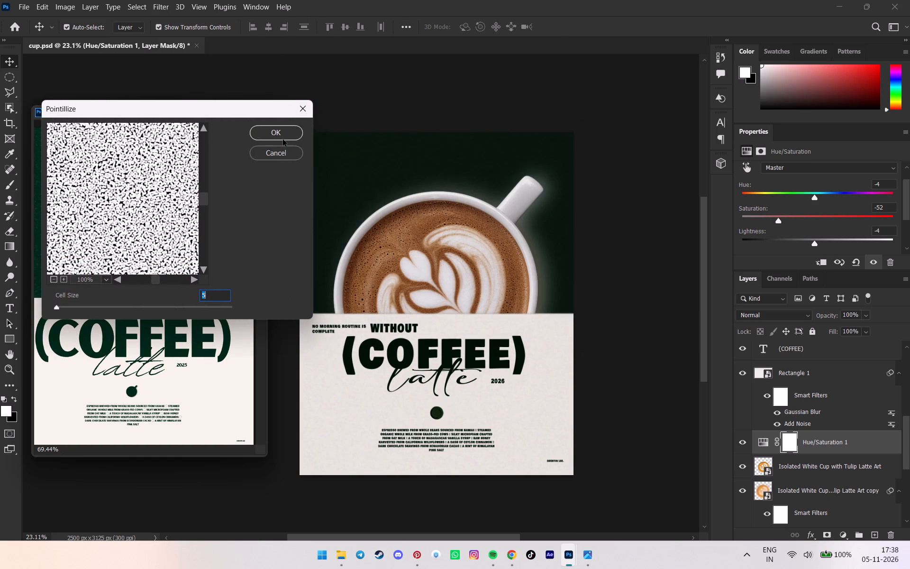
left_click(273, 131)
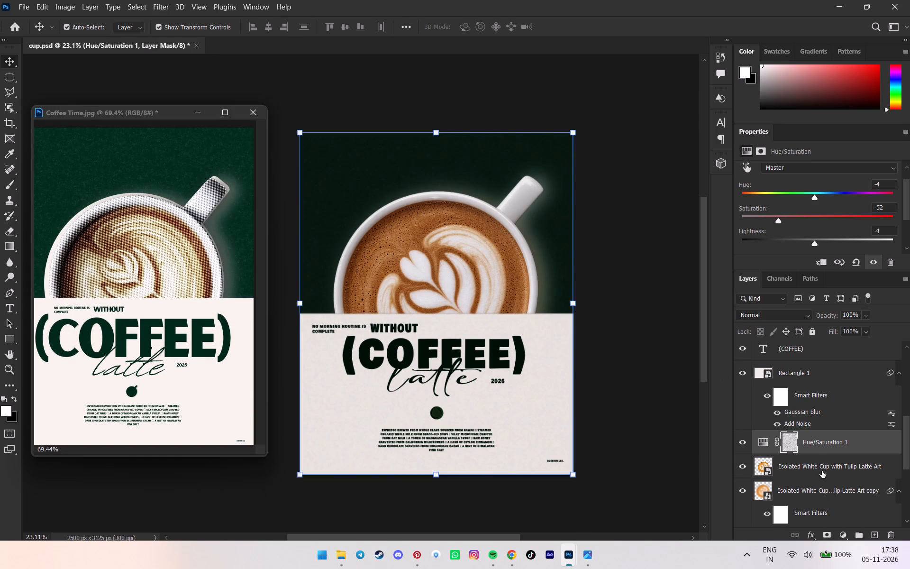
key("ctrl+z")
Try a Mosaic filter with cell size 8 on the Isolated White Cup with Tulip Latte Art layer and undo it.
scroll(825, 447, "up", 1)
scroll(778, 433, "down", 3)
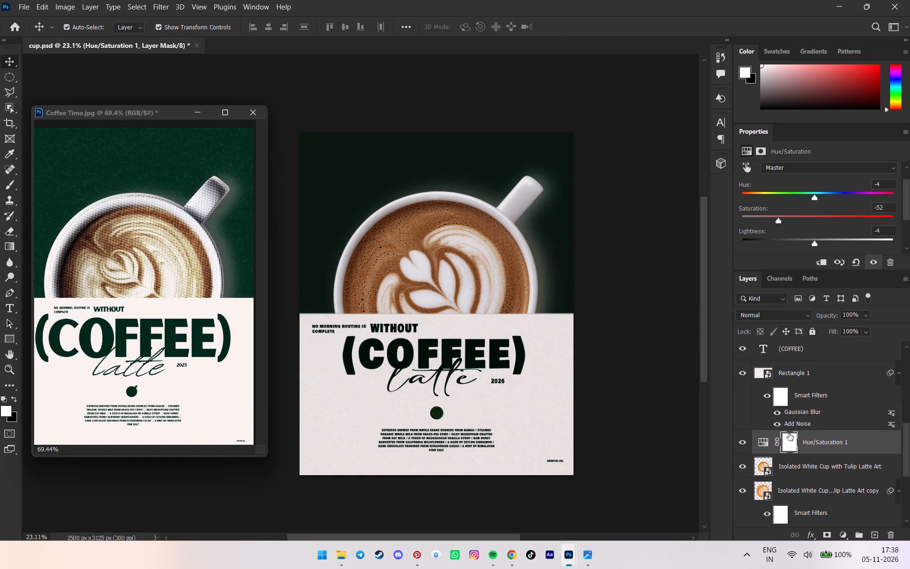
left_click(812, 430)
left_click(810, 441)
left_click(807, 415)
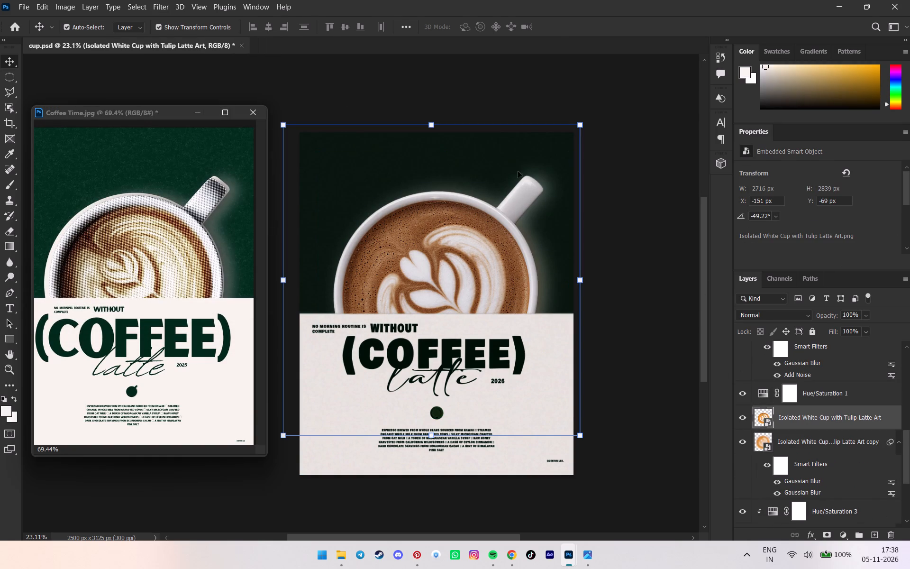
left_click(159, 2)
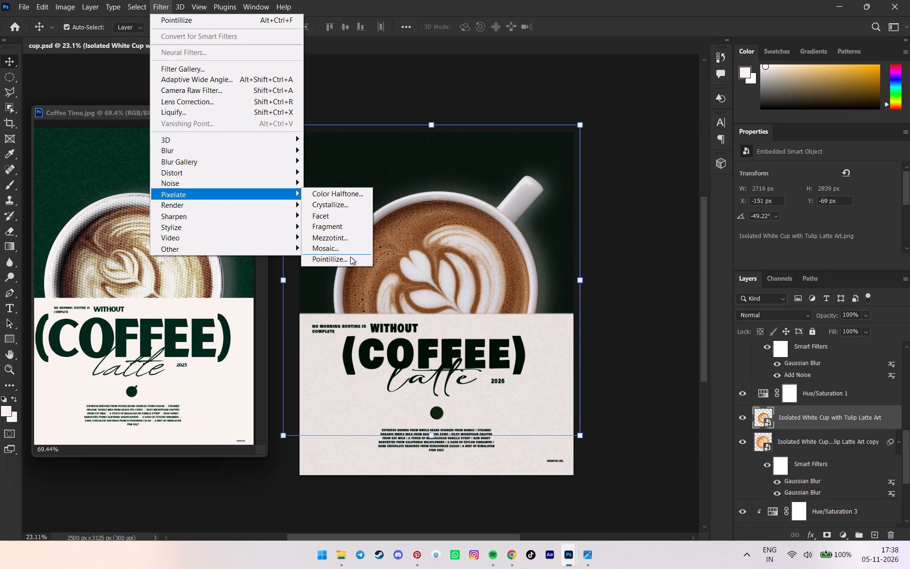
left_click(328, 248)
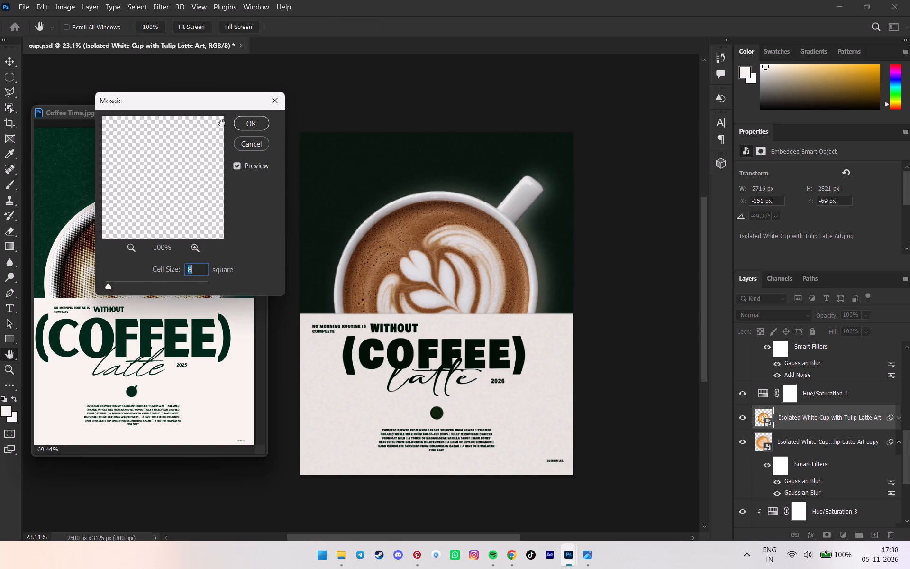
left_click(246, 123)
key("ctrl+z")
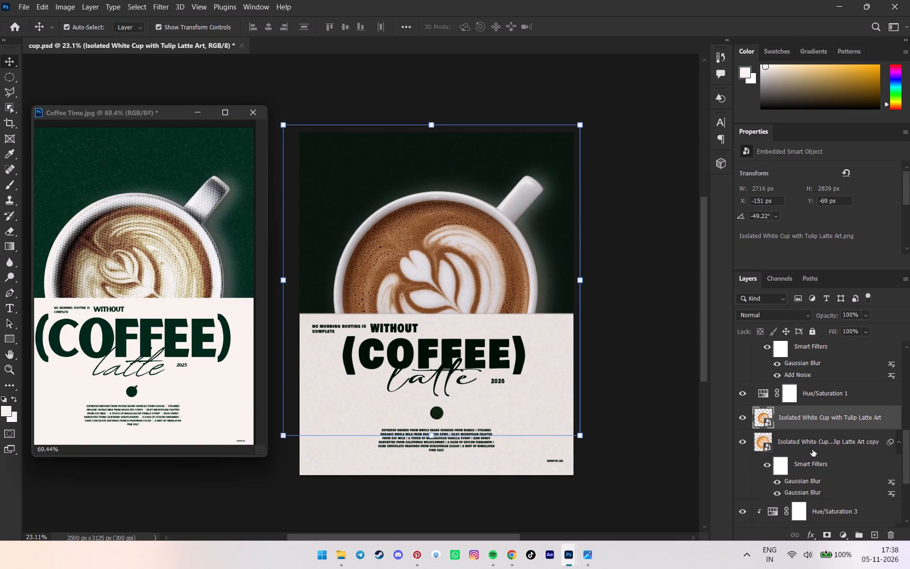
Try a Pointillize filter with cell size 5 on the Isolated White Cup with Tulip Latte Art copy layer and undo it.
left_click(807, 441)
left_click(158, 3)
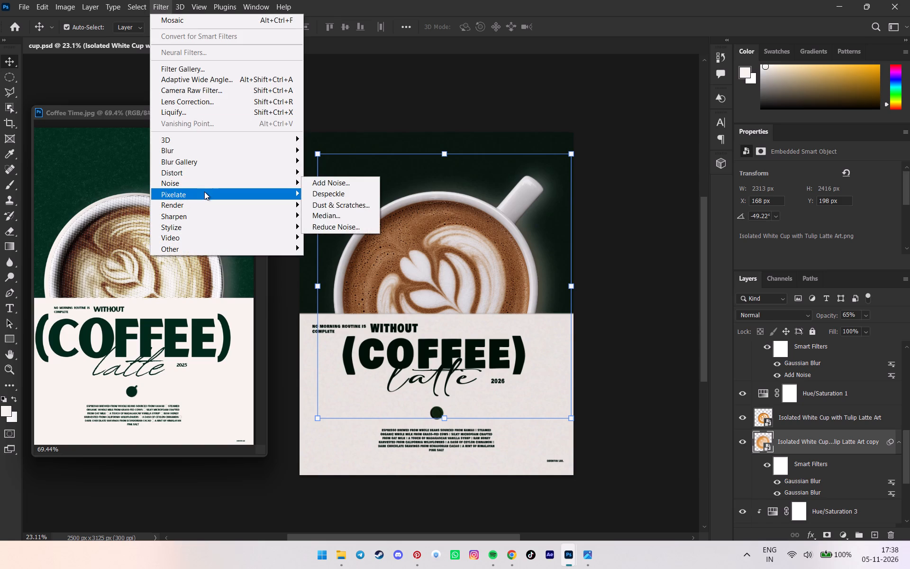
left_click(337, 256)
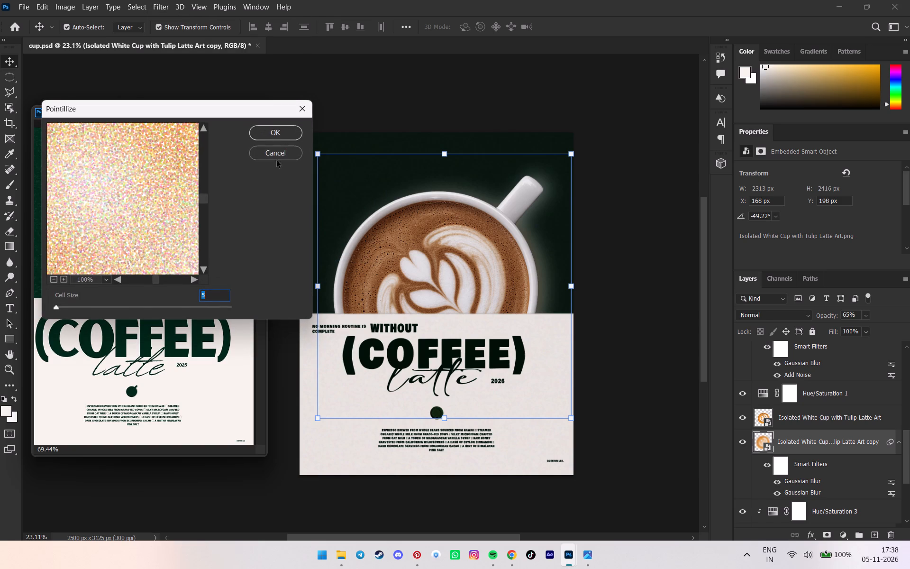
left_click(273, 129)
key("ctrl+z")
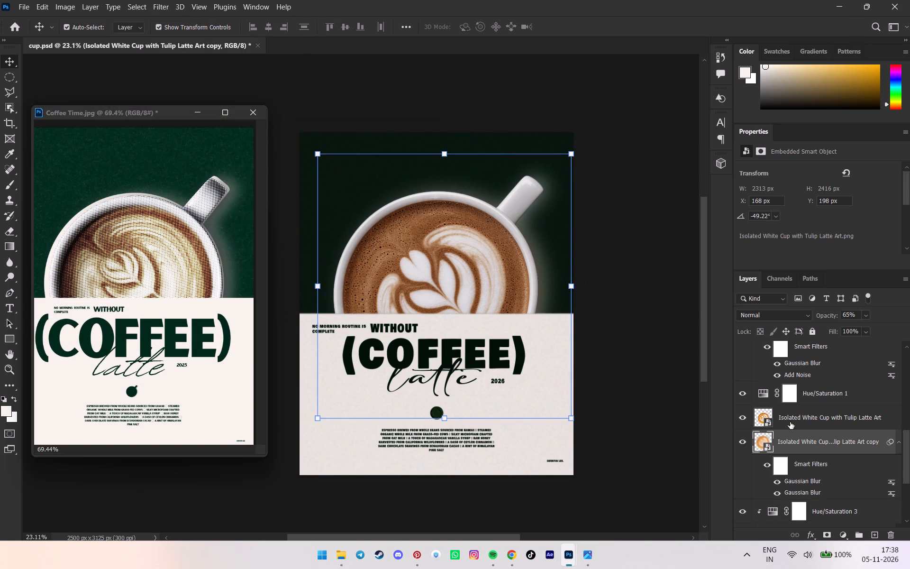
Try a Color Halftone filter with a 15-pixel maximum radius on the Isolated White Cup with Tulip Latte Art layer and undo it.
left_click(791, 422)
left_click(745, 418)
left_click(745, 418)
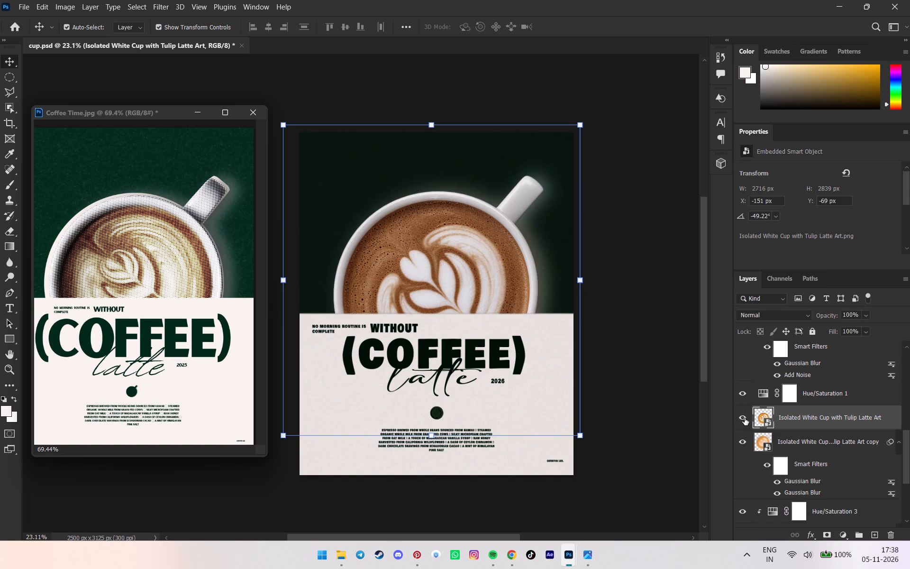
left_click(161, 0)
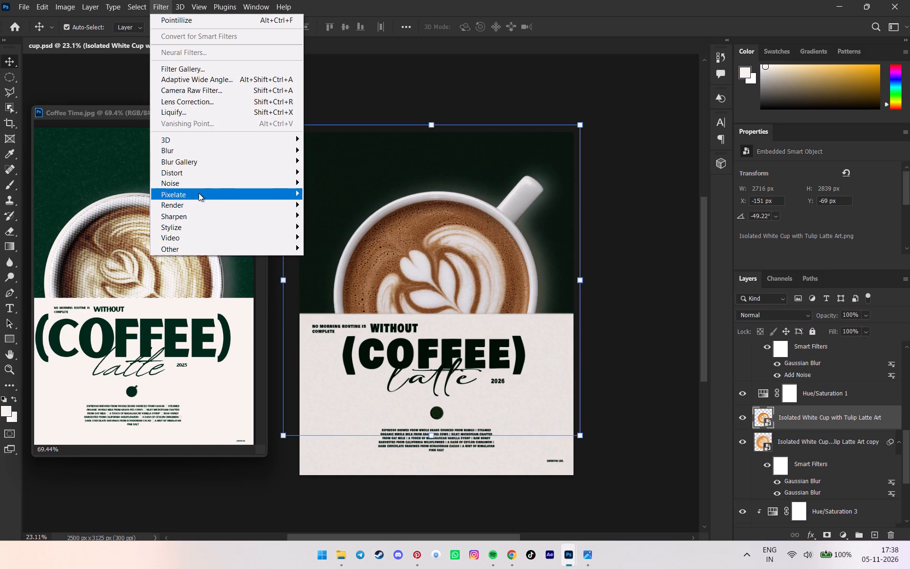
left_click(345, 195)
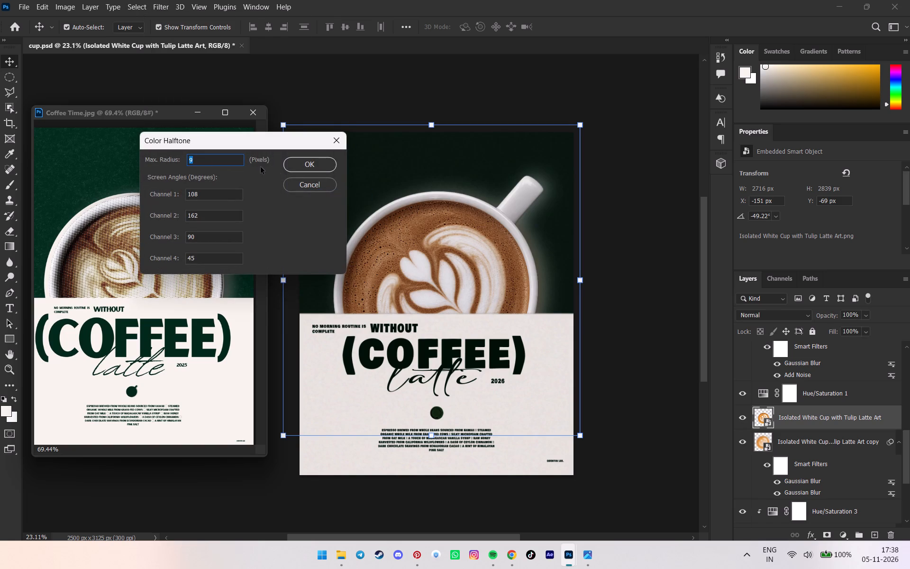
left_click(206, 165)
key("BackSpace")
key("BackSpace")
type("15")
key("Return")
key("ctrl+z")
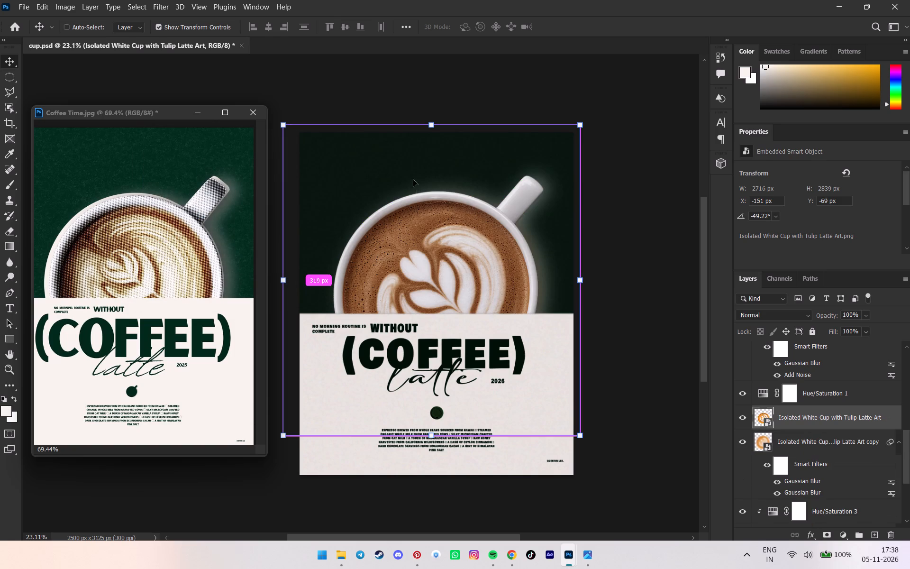
Add uniform, non-monochromatic noise of 11.07% to the Isolated White Cup with Tulip Latte Art layer, then deselect the layer.
left_click(157, 2)
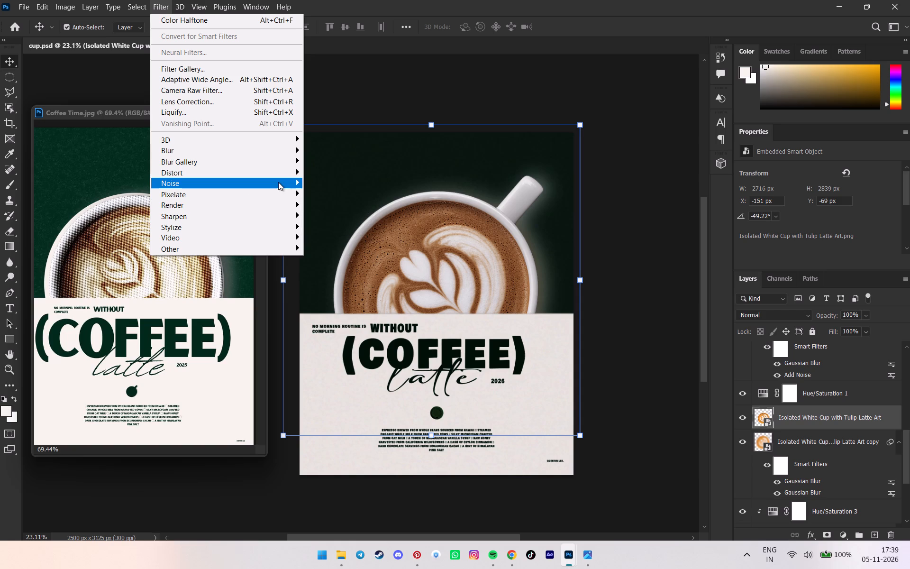
left_click(344, 184)
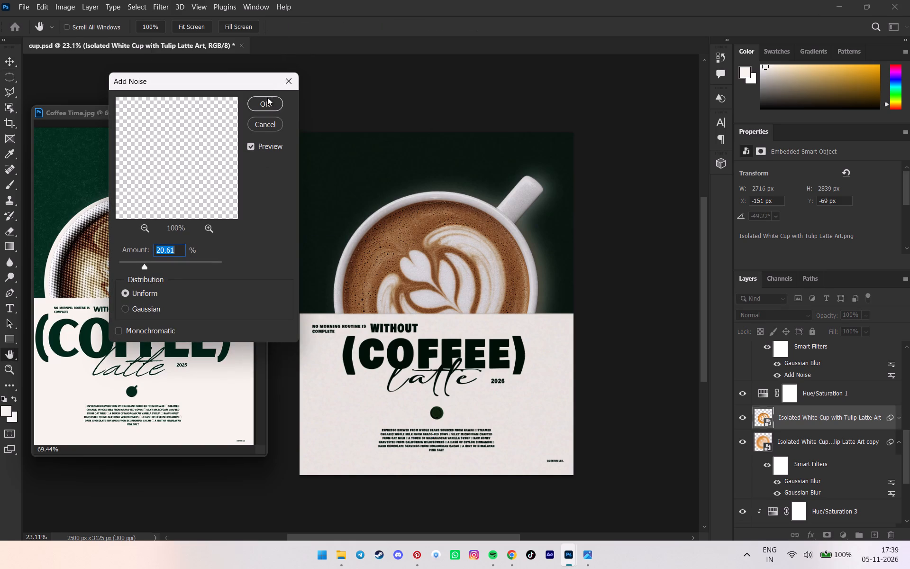
left_click_drag(146, 263, 161, 265)
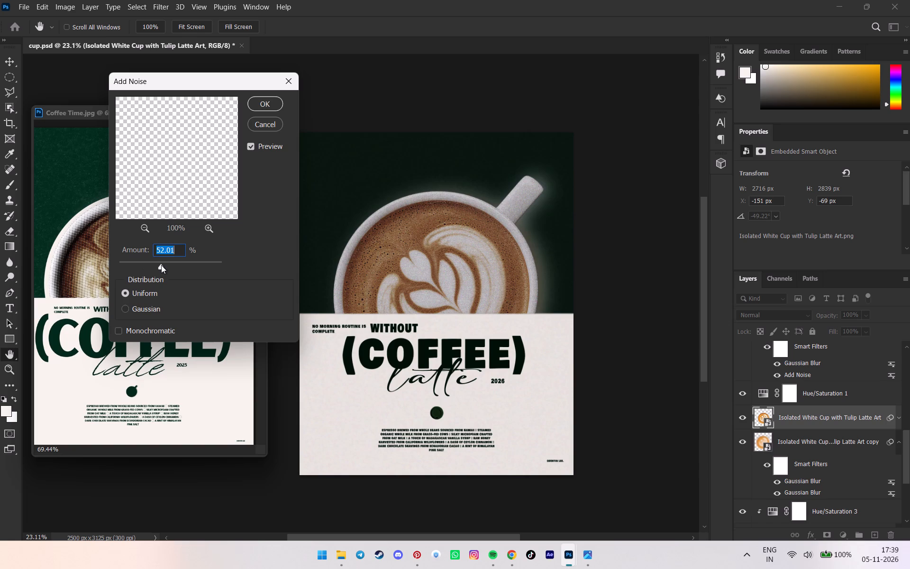
left_click_drag(159, 265, 143, 265)
left_click(144, 266)
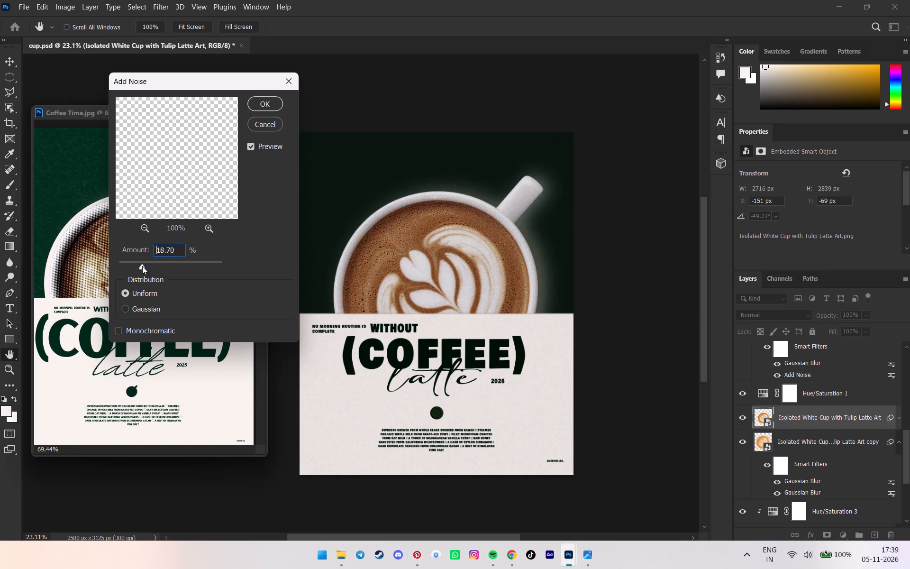
left_click_drag(144, 266, 129, 266)
left_click_drag(129, 268, 141, 267)
left_click_drag(141, 267, 143, 267)
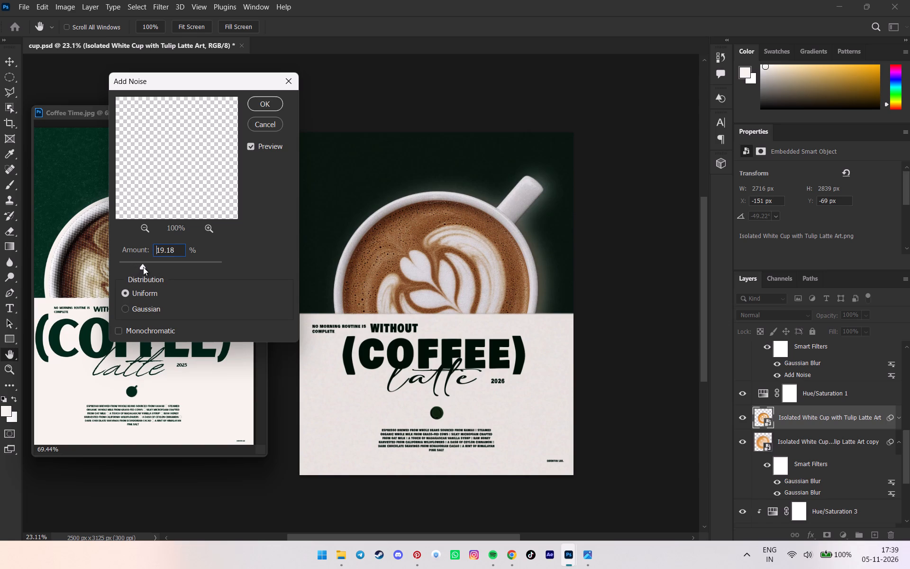
left_click_drag(143, 267, 137, 267)
left_click(136, 267)
left_click(255, 100)
left_click(638, 197)
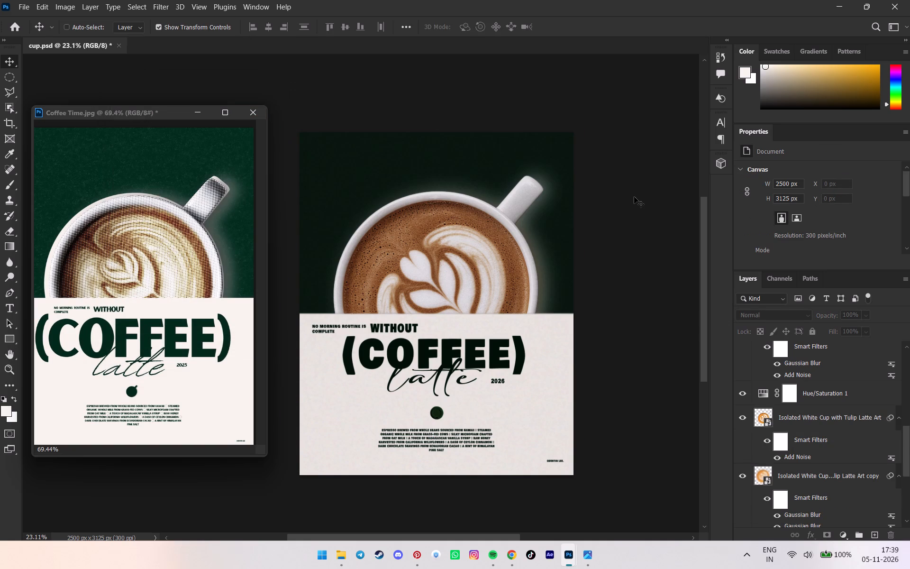
Save the cup.psd poster document with nothing selected.
key("ctrl+a")
key("ctrl+s")
left_click(634, 204)
key("ctrl+d")
left_click(636, 204)
key("ctrl+s")
scroll(554, 272, "up", 2)
scroll(554, 272, "down", 2)
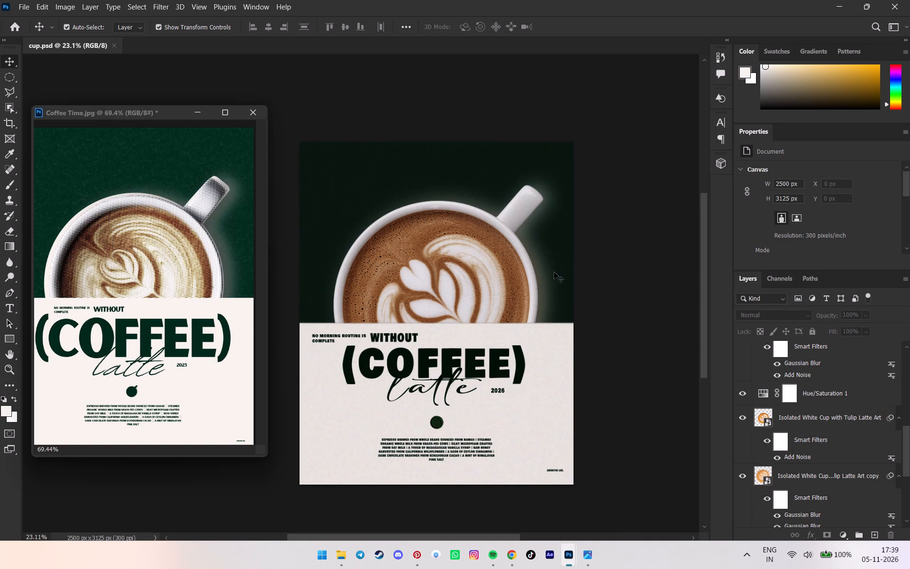
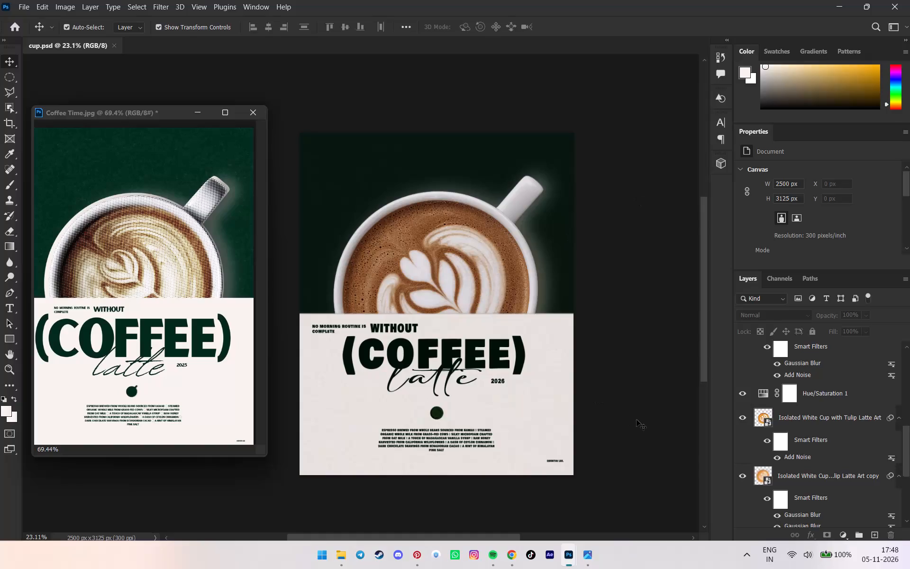
Save the coffee poster document cup.psd.
left_click(644, 411)
scroll(644, 411, "up", 1)
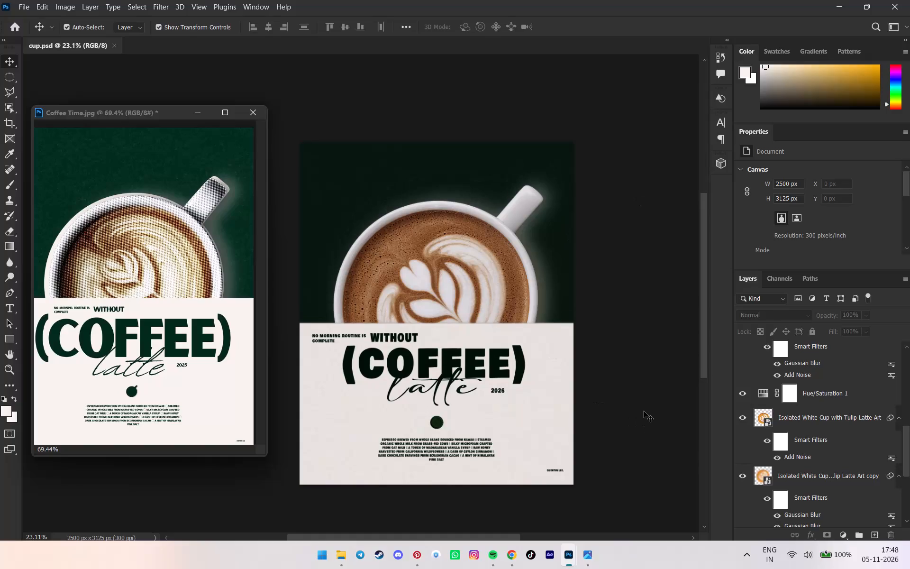
key("ctrl+s")
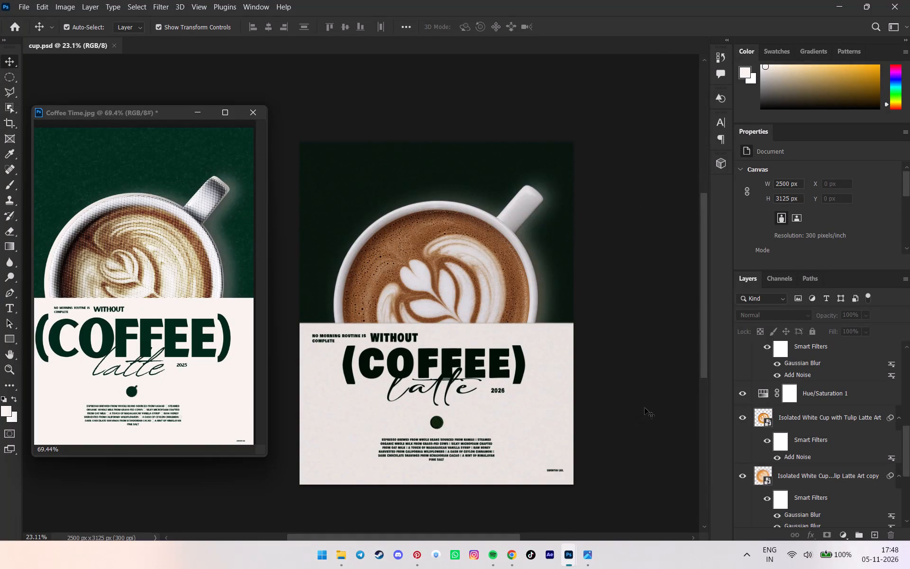
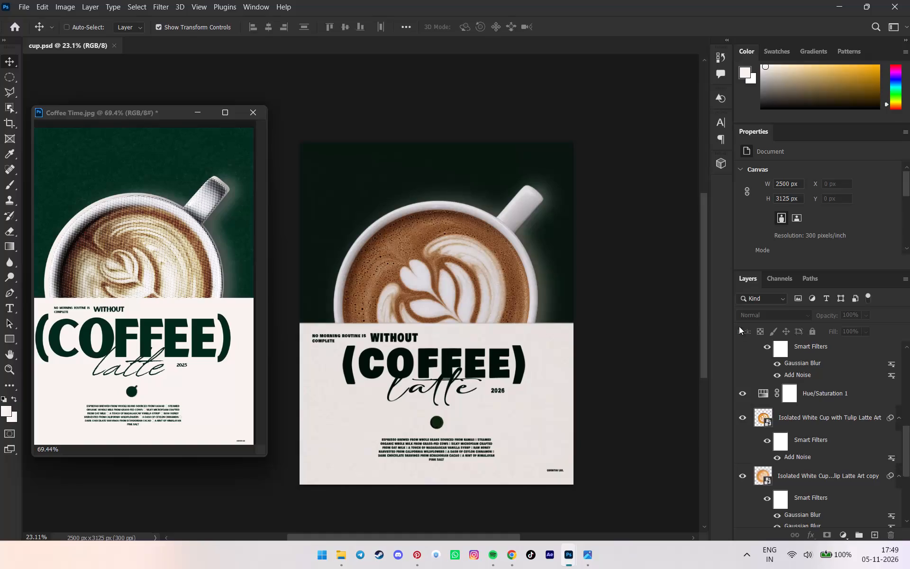
Export the coffee poster at 2500 x 3125 px as cup.png into the portfilo work folder on the desktop.
left_click(35, 13)
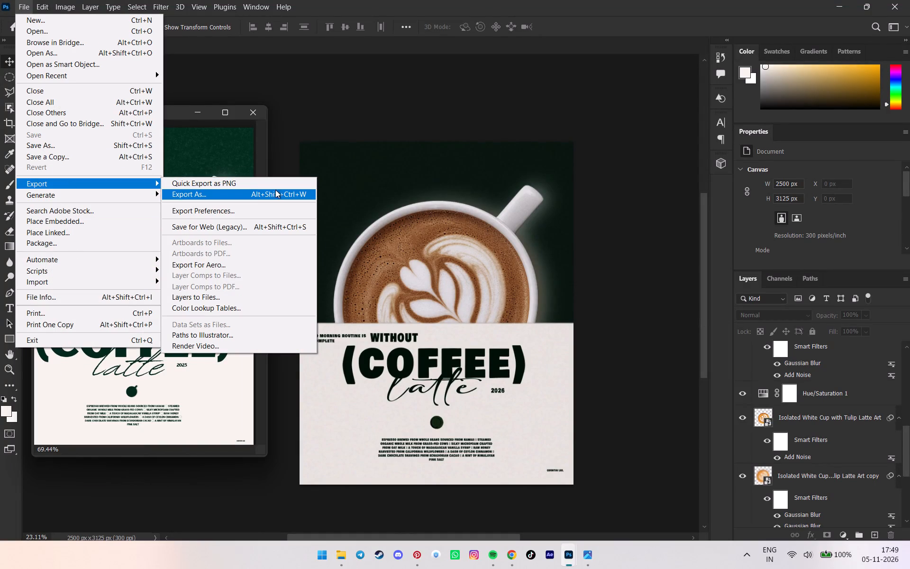
left_click(252, 190)
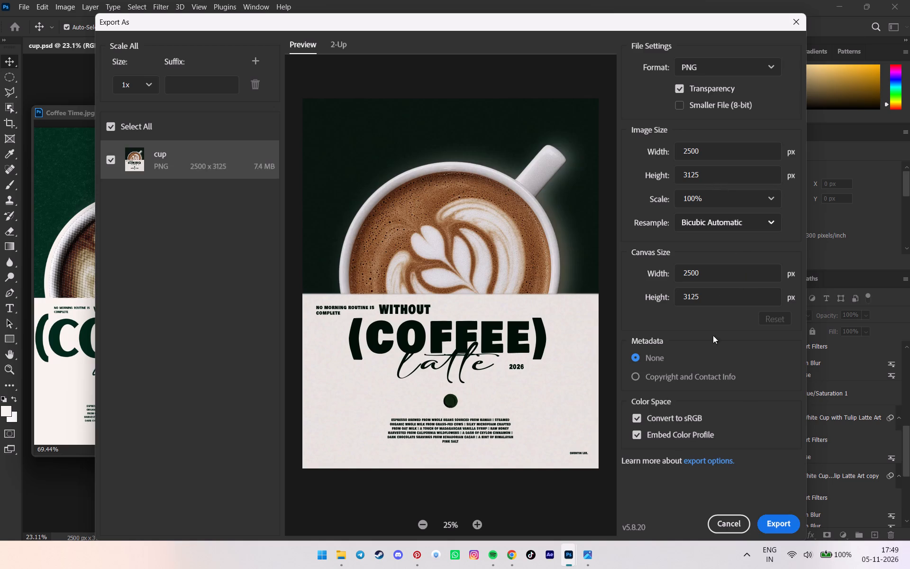
left_click(774, 523)
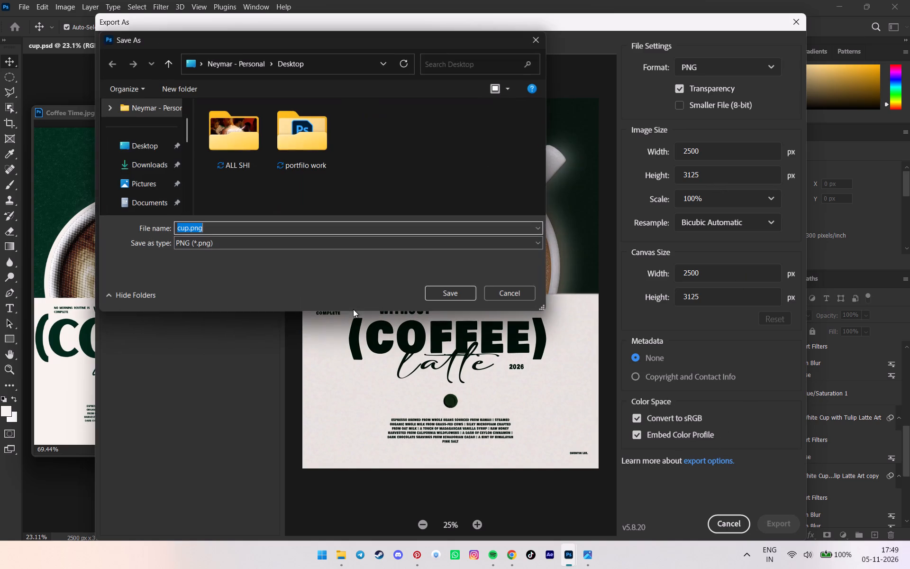
left_click(156, 143)
double_click(325, 134)
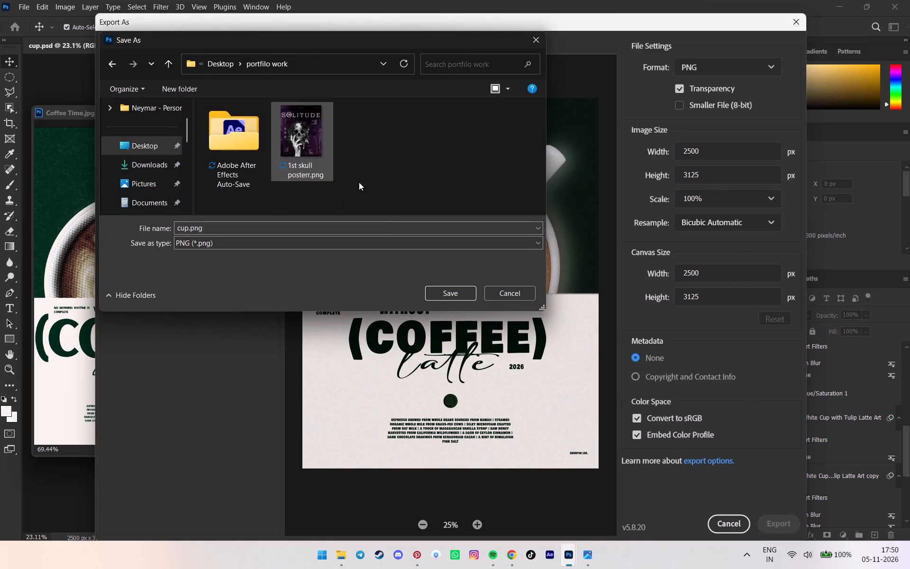
left_click(450, 299)
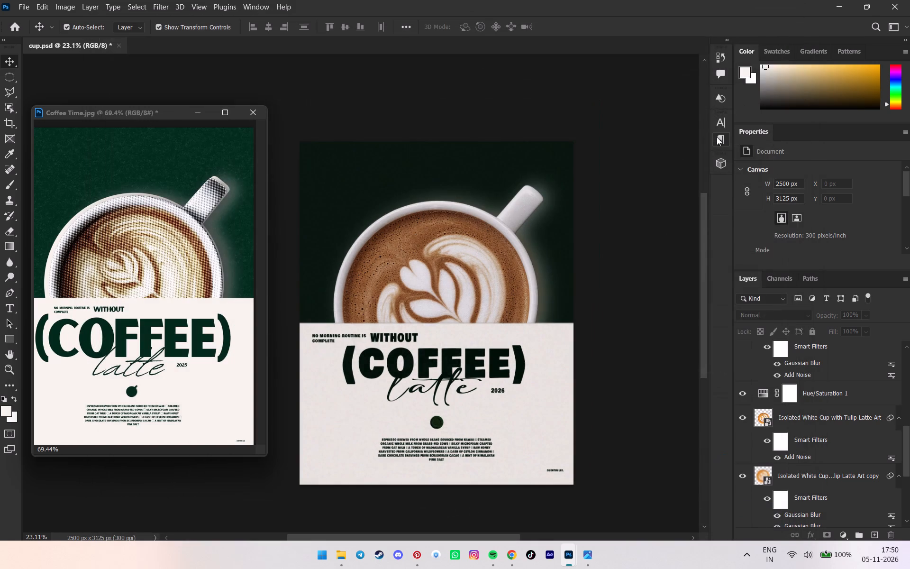
Save the cup.psd document.
key("ctrl+s")
Quit Photoshop, discarding the changes to the Coffee Time.jpg reference.
left_click(909, 0)
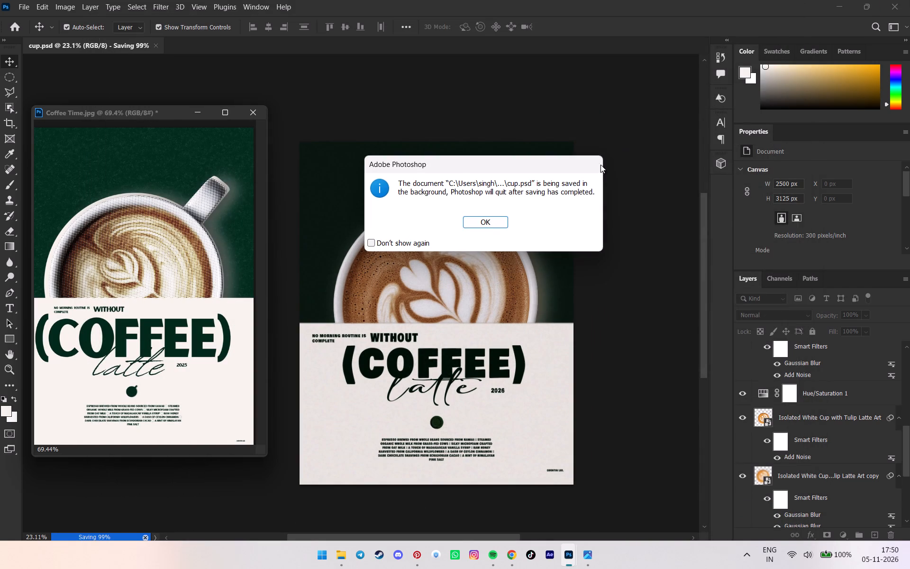
left_click(483, 227)
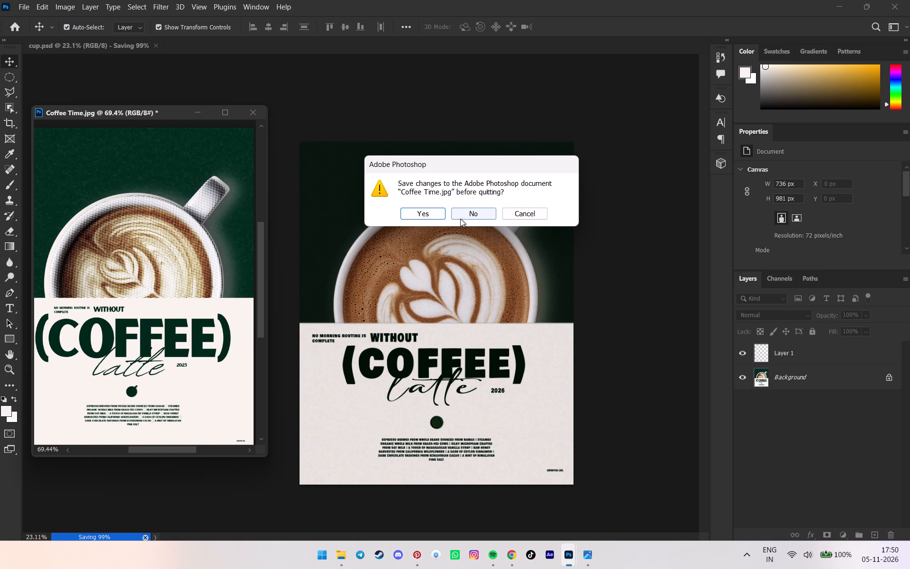
left_click(436, 212)
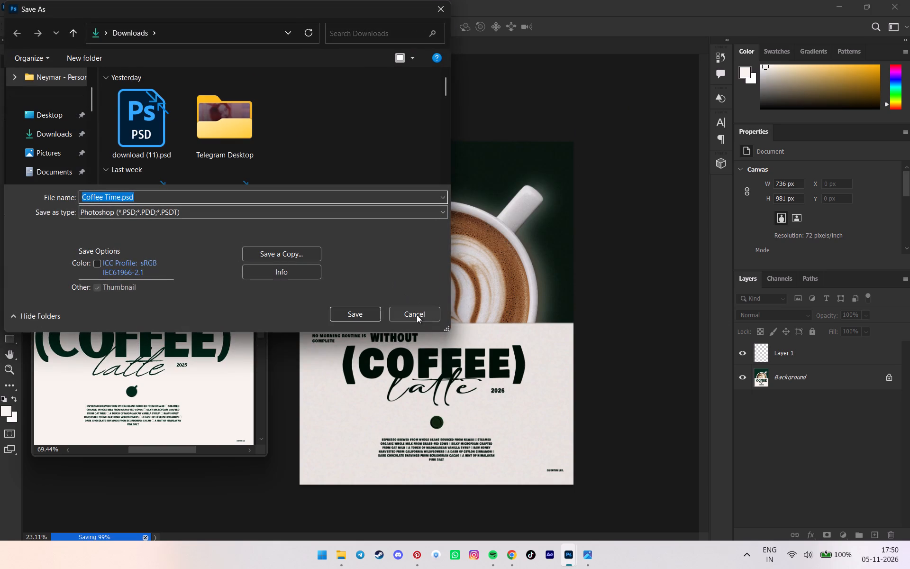
left_click(417, 315)
left_click(909, 0)
left_click(487, 224)
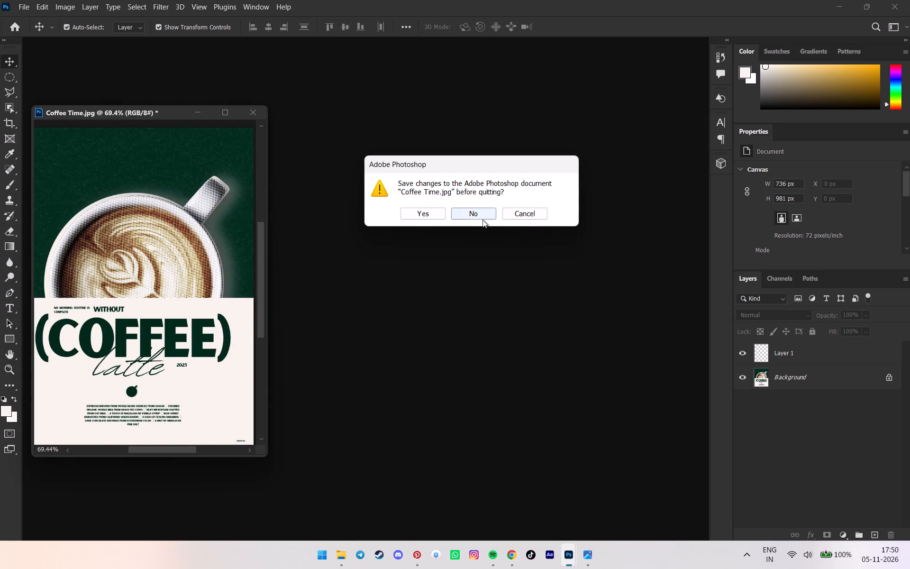
left_click(482, 220)
Close the remaining Chrome, File Explorer and Edge windows to clear the desktop.
left_click(797, 26)
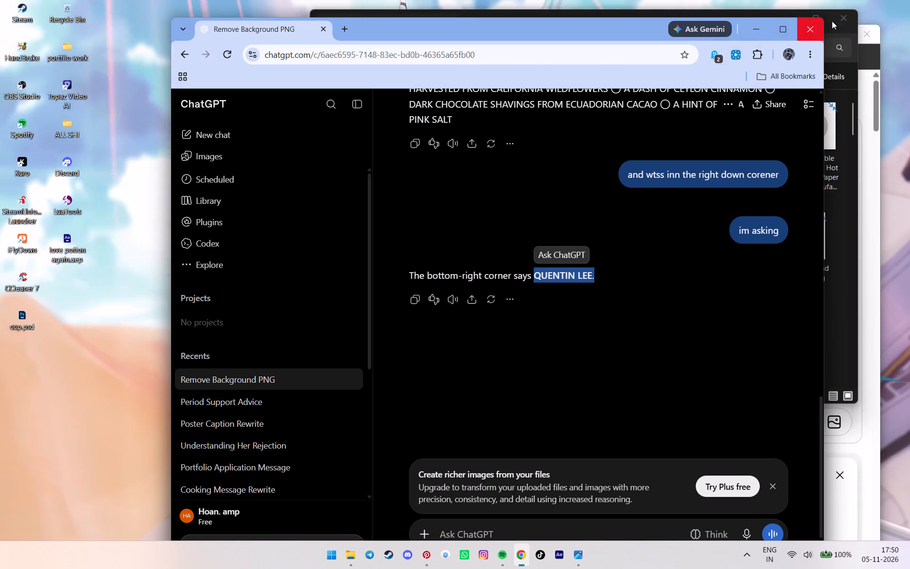
left_click(835, 19)
left_click(860, 29)
Refresh the desktop, move cup.psd into the portfilo work folder and open that folder.
right_click(557, 40)
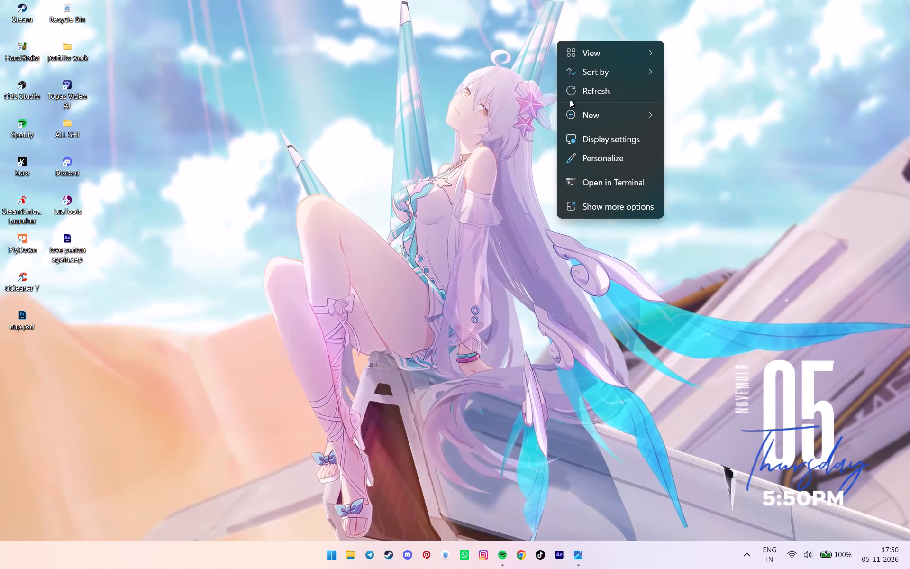
left_click(593, 93)
left_click_drag(31, 317, 70, 76)
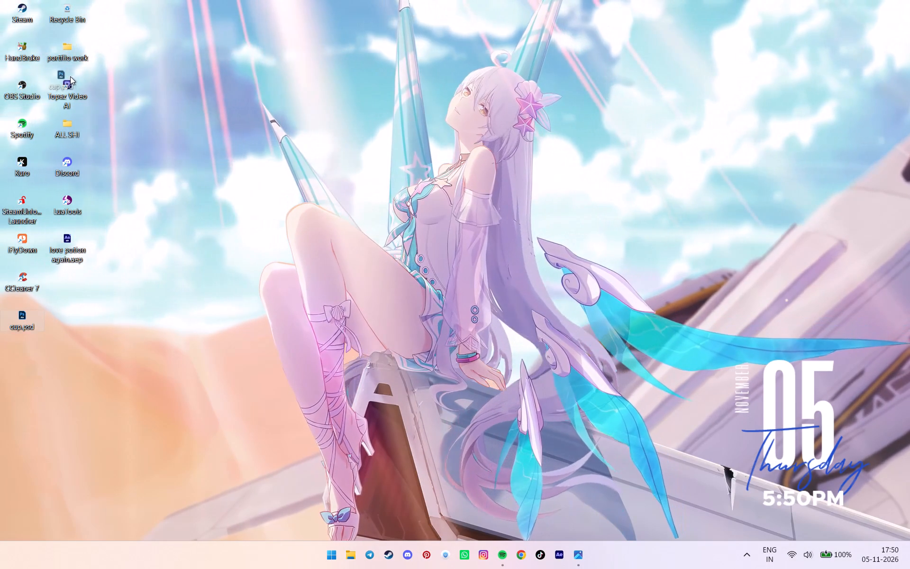
left_click_drag(70, 76, 68, 58)
double_click(75, 46)
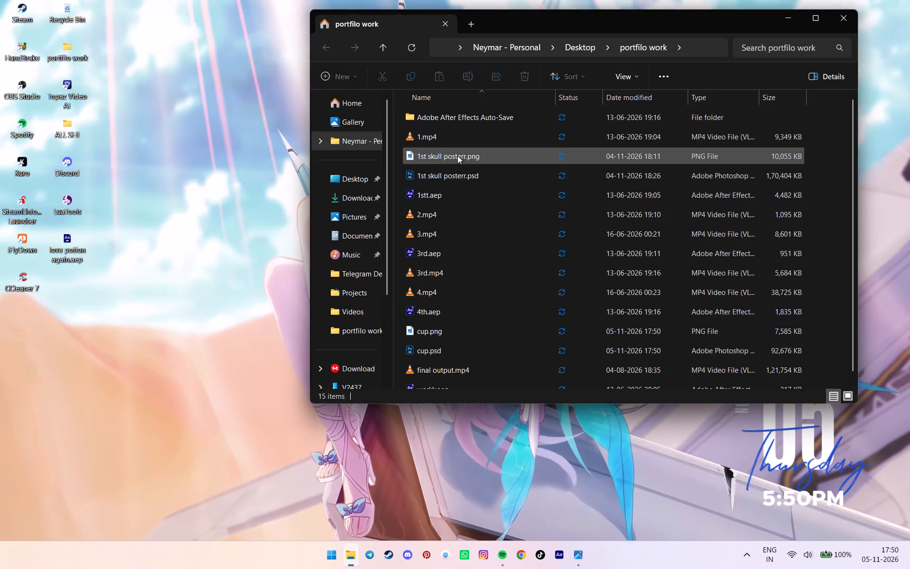
Search the system for WhatsApp and launch the app.
left_click(309, 557)
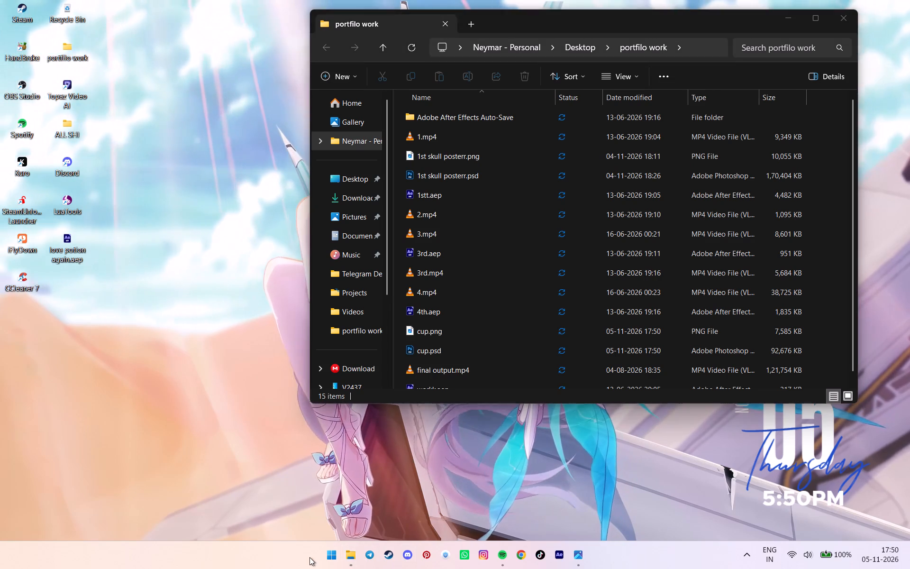
left_click(315, 552)
left_click(328, 552)
key("w")
key("h")
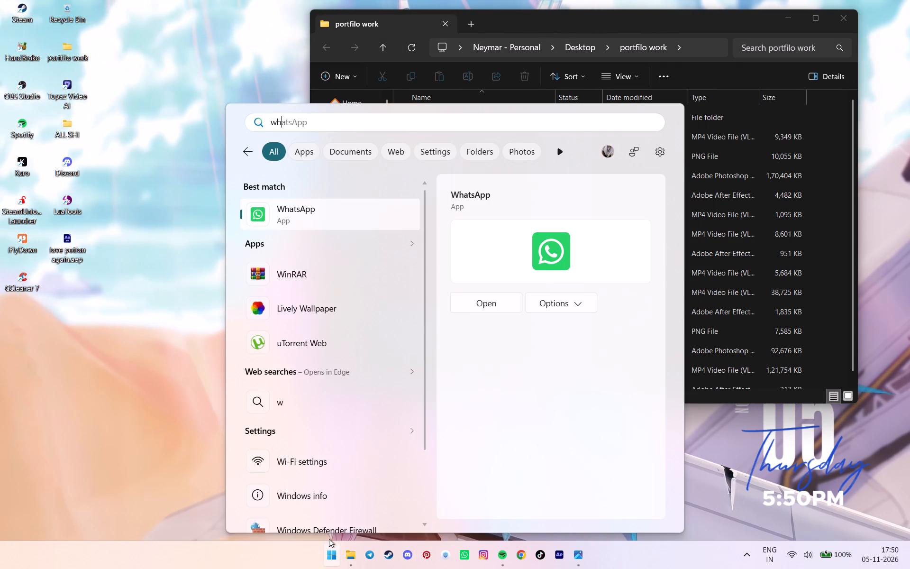
left_click(371, 219)
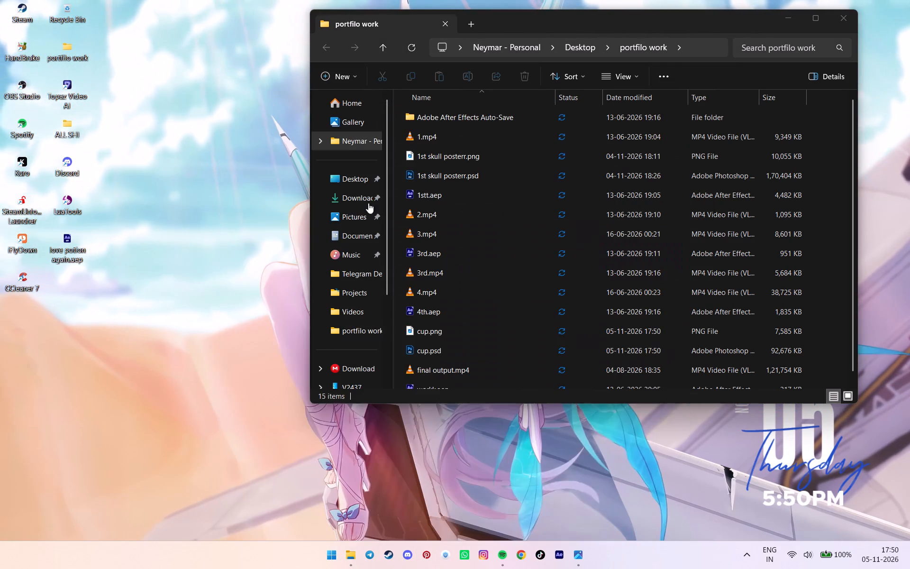